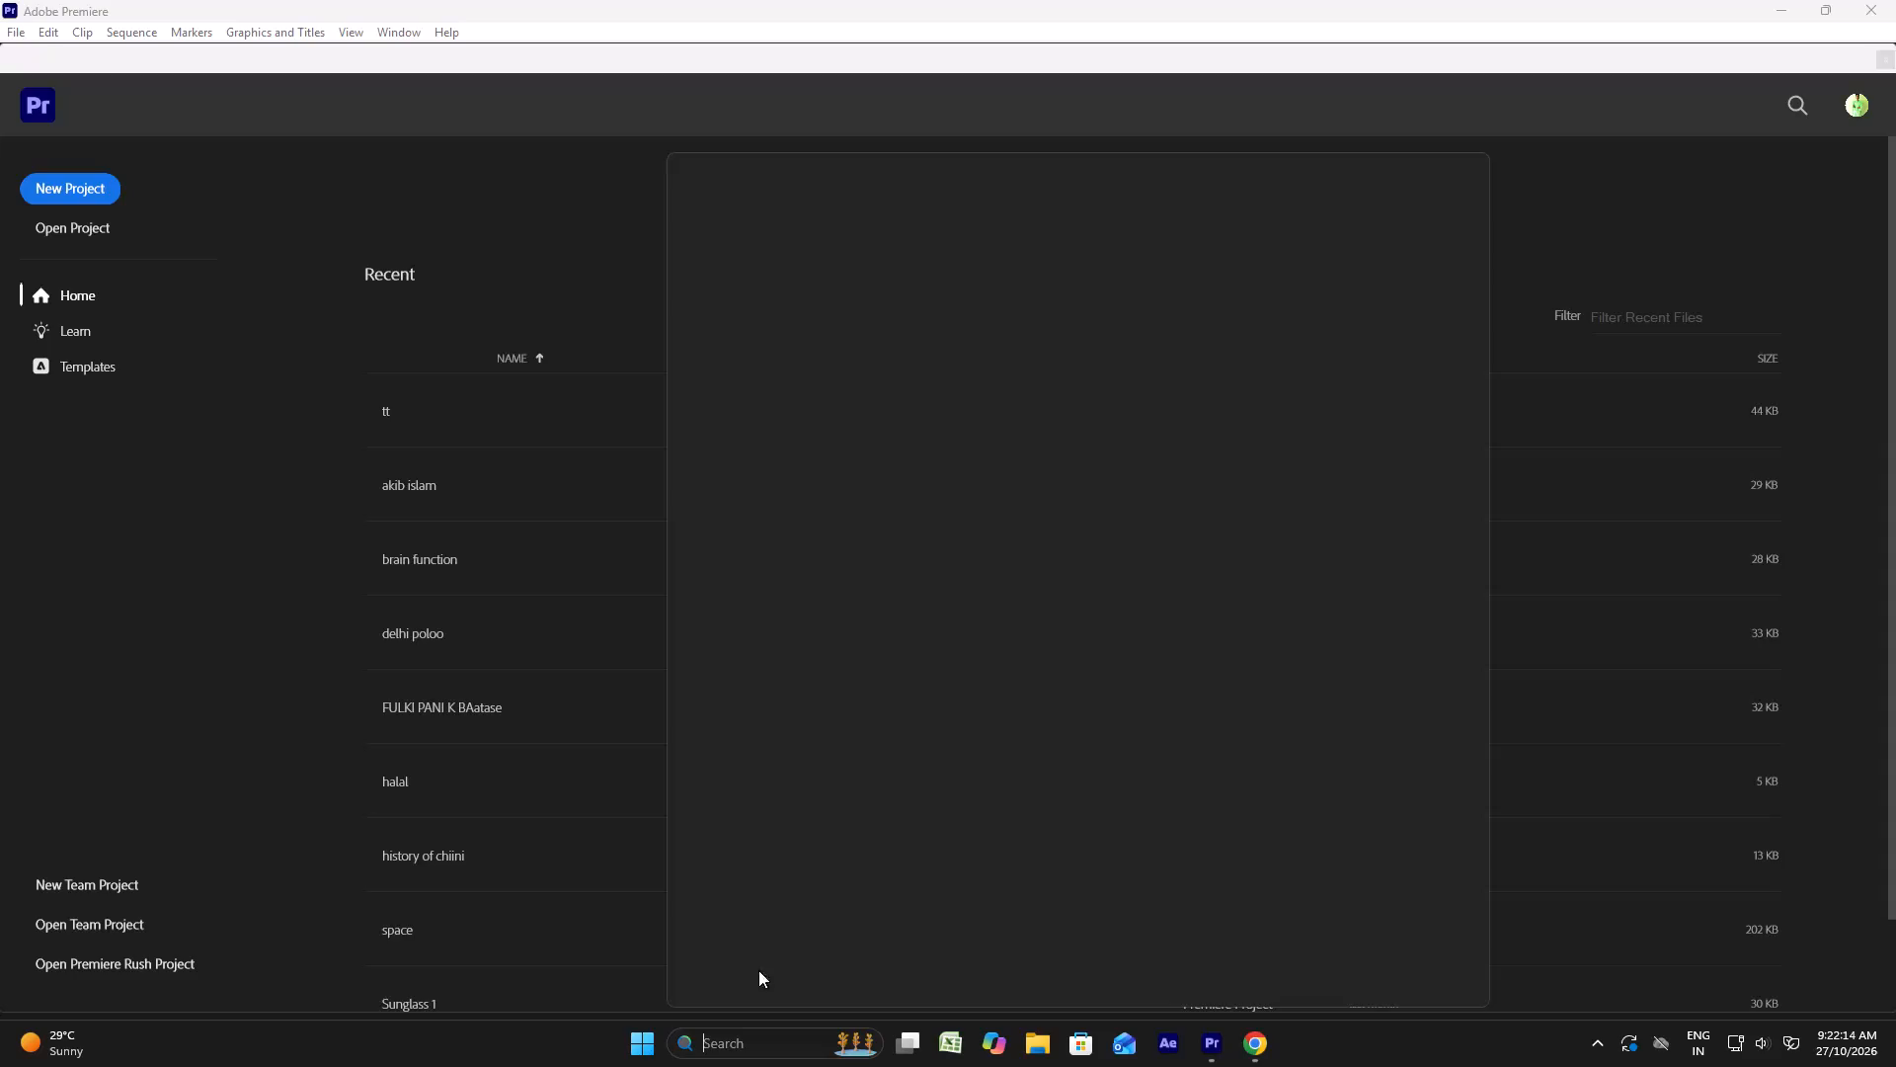
pyautogui.press('n')
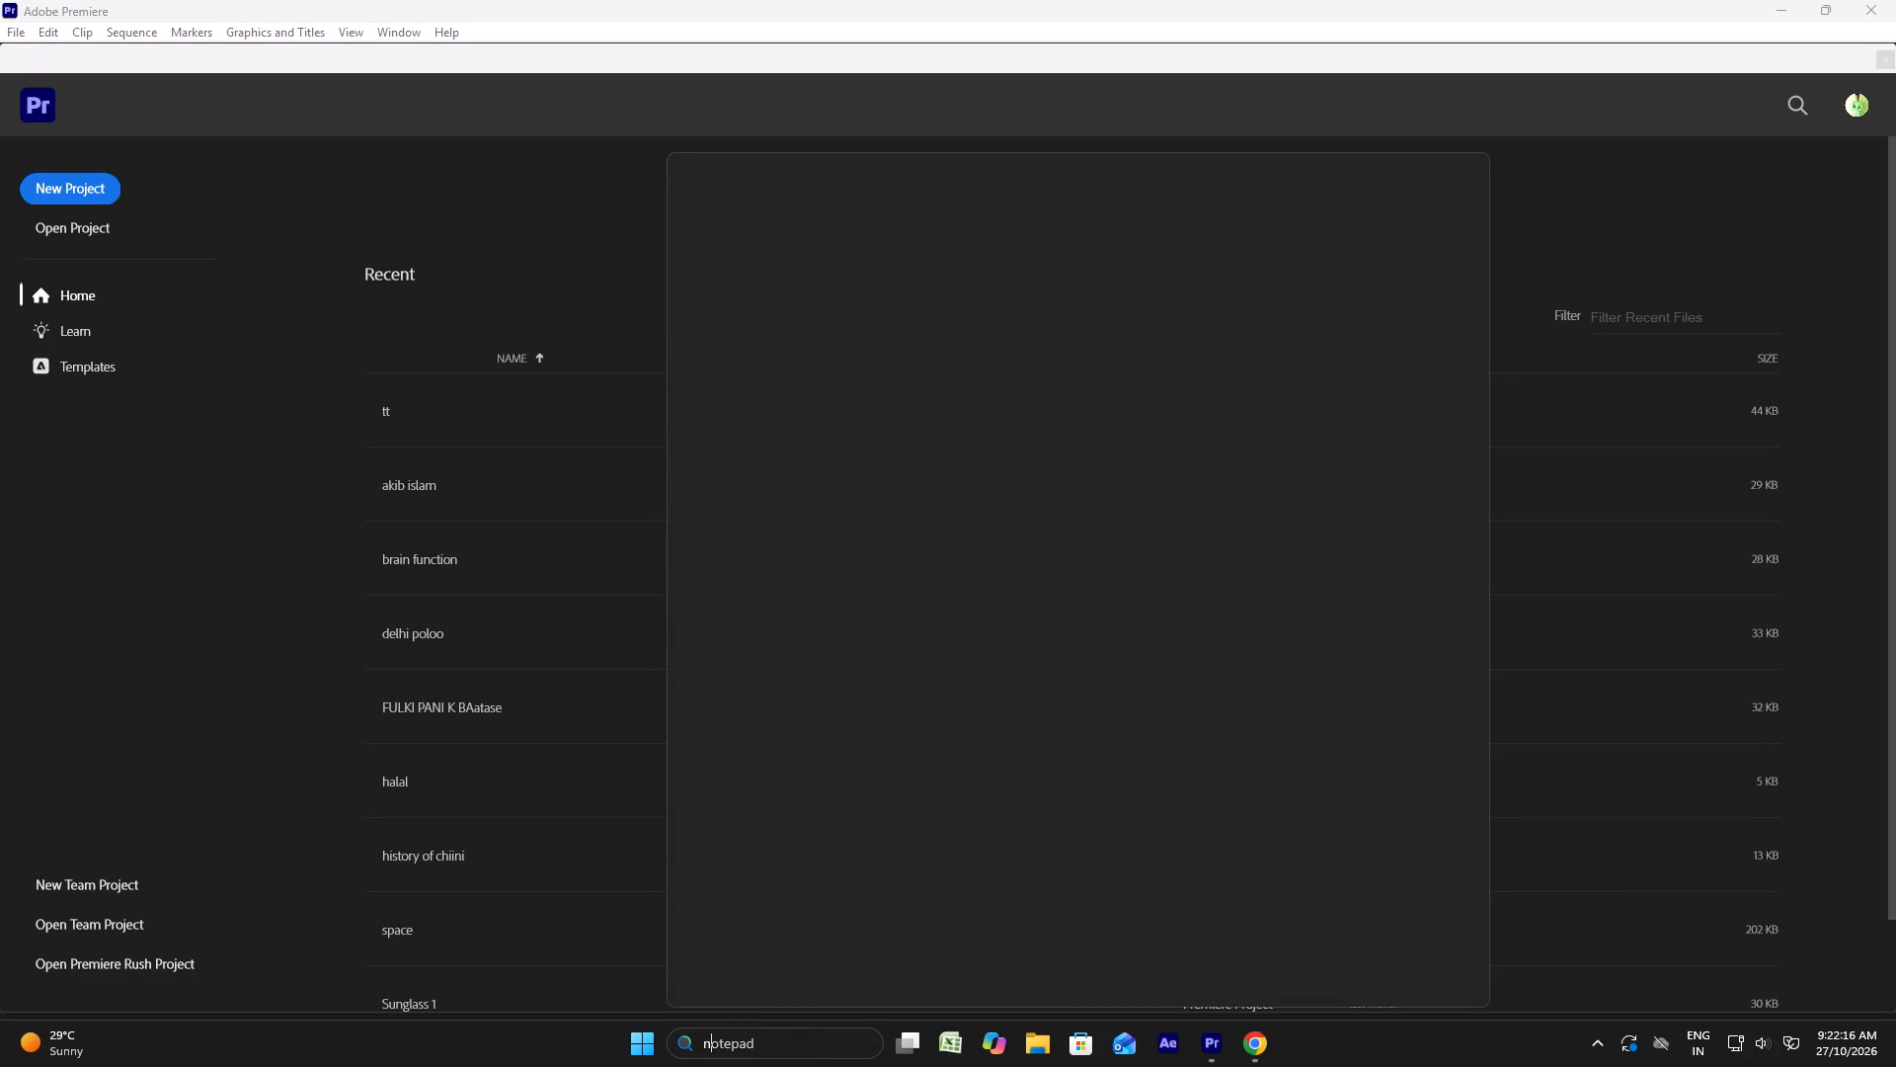
pyautogui.click(803, 1043)
pyautogui.press('Return')
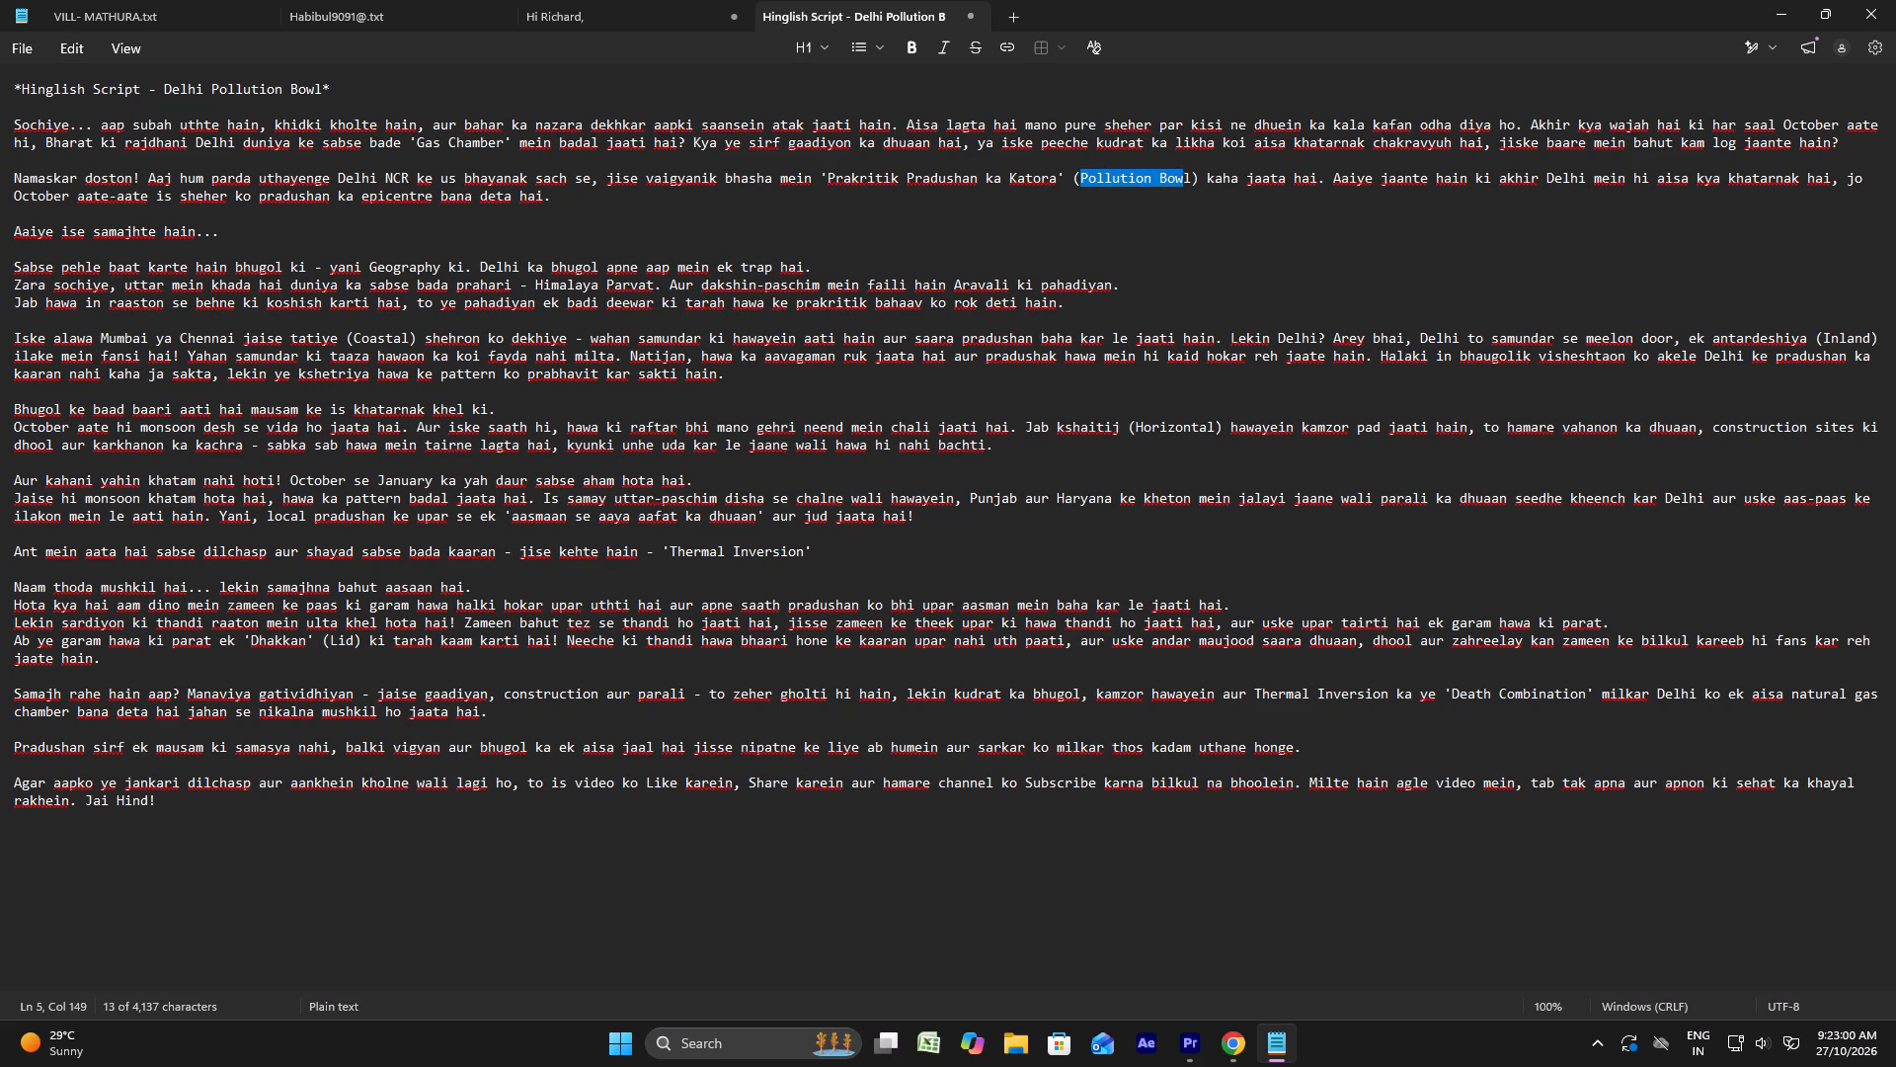
pyautogui.hotkey('ctrl', 'c')
pyautogui.hotkey('ctrl', 'c')
# Restore the Notepad window to its smaller size, switch to Premiere and open the recent project delhi poloo.
pyautogui.click(1815, 1)
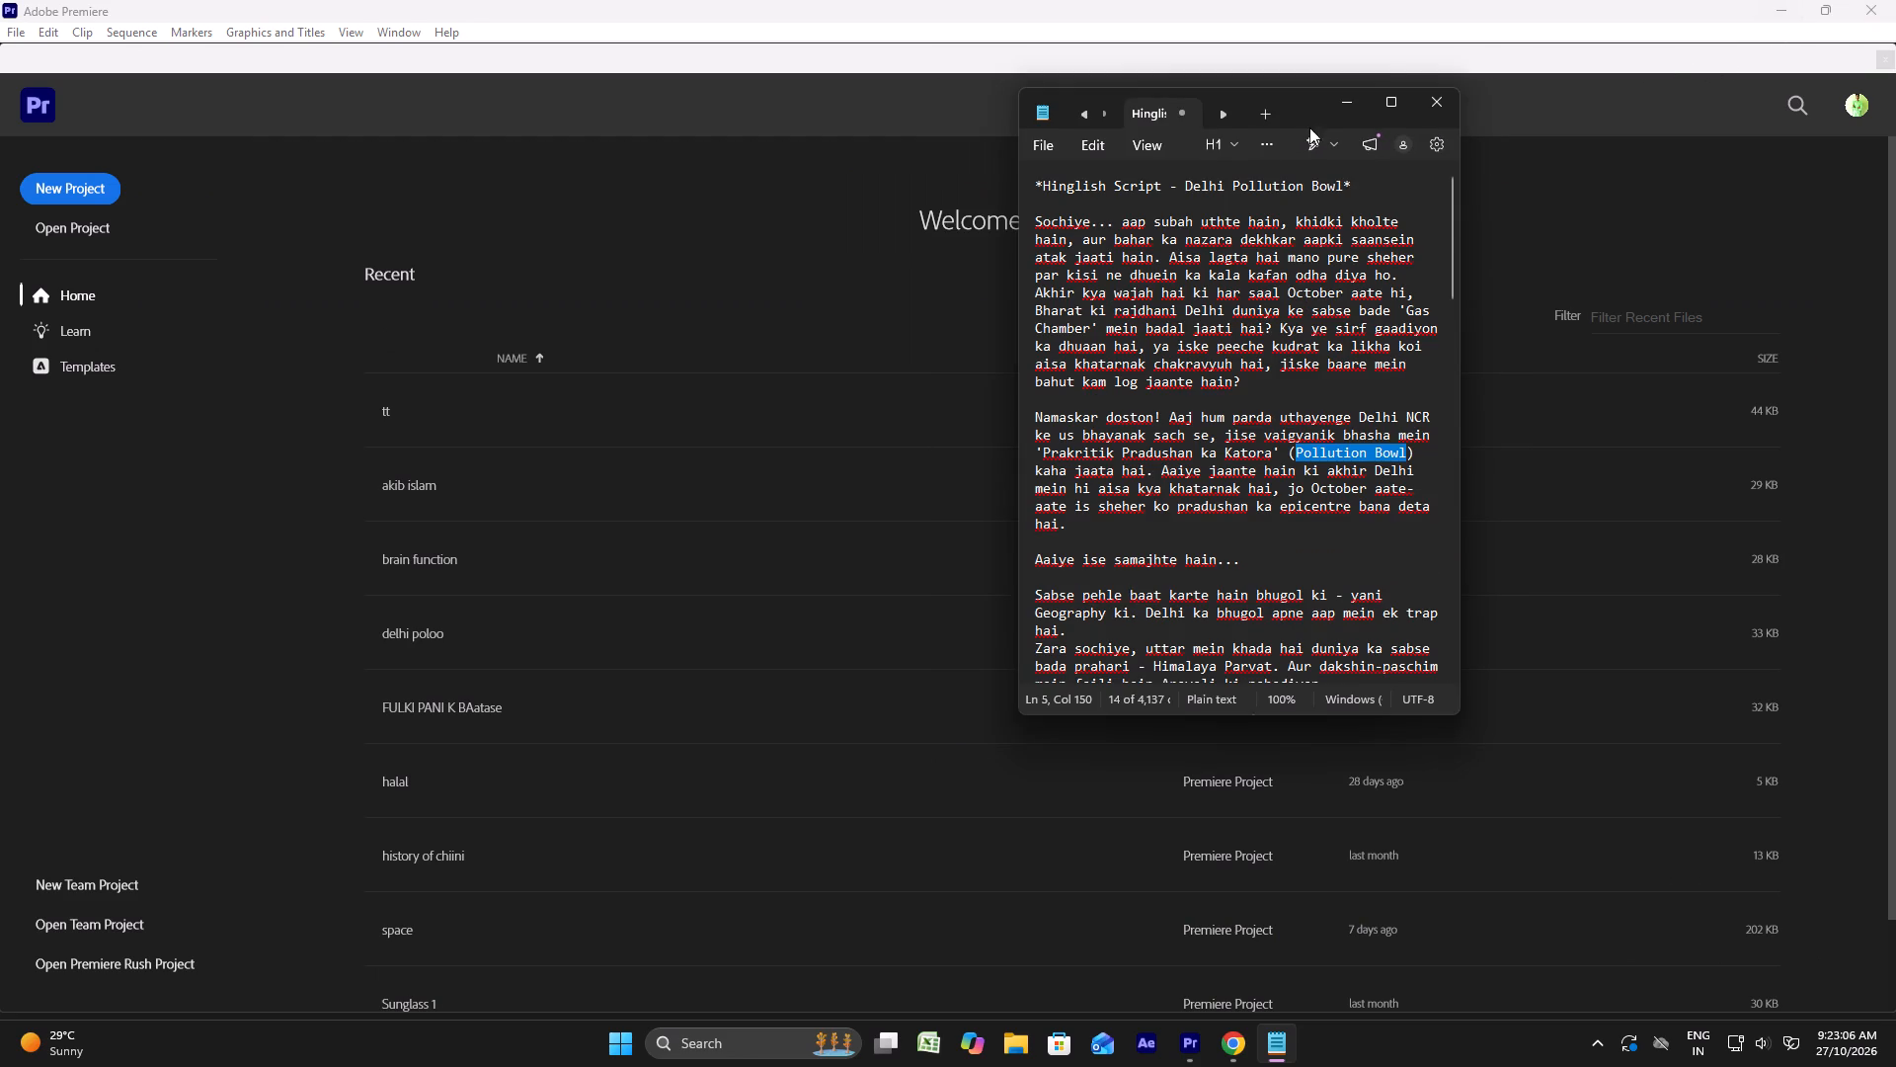
pyautogui.click(484, 646)
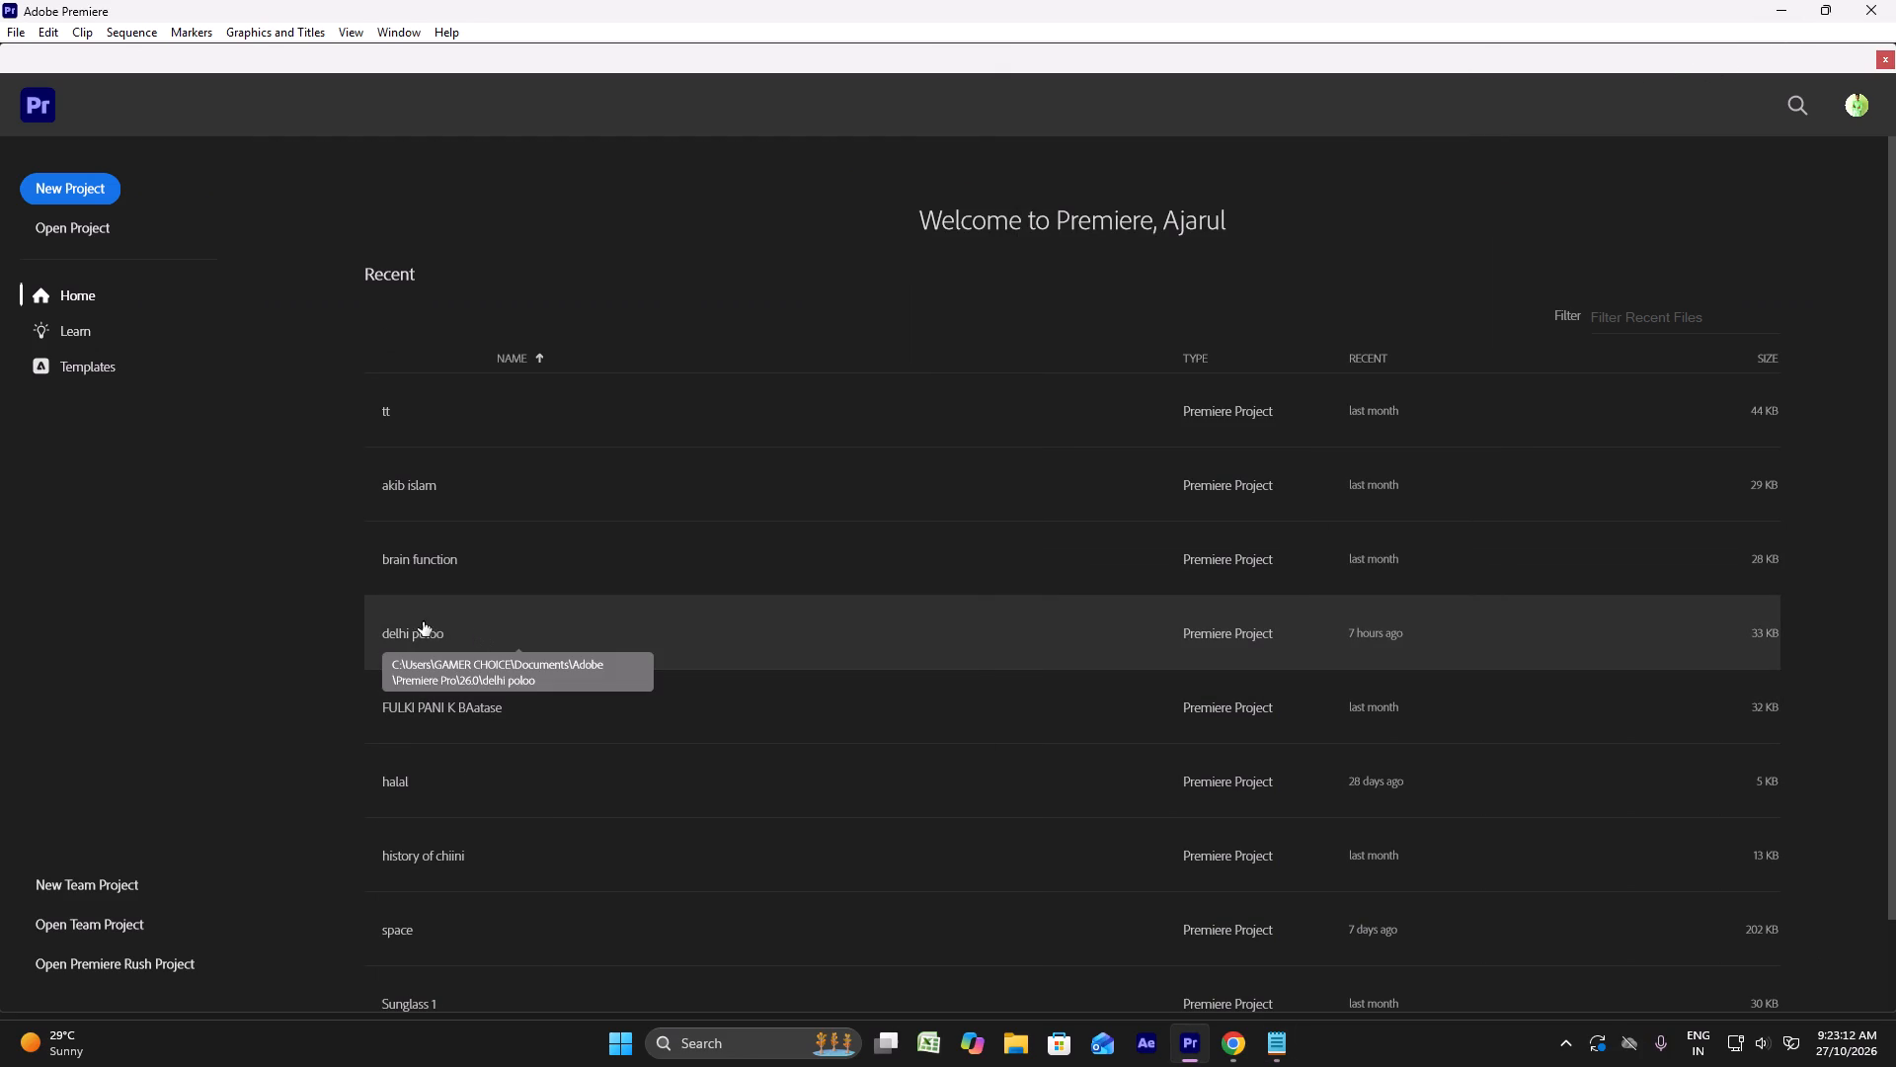
pyautogui.click(1063, 626)
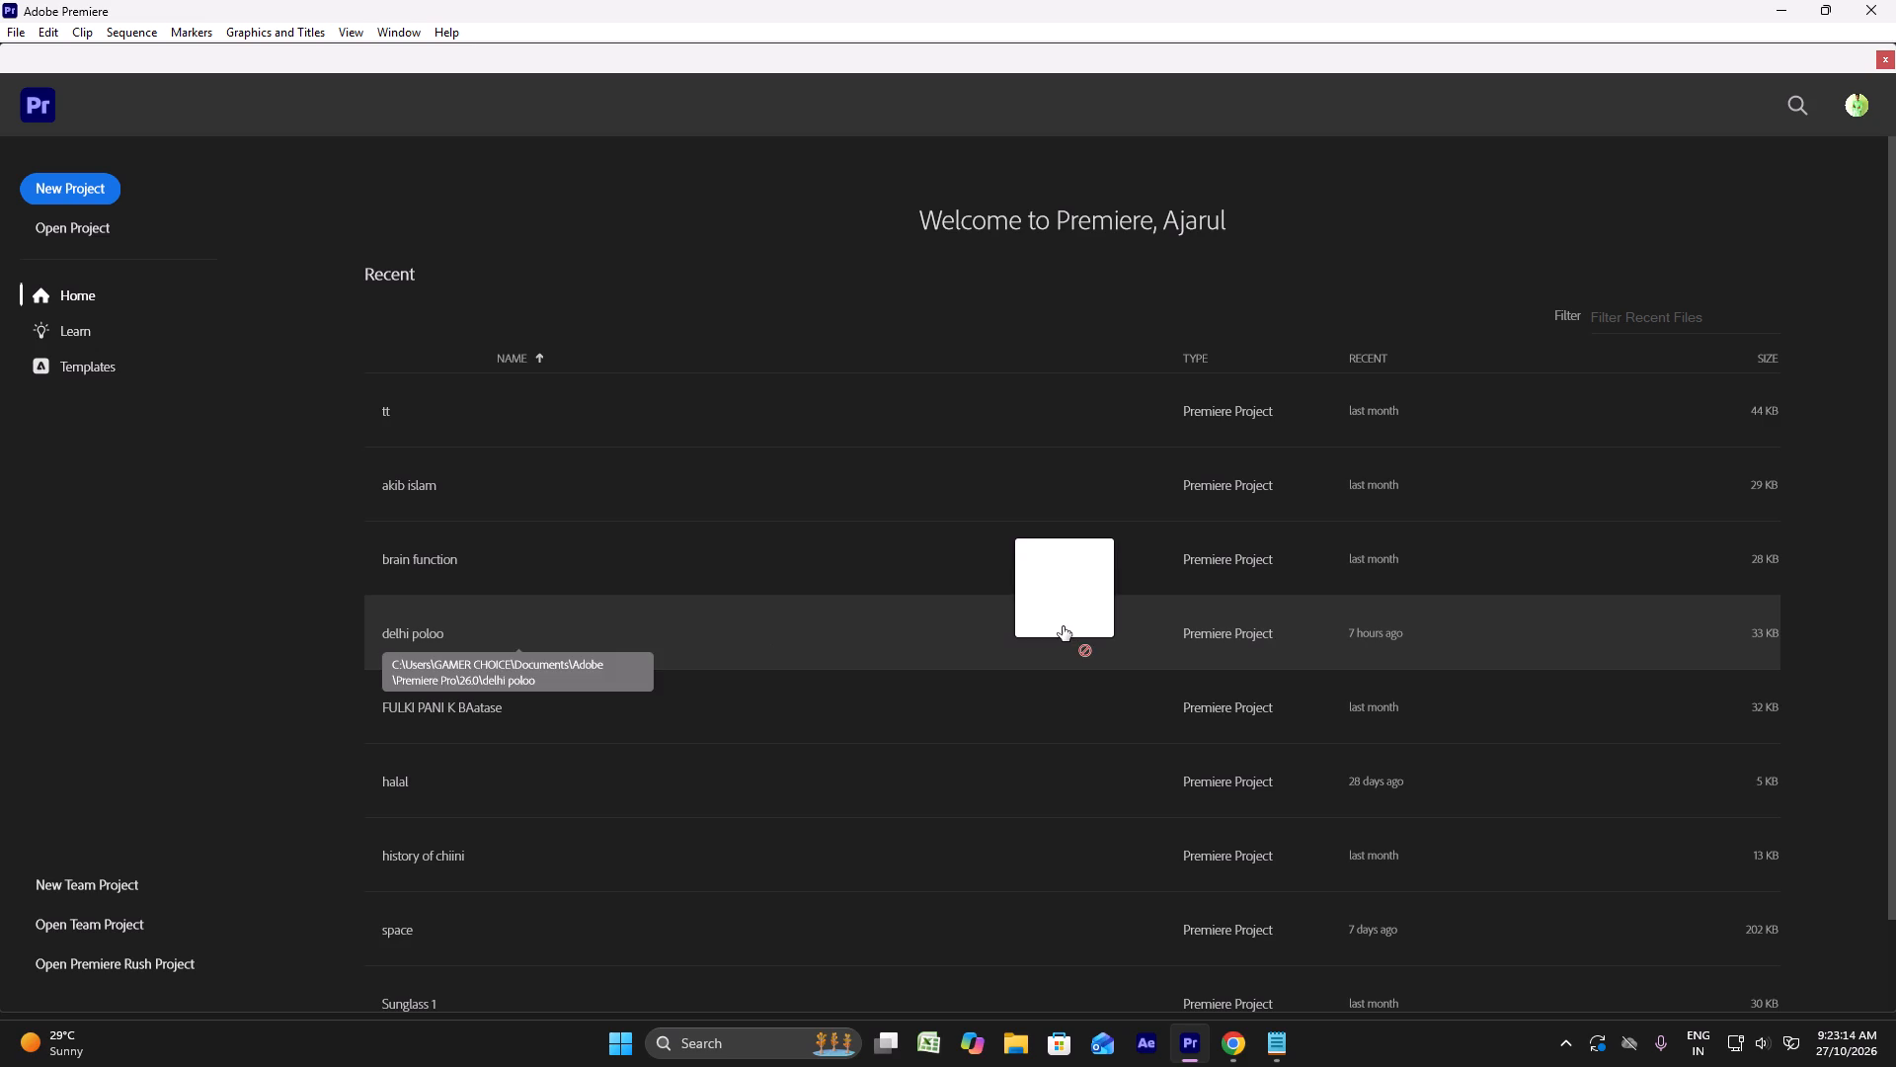
pyautogui.click(1061, 623)
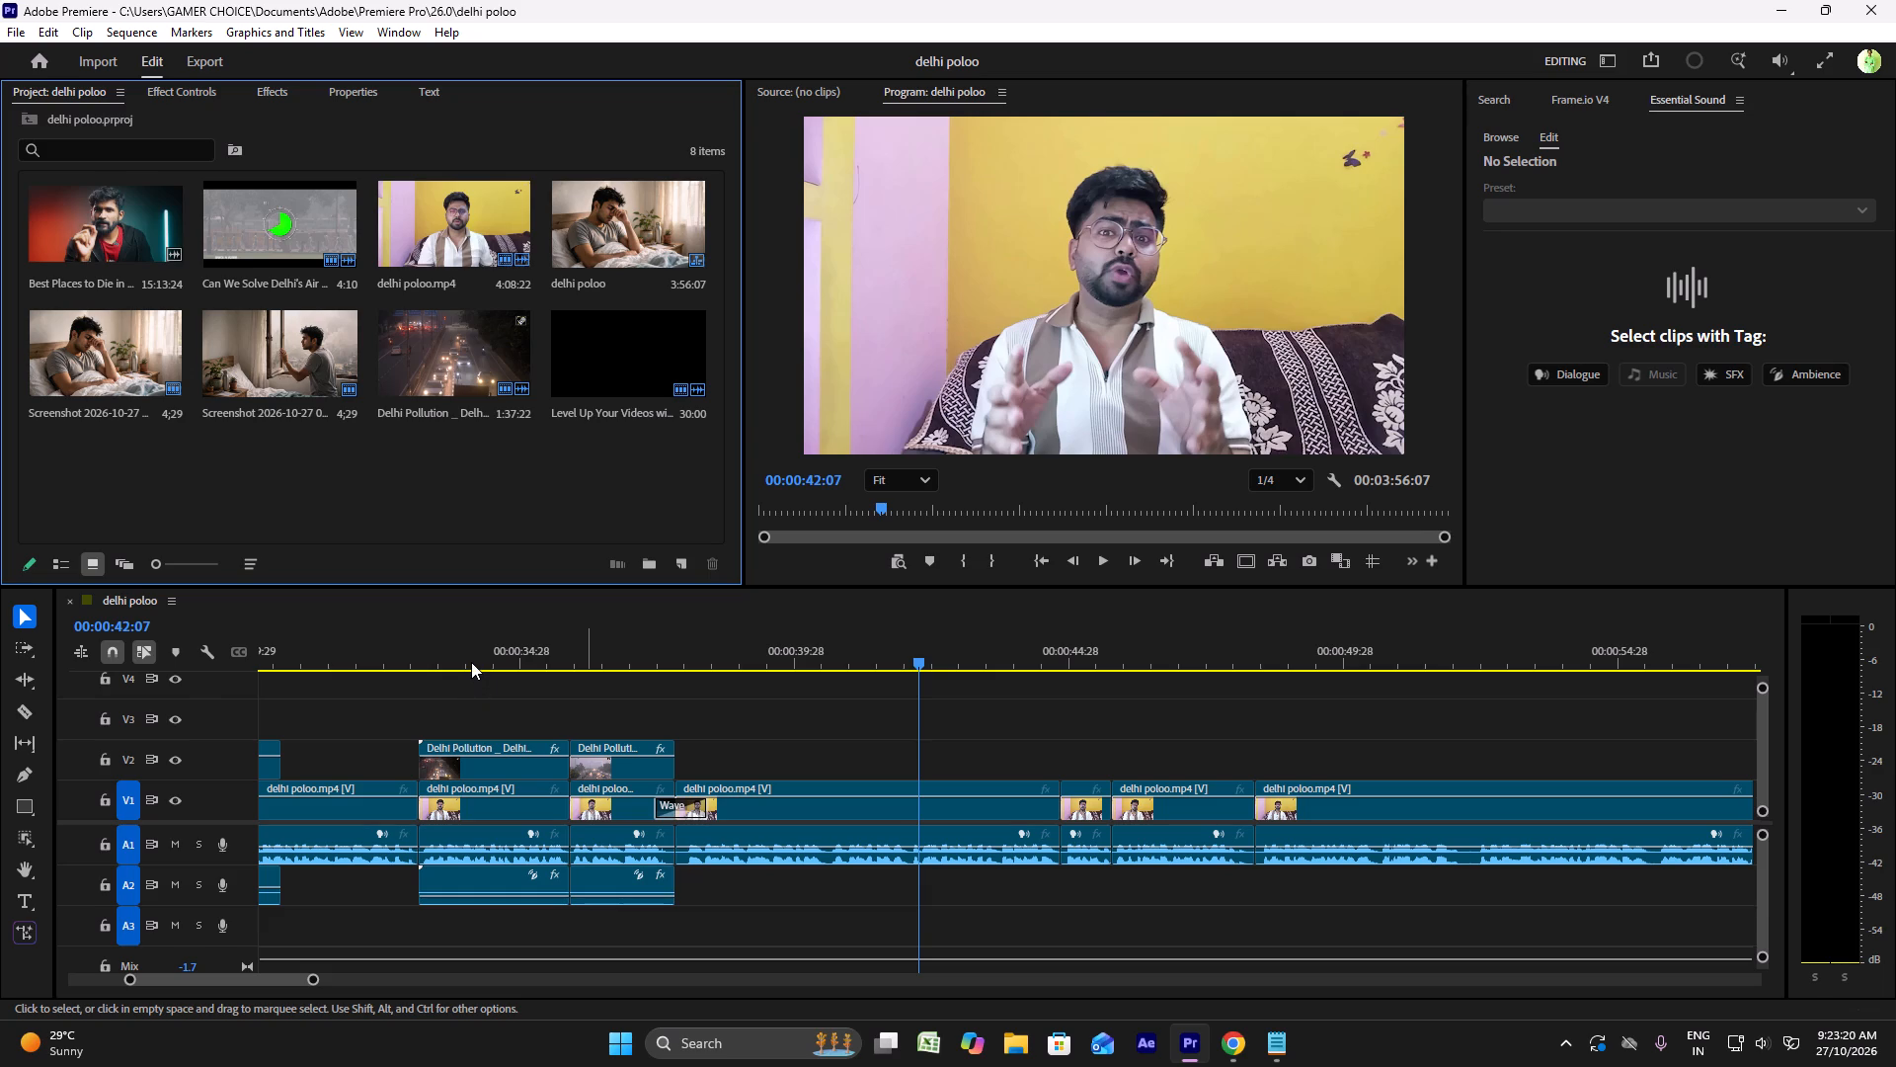
# Review the sequence from the Delhi traffic clips at about 34 s through the talking-head footage to about 50 s.
pyautogui.click(472, 653)
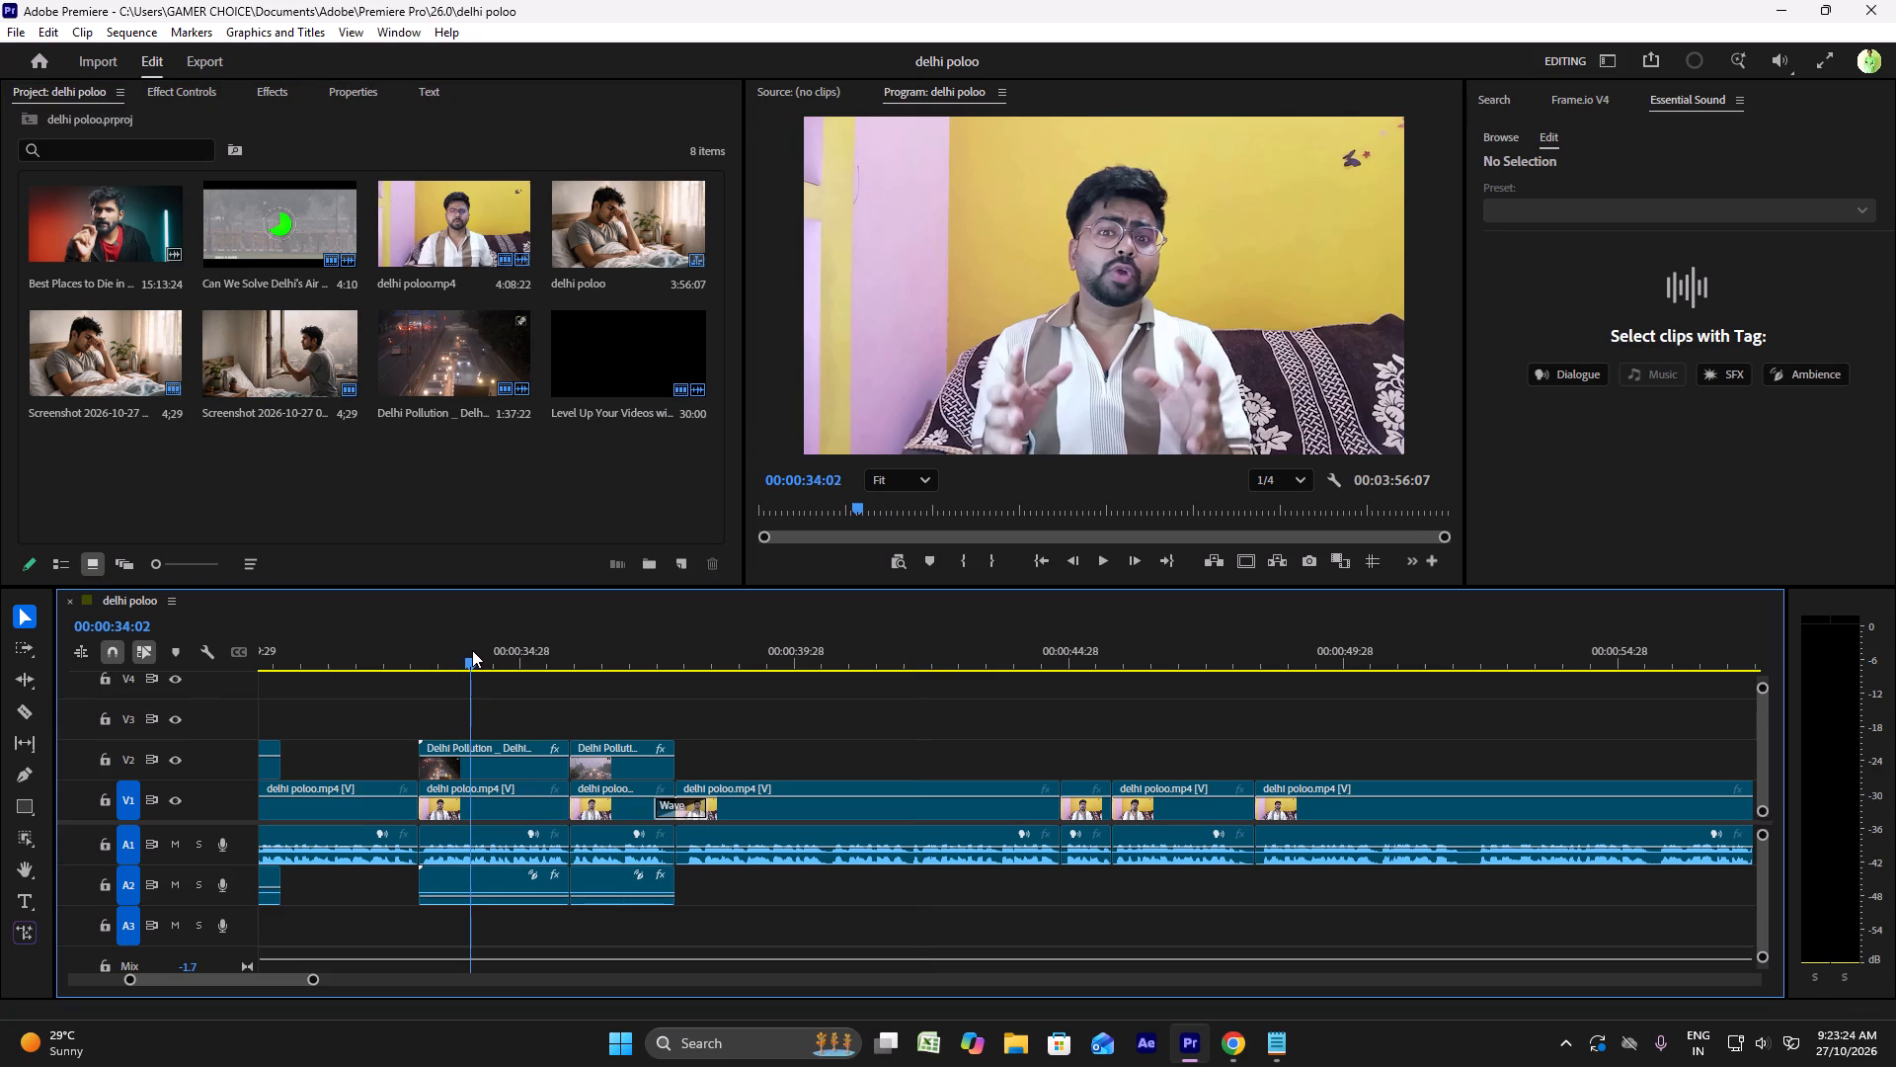
pyautogui.click(543, 642)
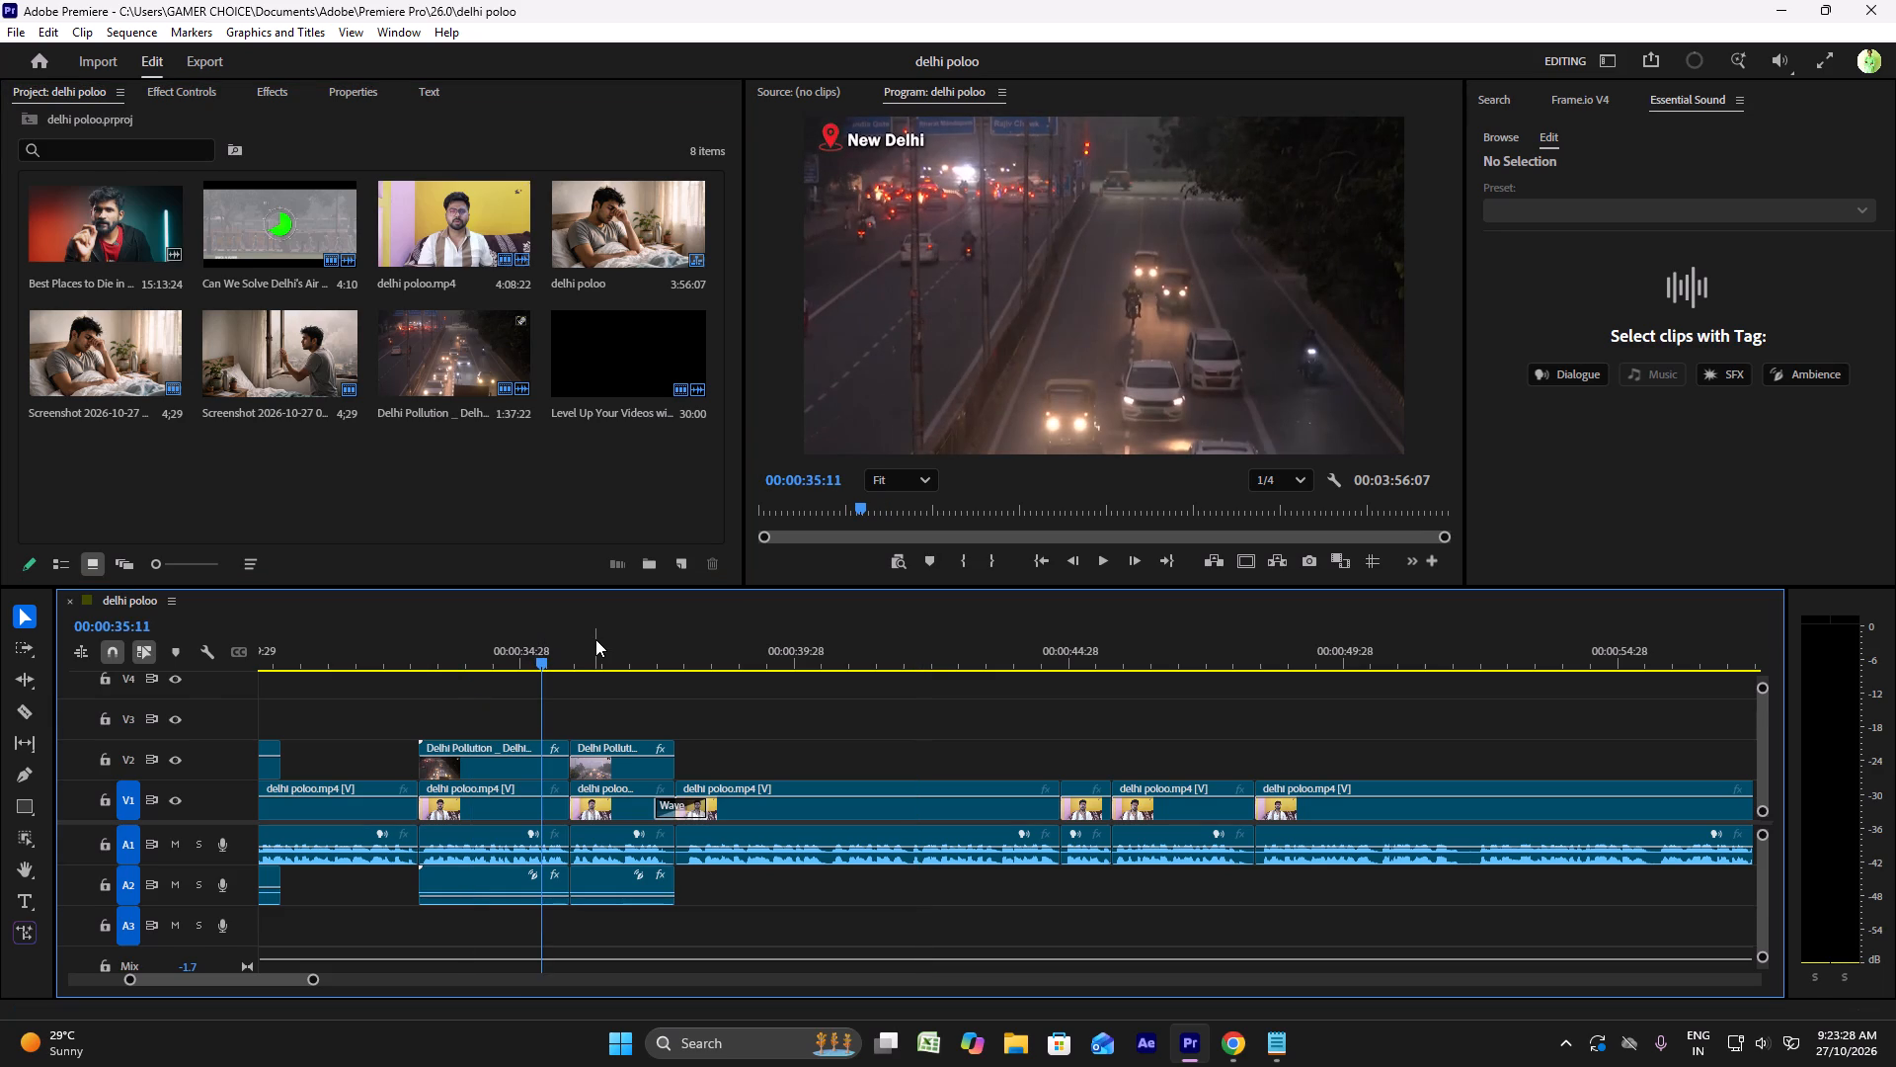
pyautogui.click(595, 639)
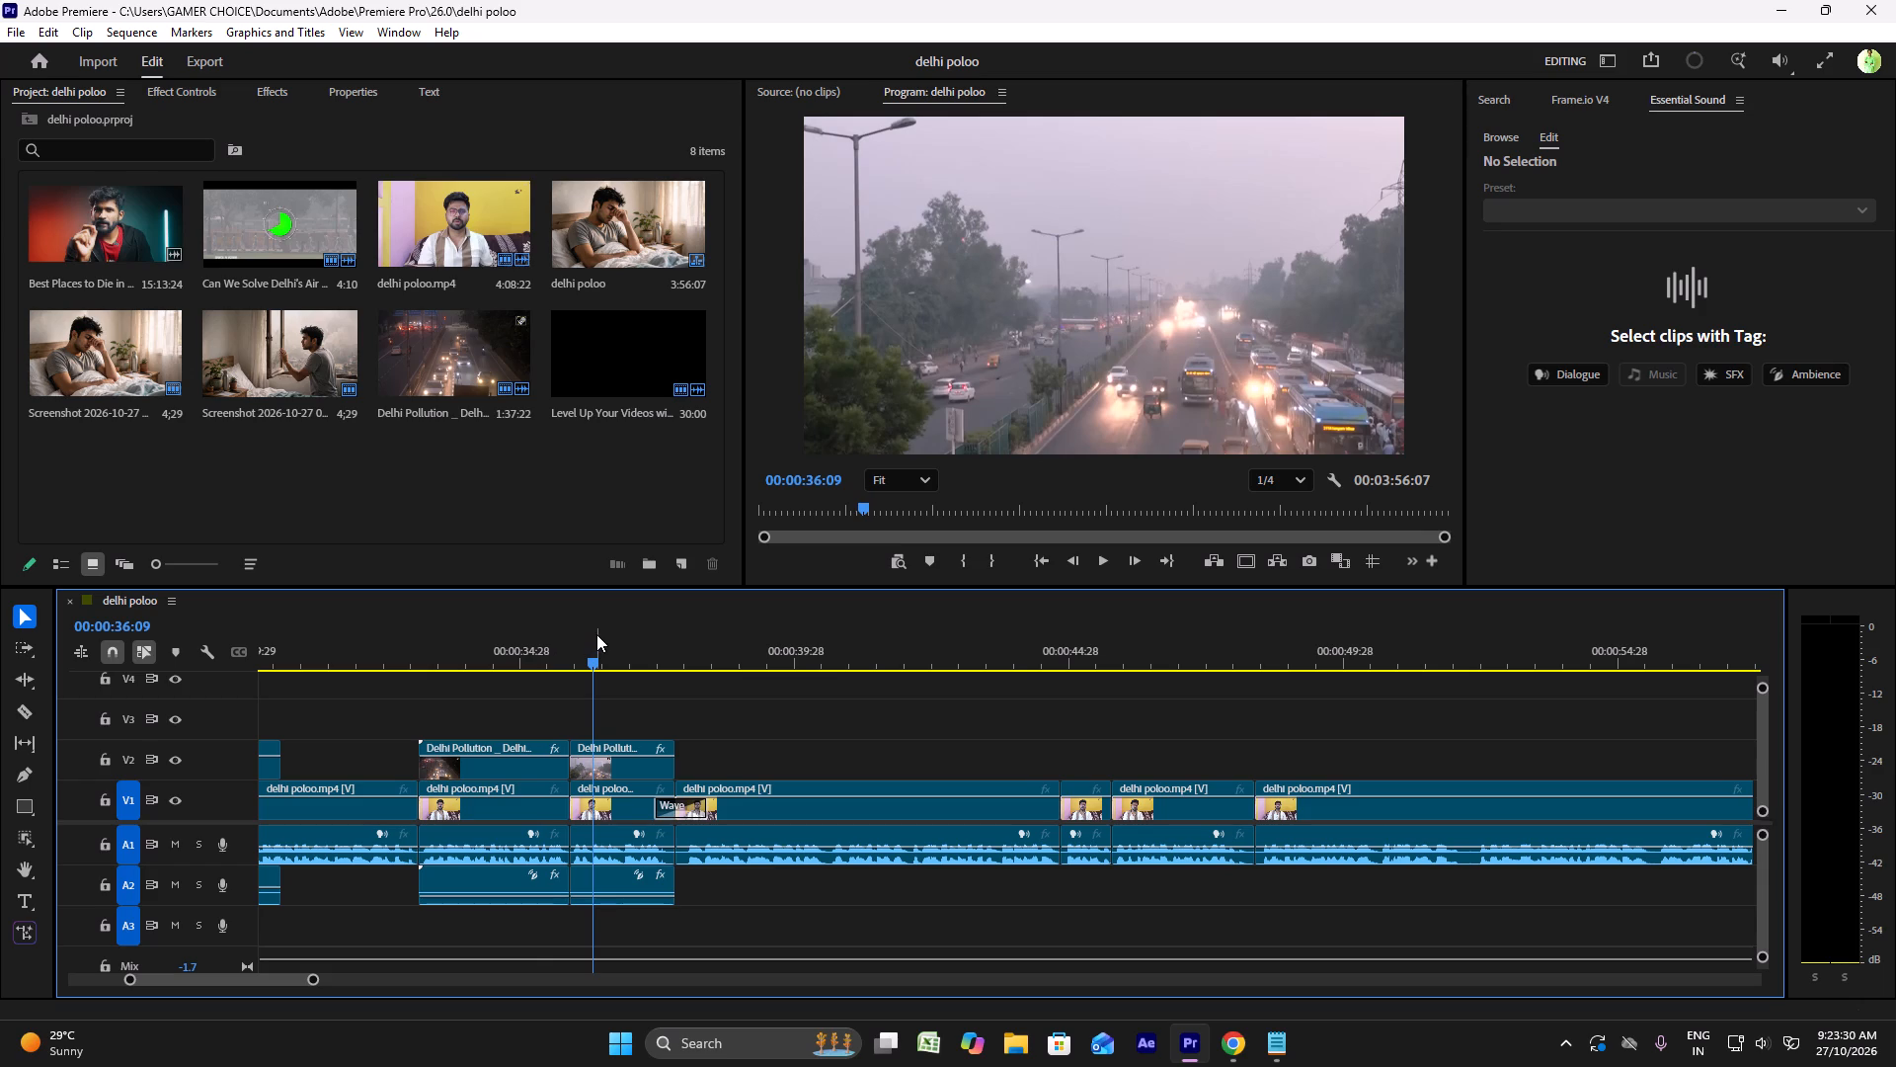
pyautogui.press('space')
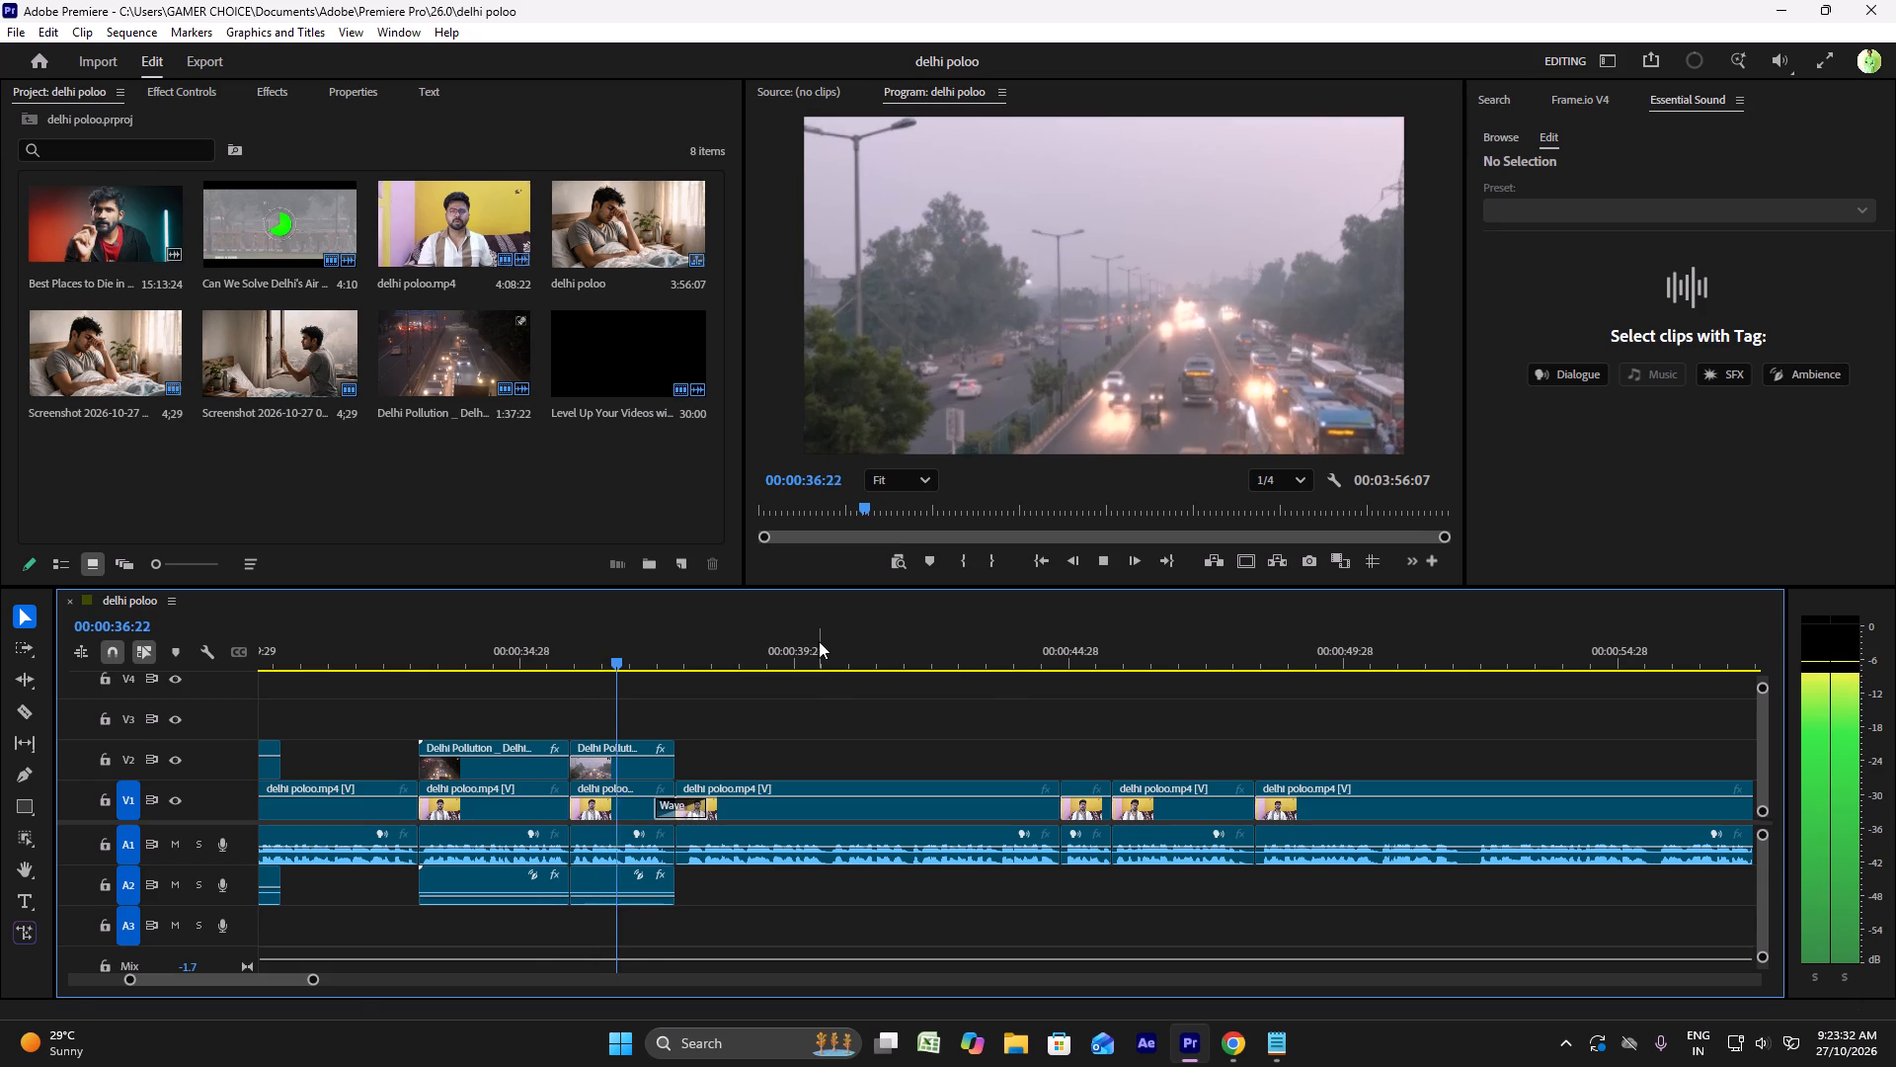
pyautogui.scroll(-4, 784, 674)
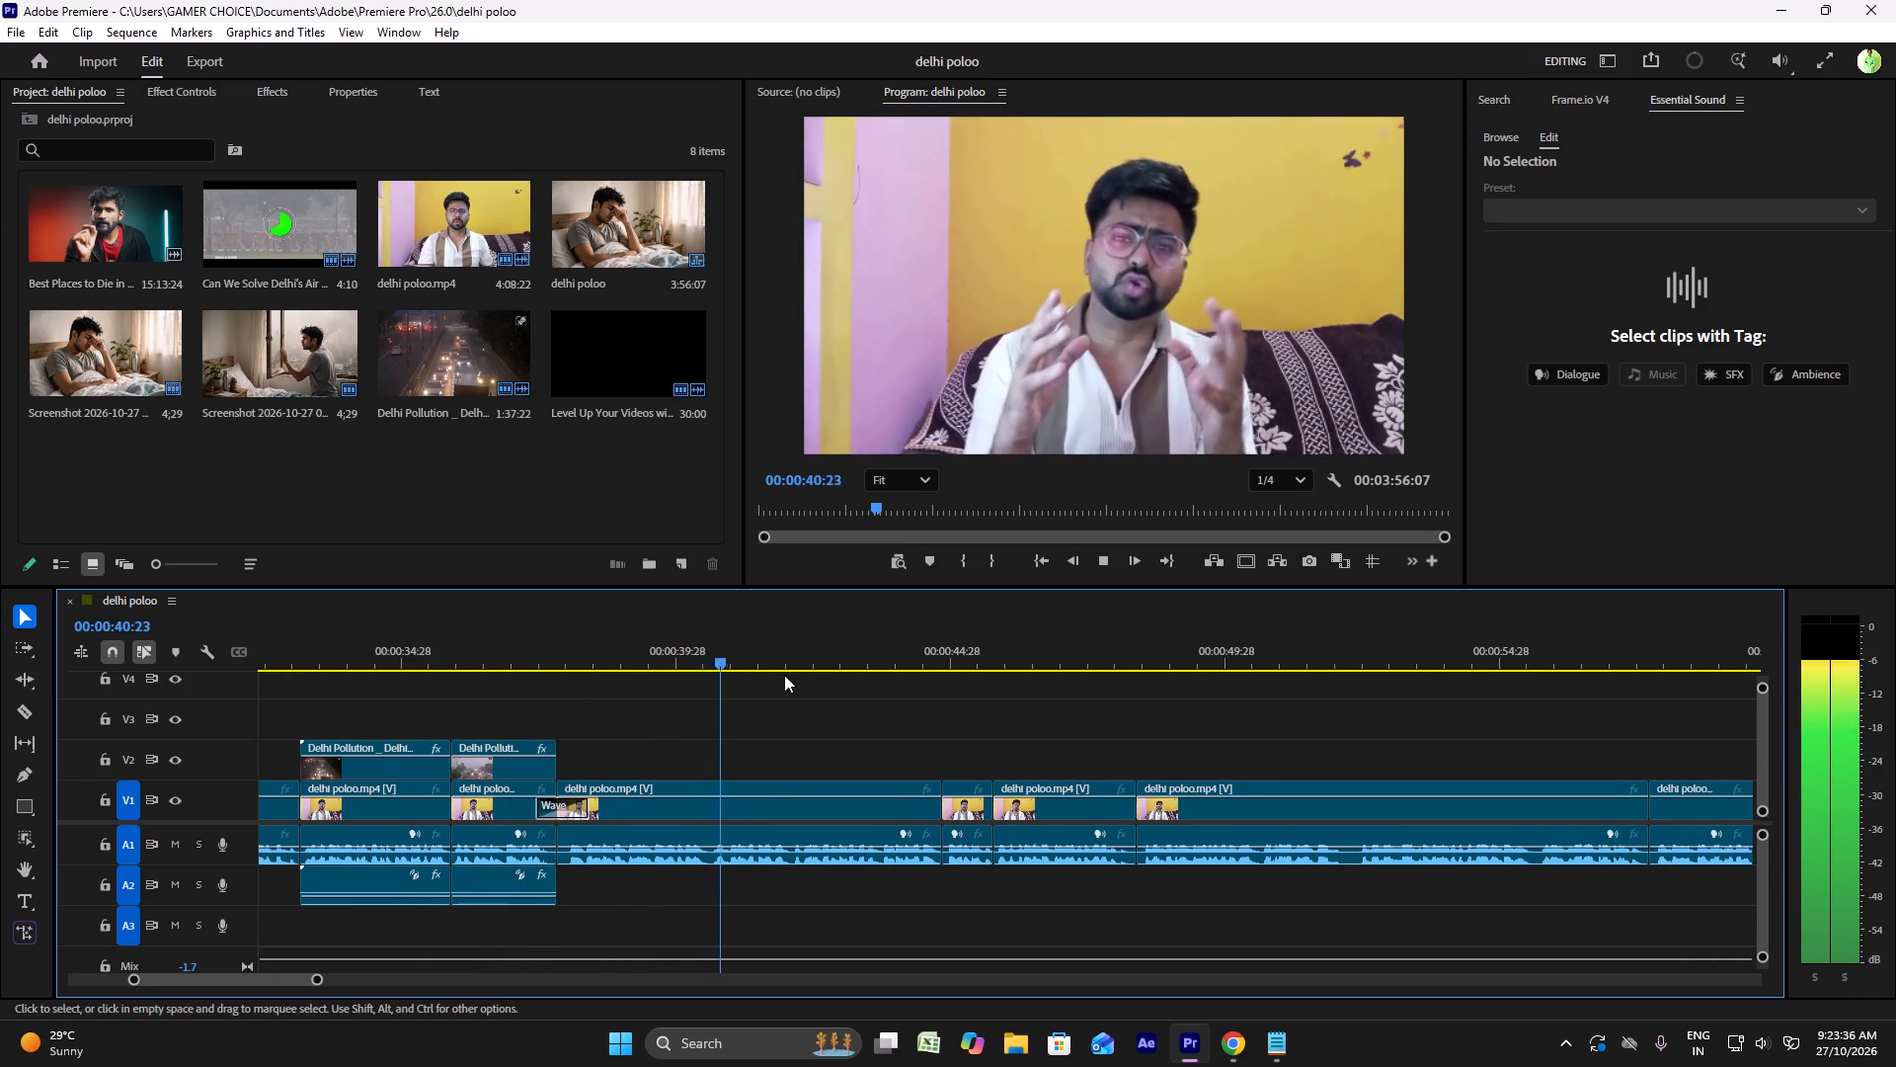
pyautogui.scroll(-4, 784, 675)
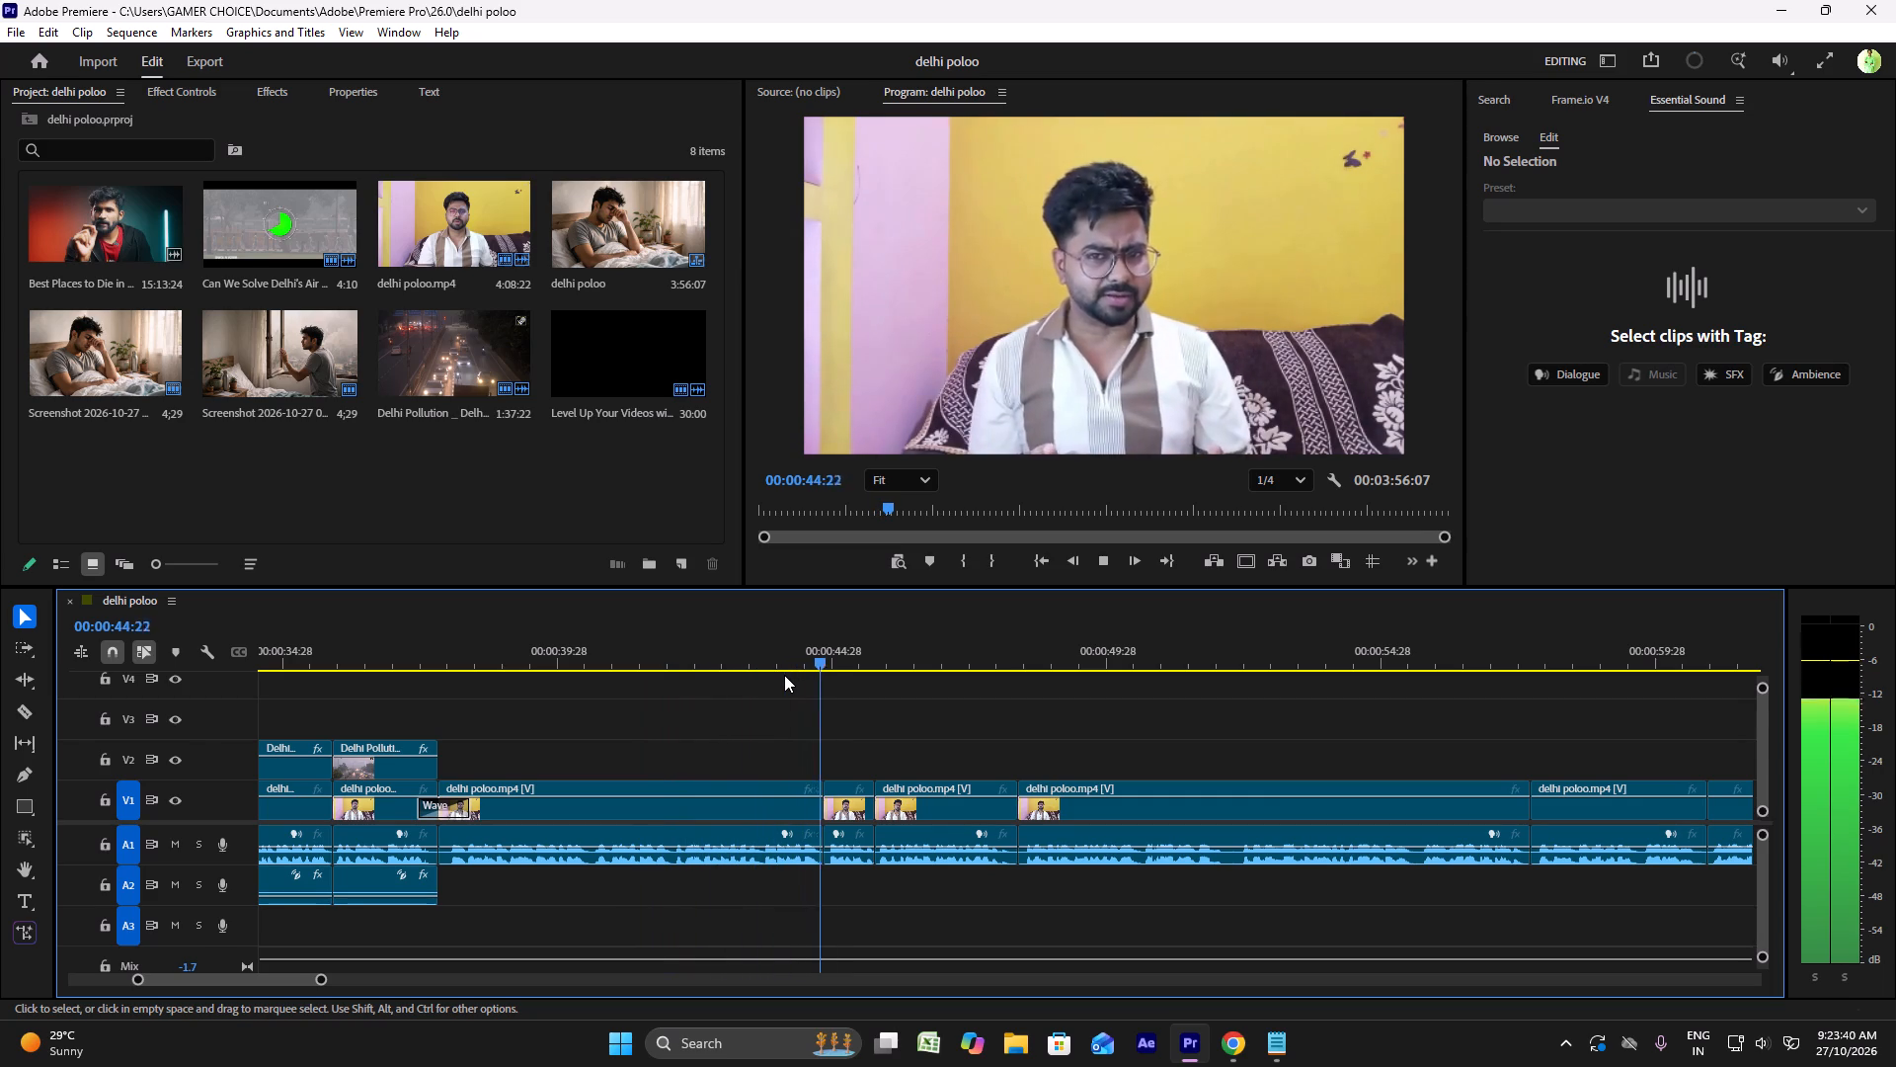
pyautogui.click(785, 658)
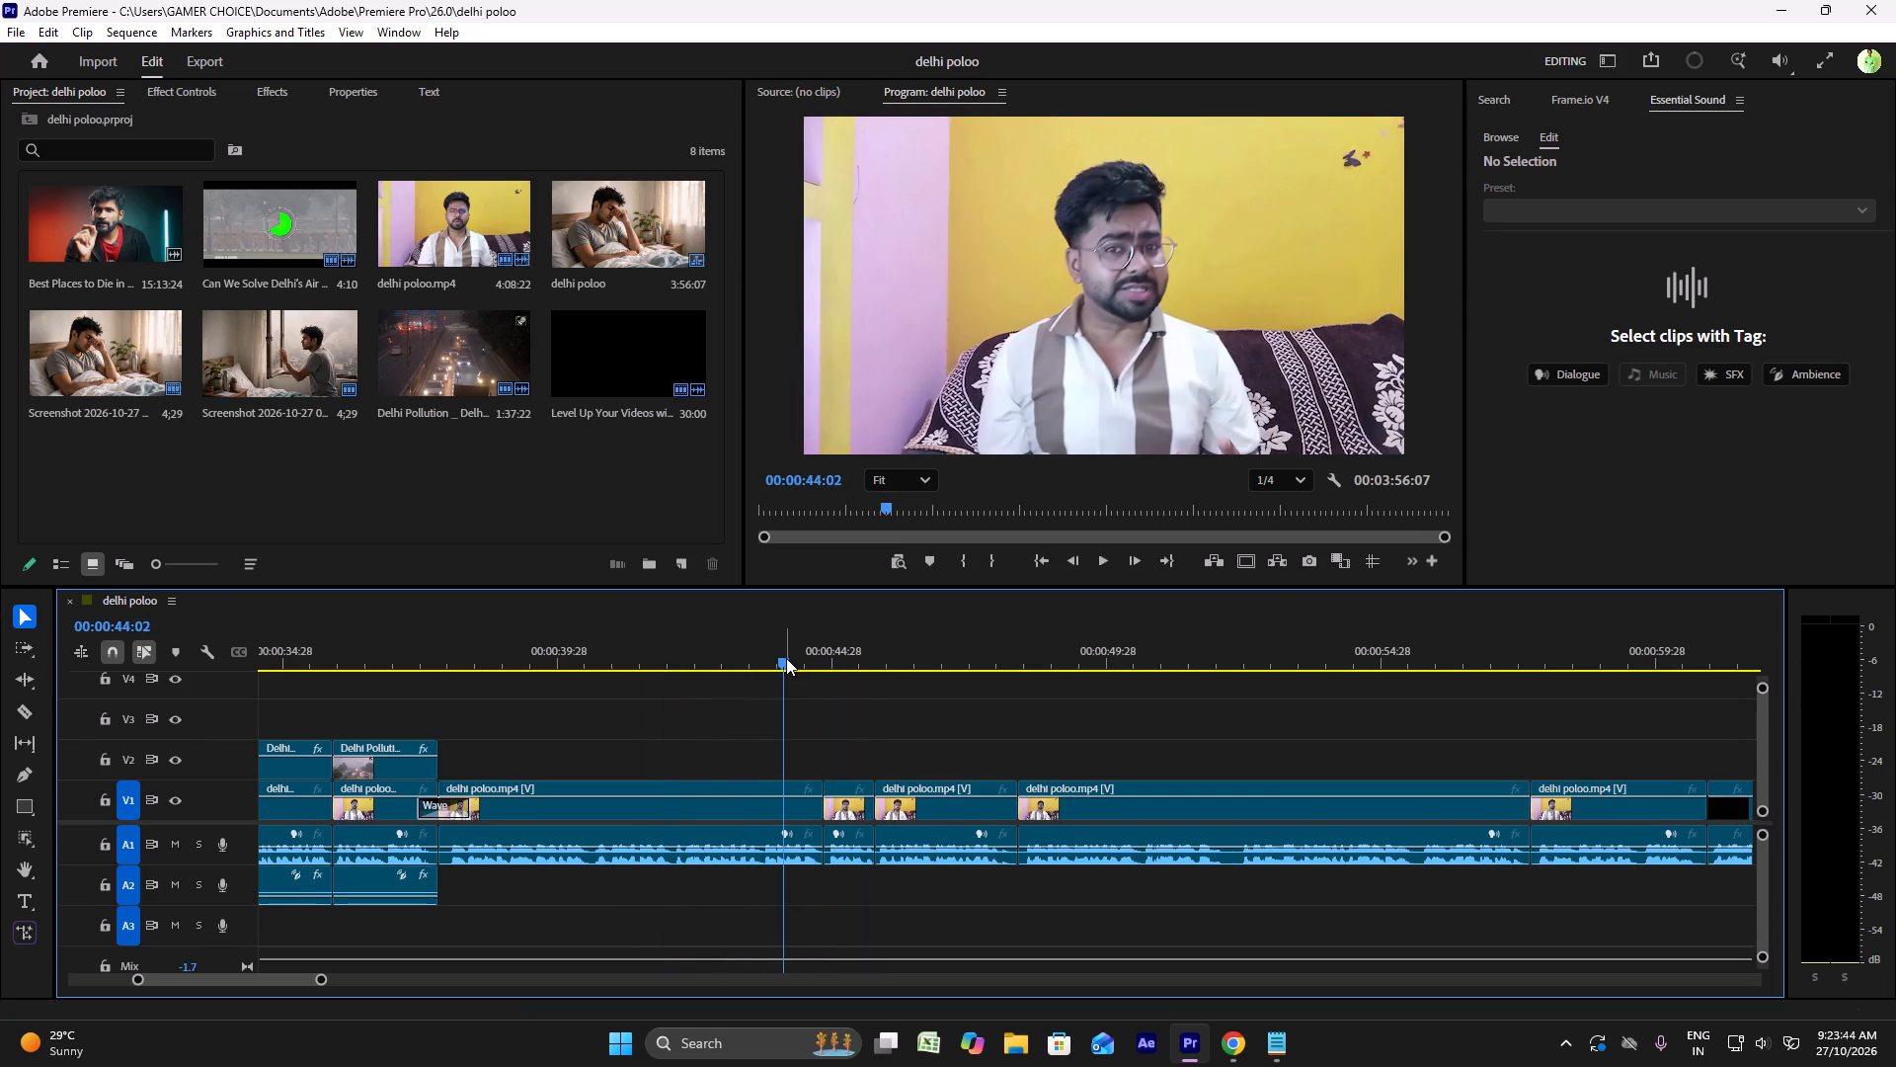
pyautogui.press('space')
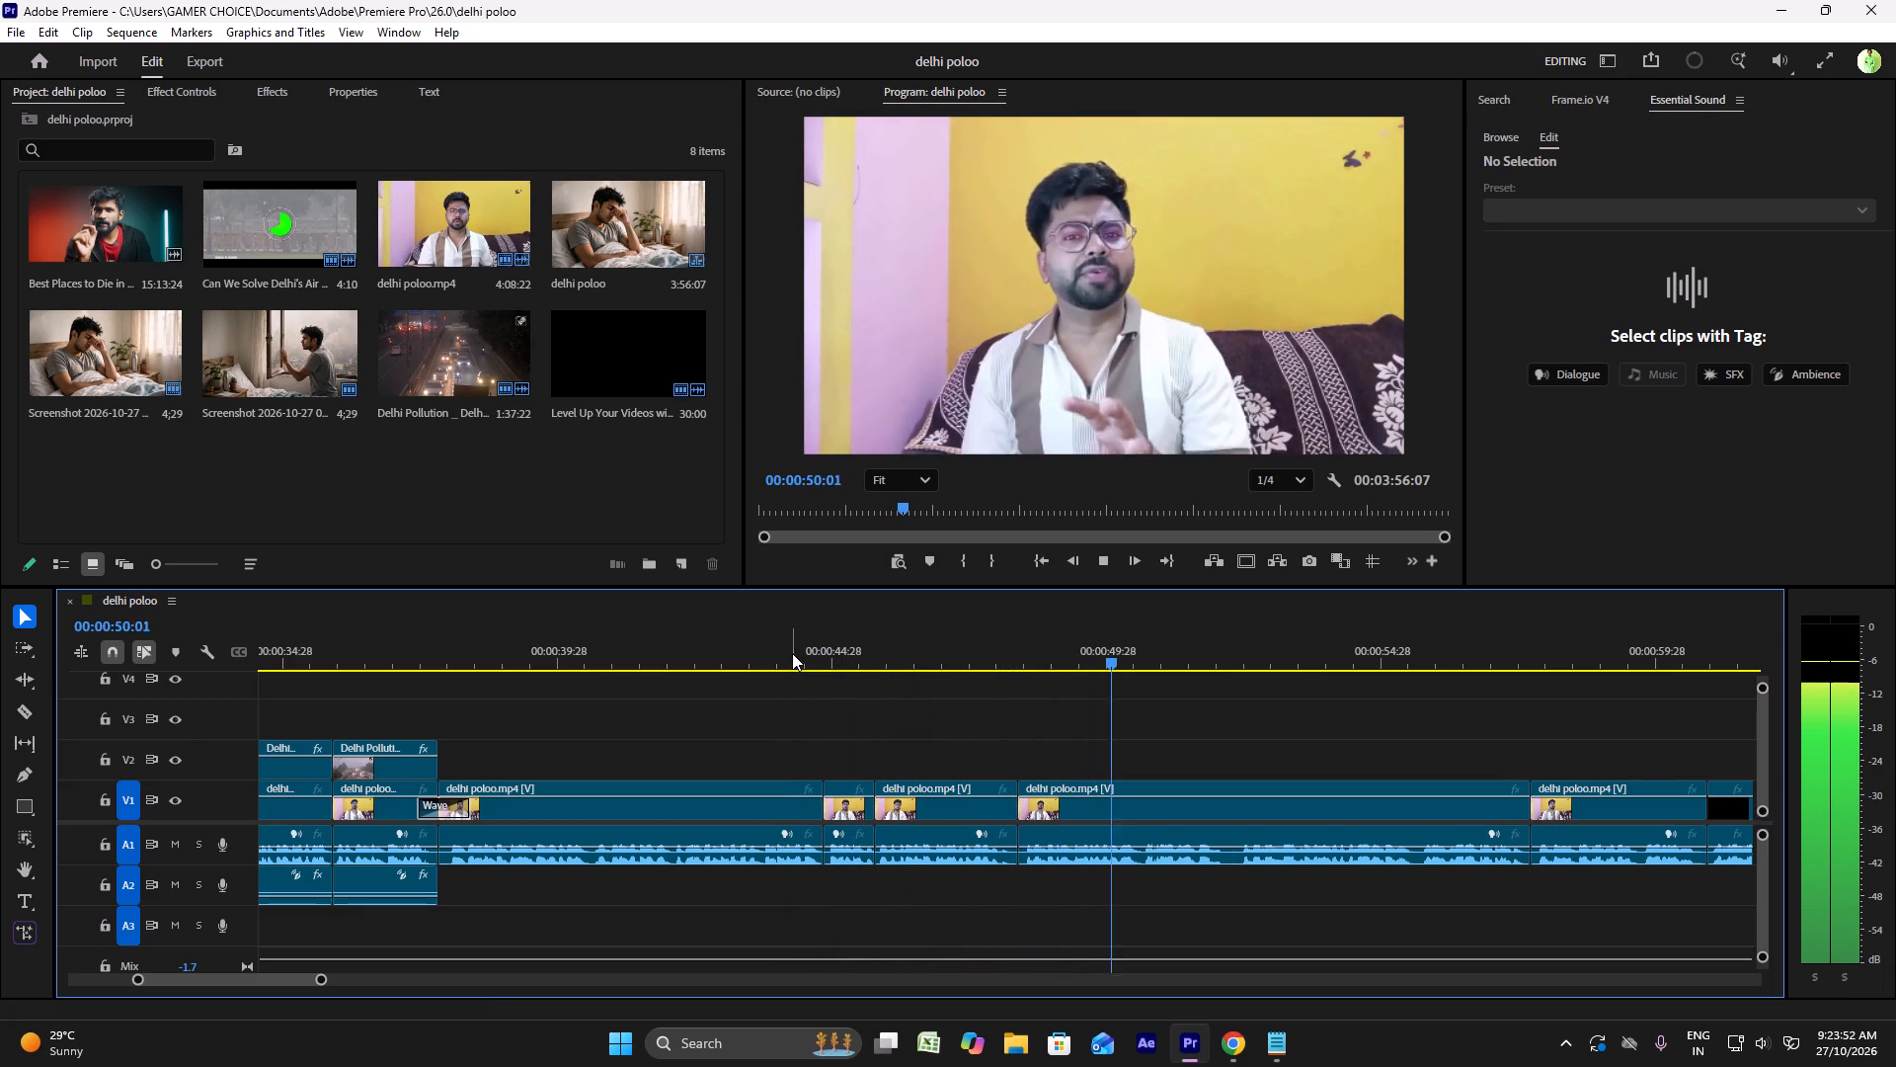
pyautogui.press('space')
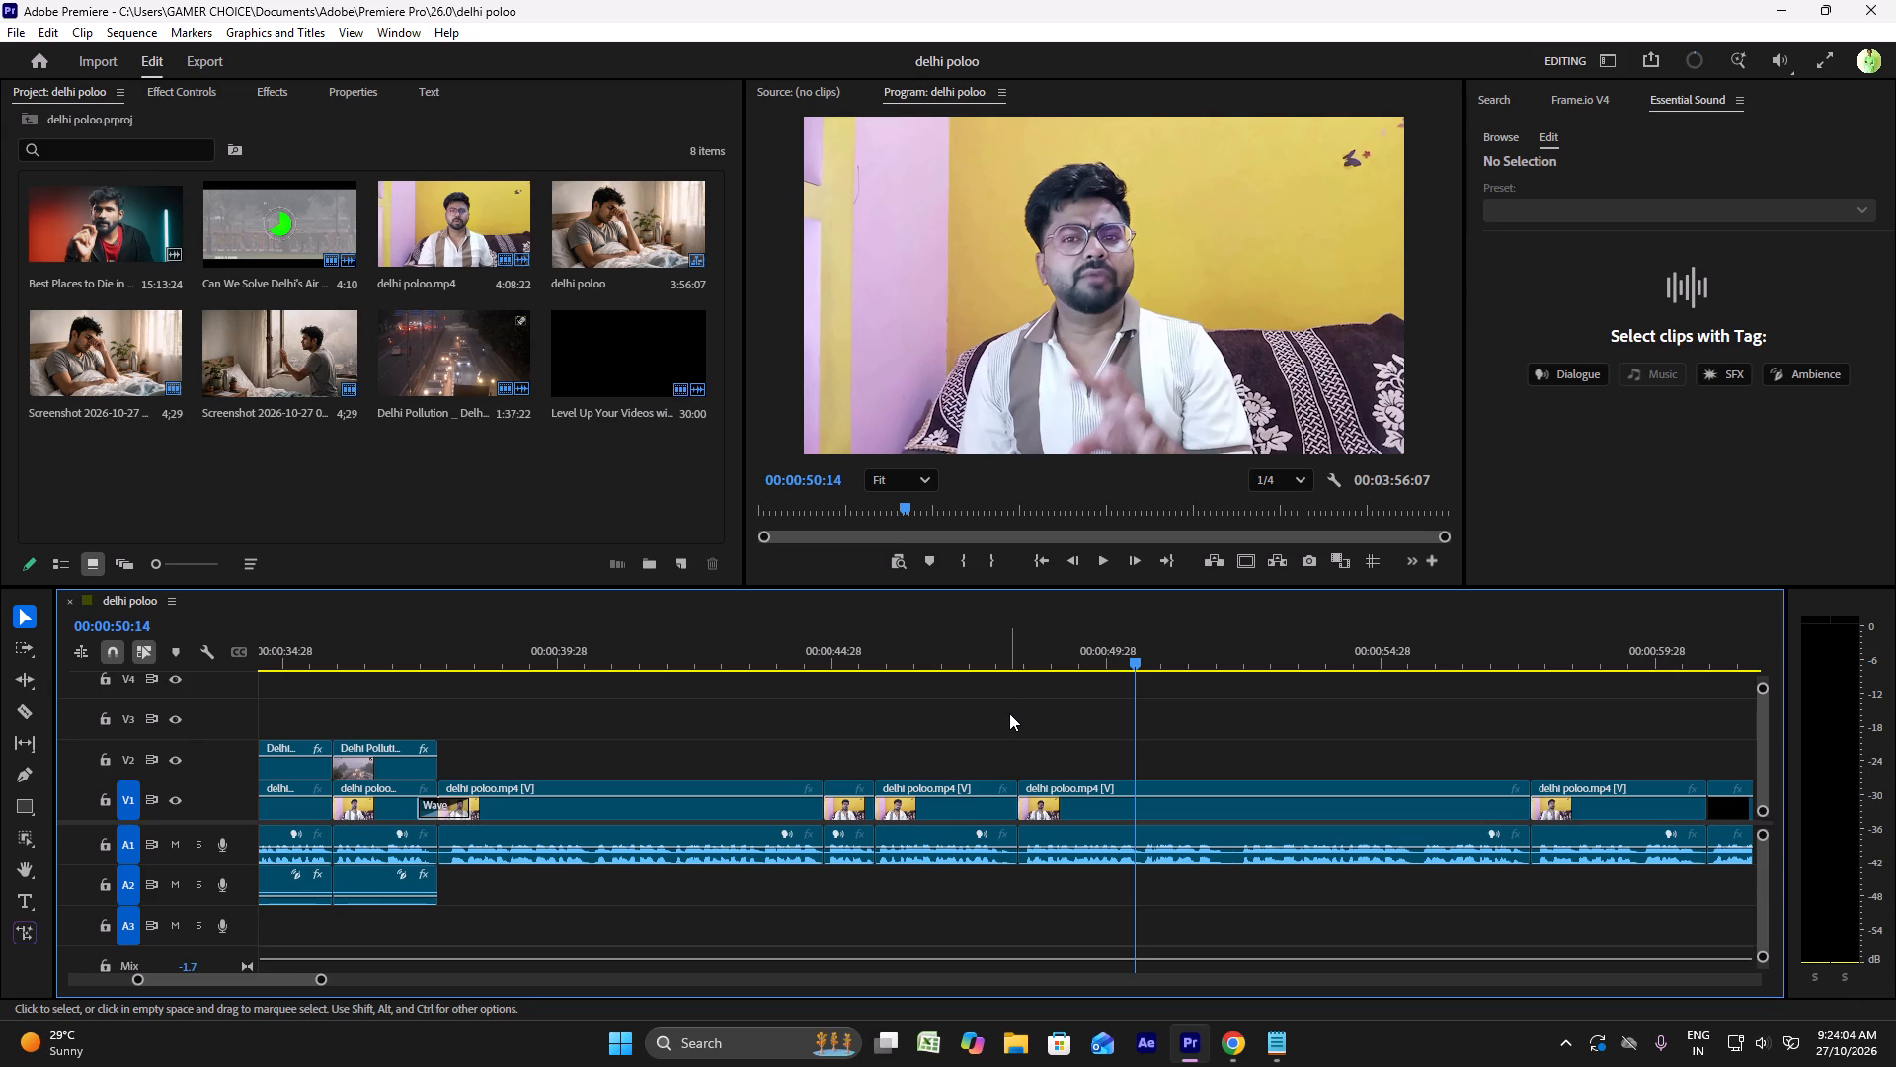
# Dismiss the OneDrive backup reminder and replay the talking-head clips between about 43 and 51 s.
pyautogui.scroll(-6, 998, 718)
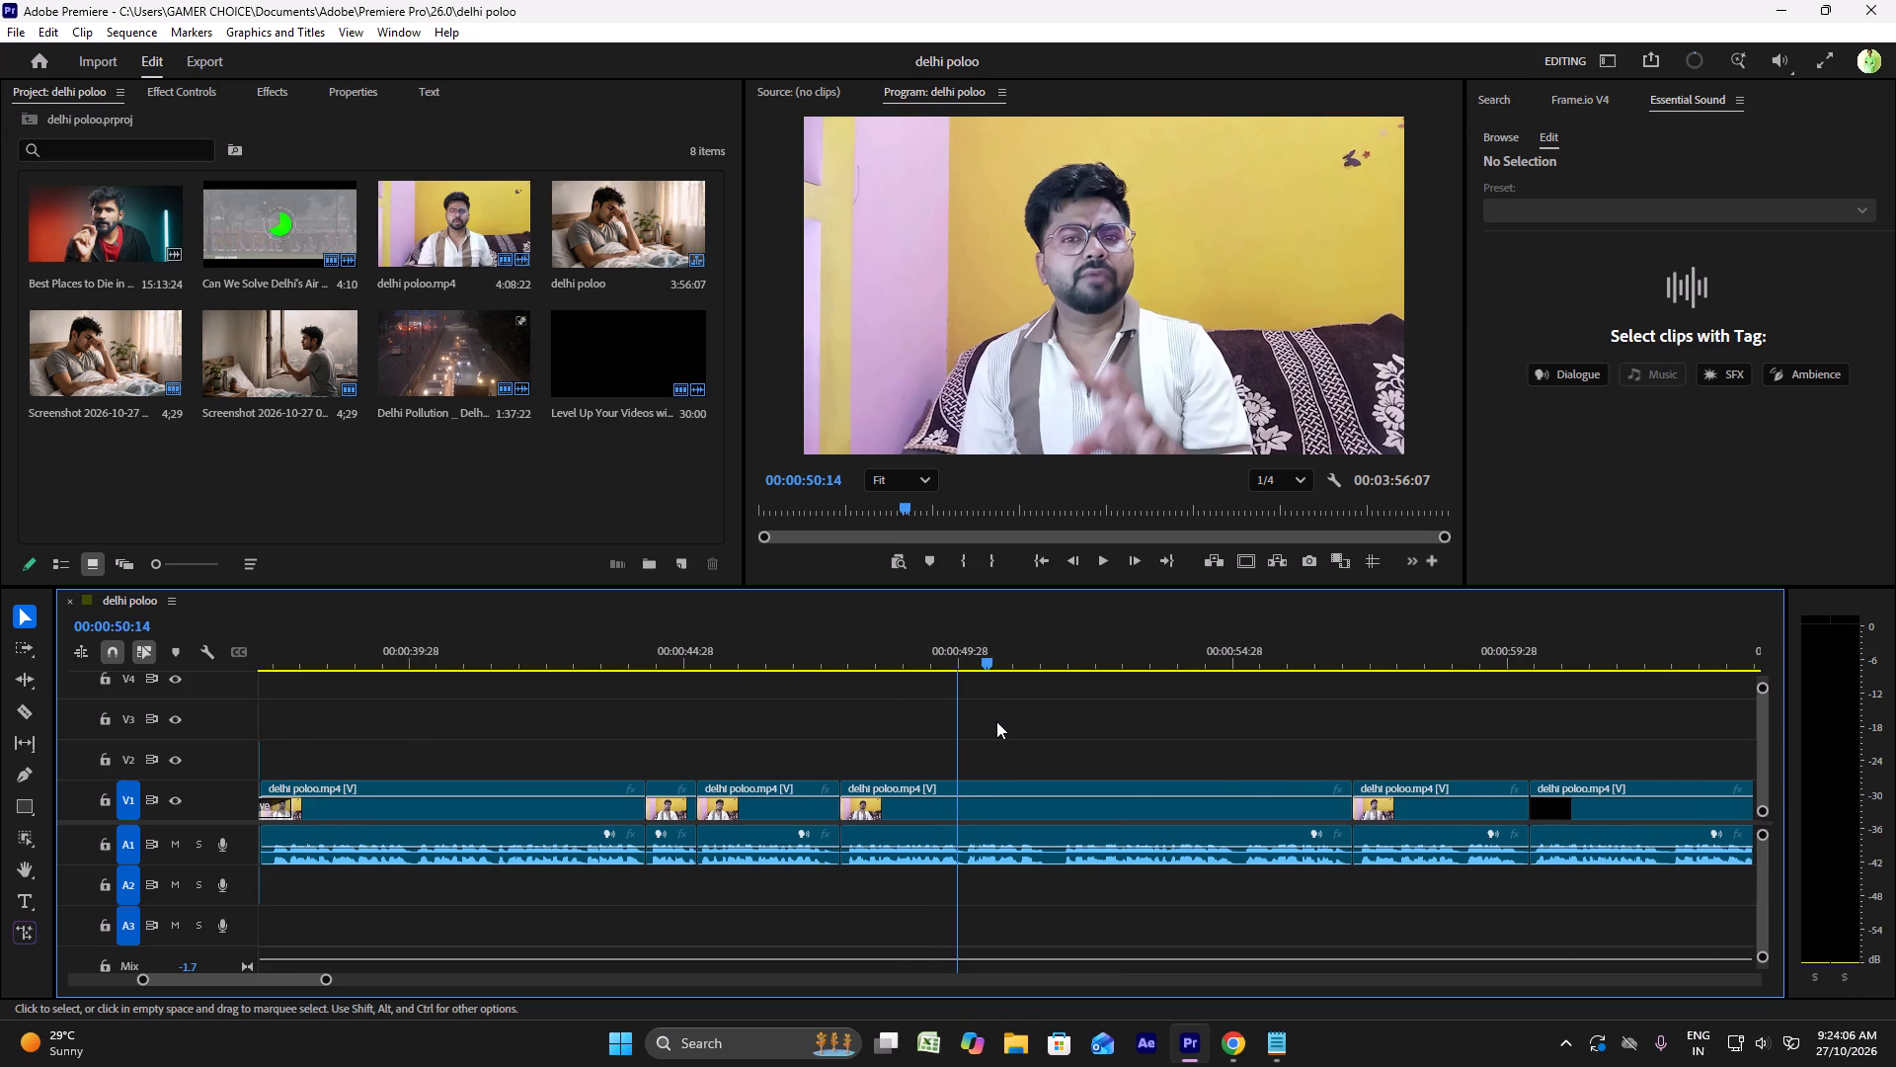
pyautogui.click(810, 643)
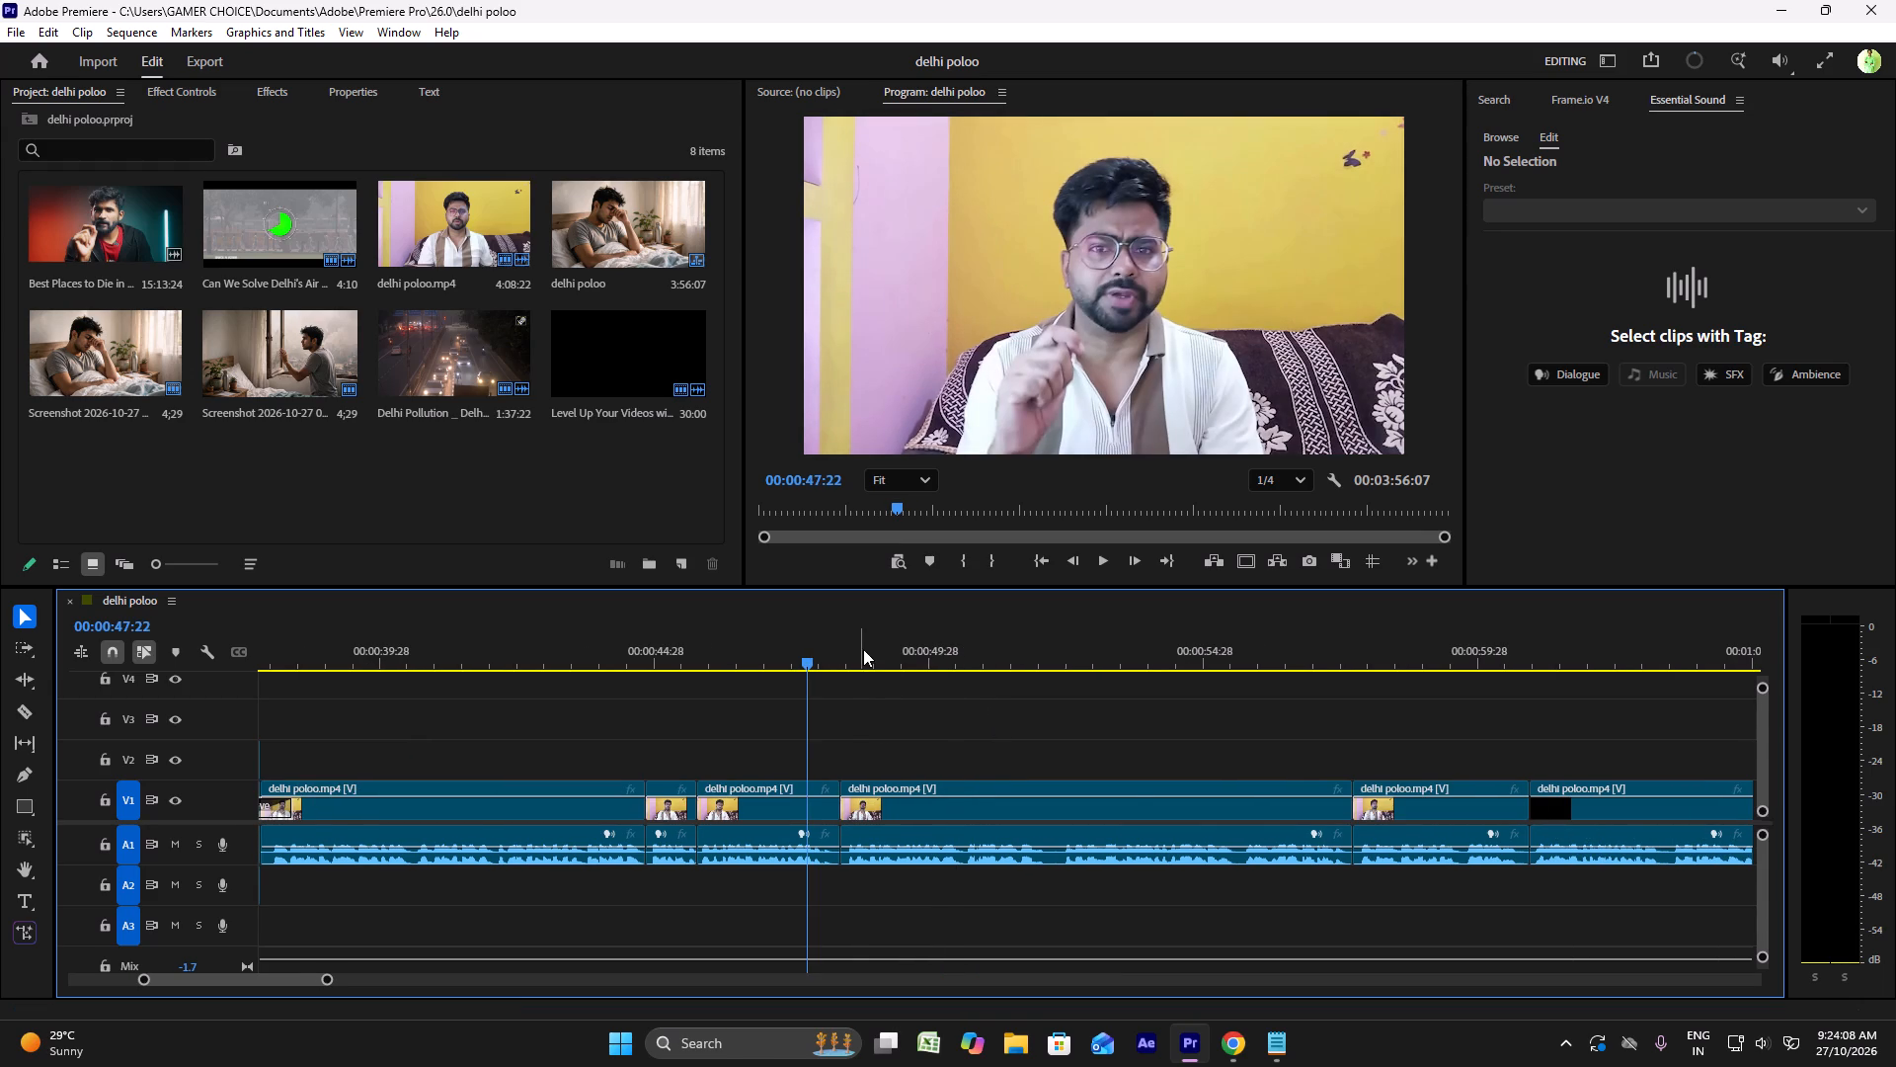
pyautogui.click(855, 653)
pyautogui.click(831, 663)
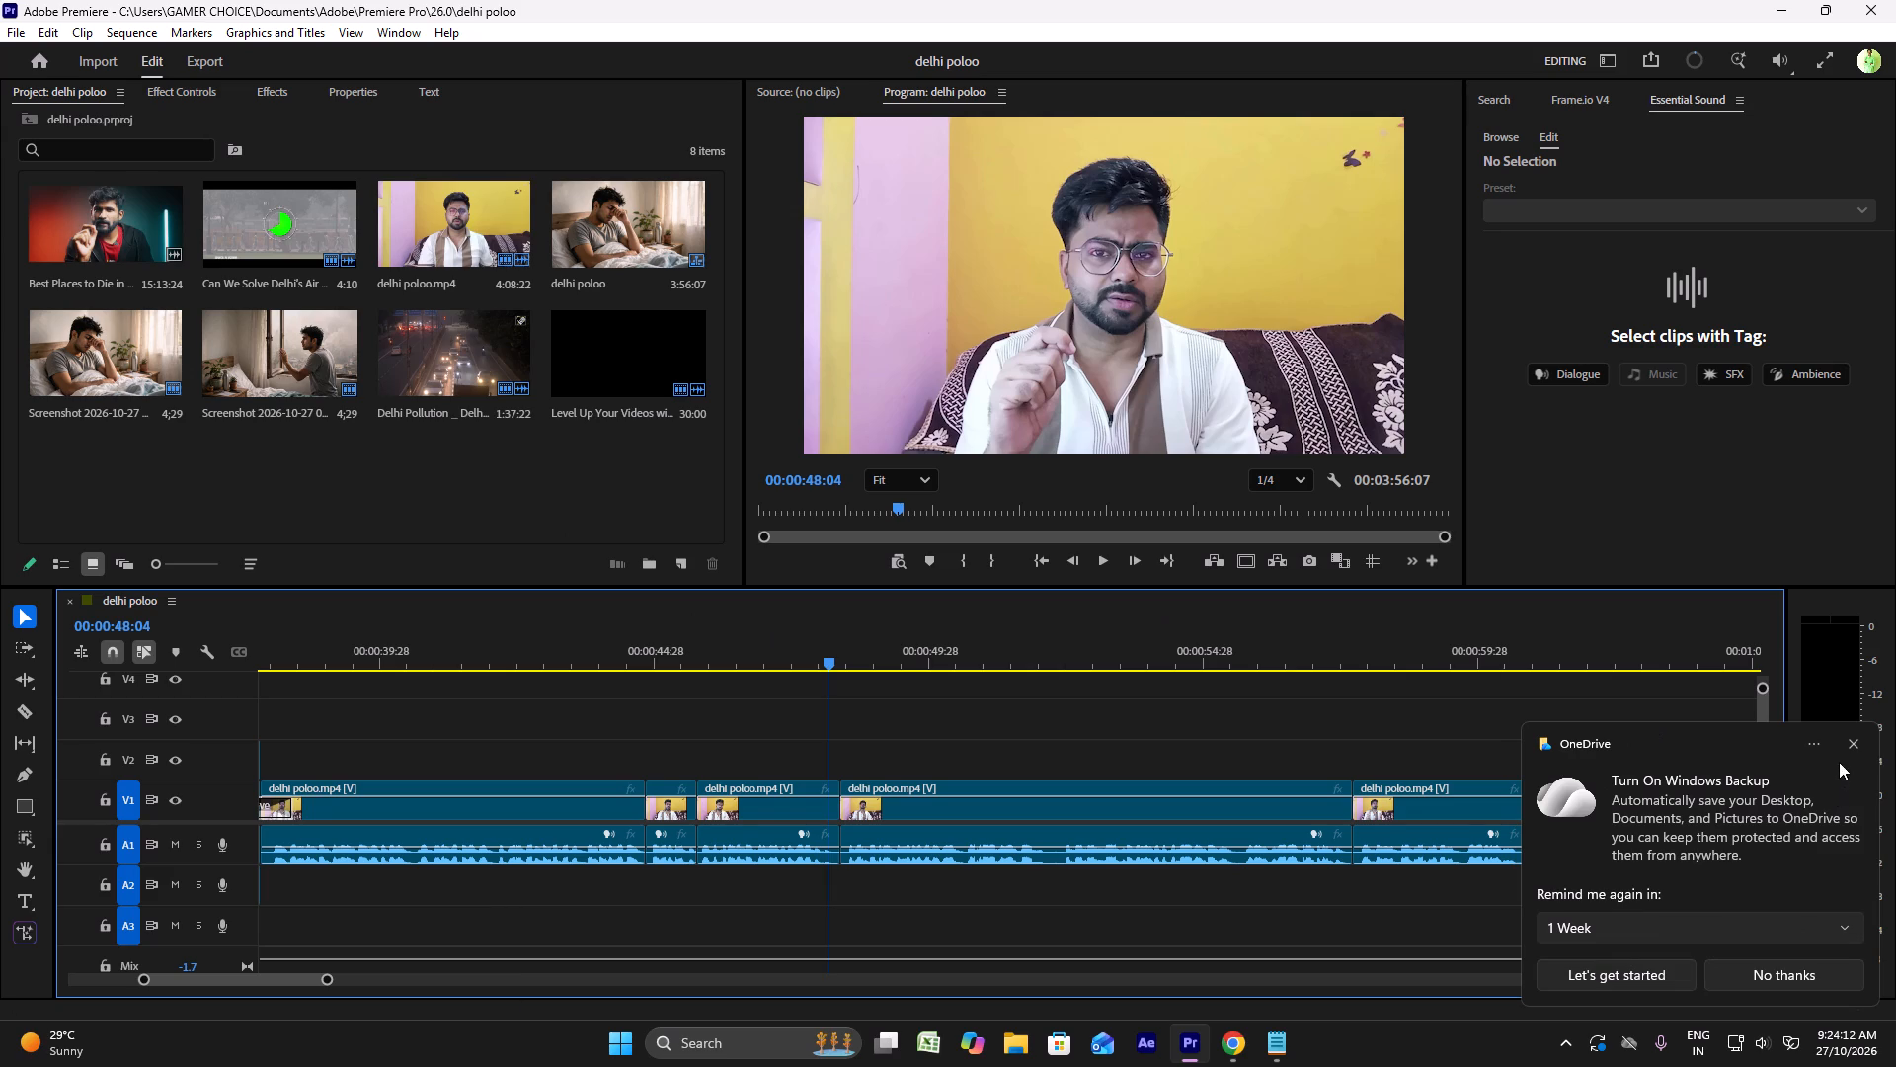
pyautogui.click(1849, 746)
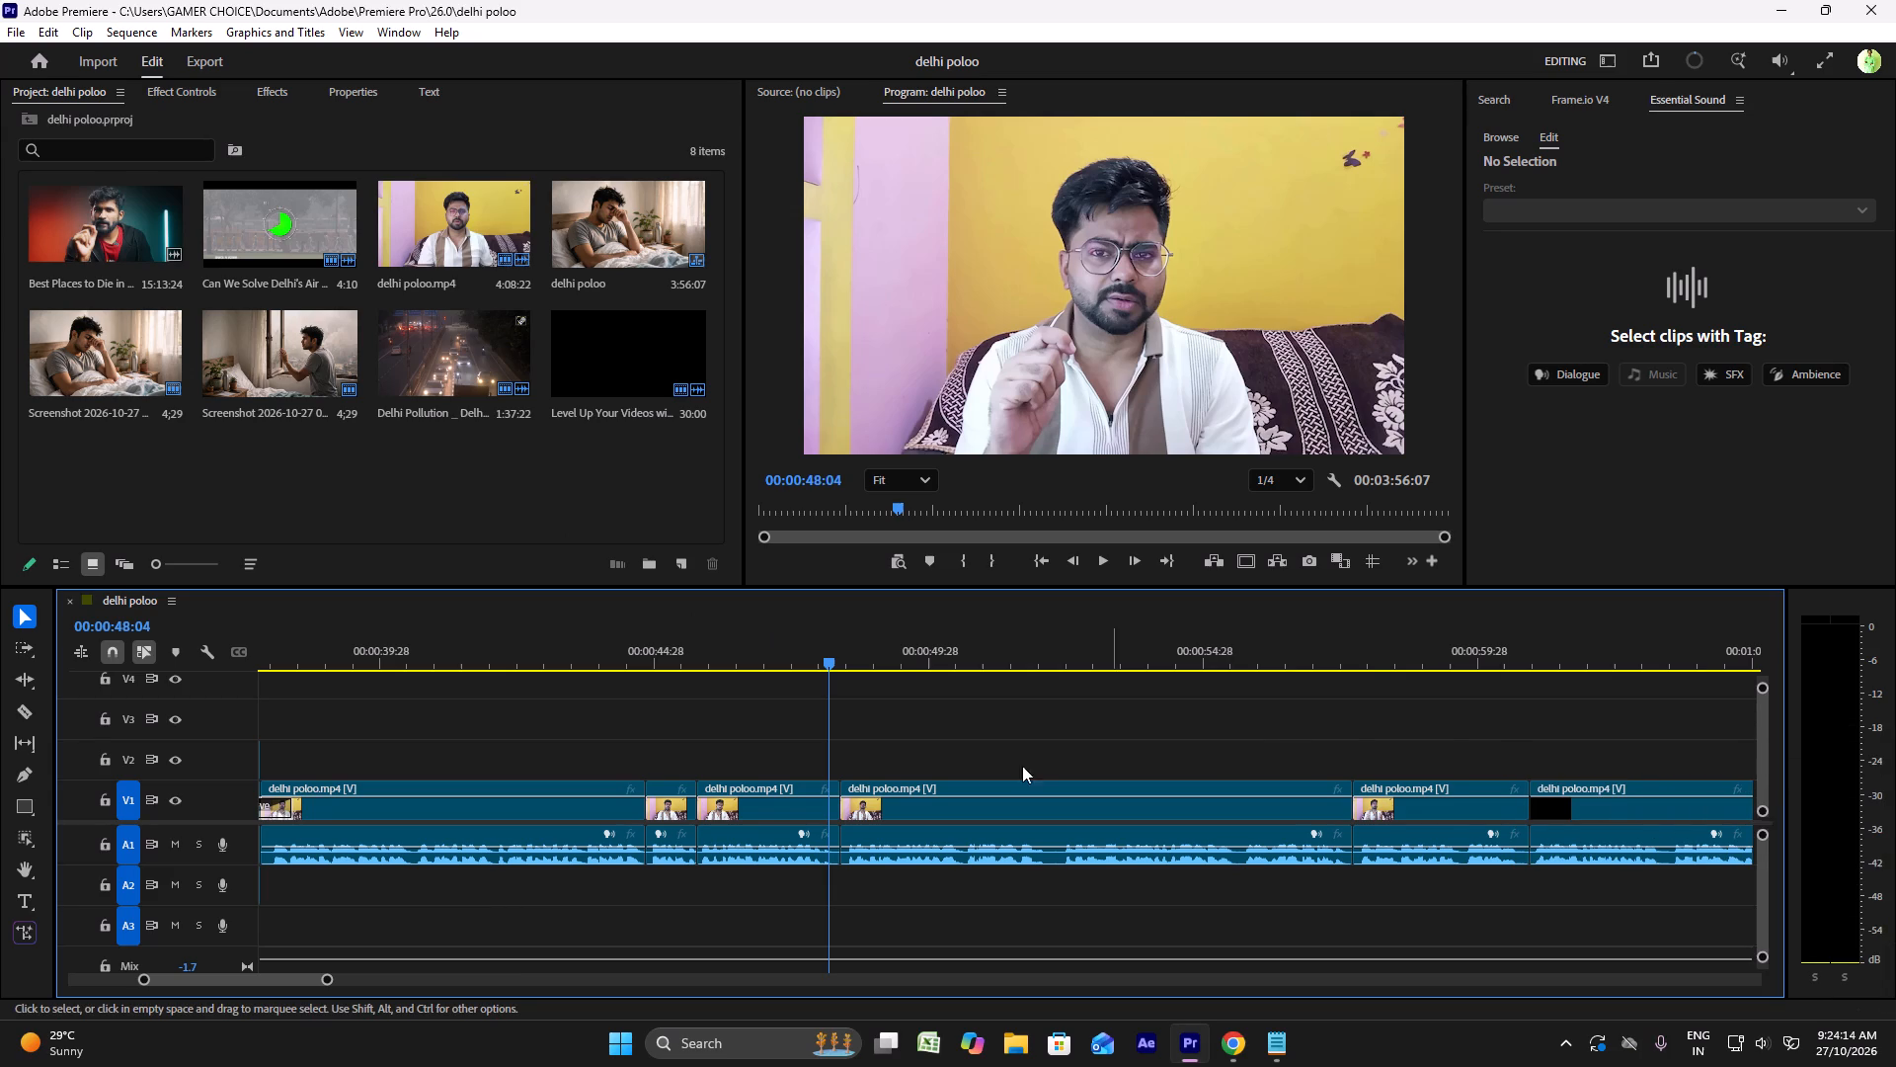
pyautogui.press('space')
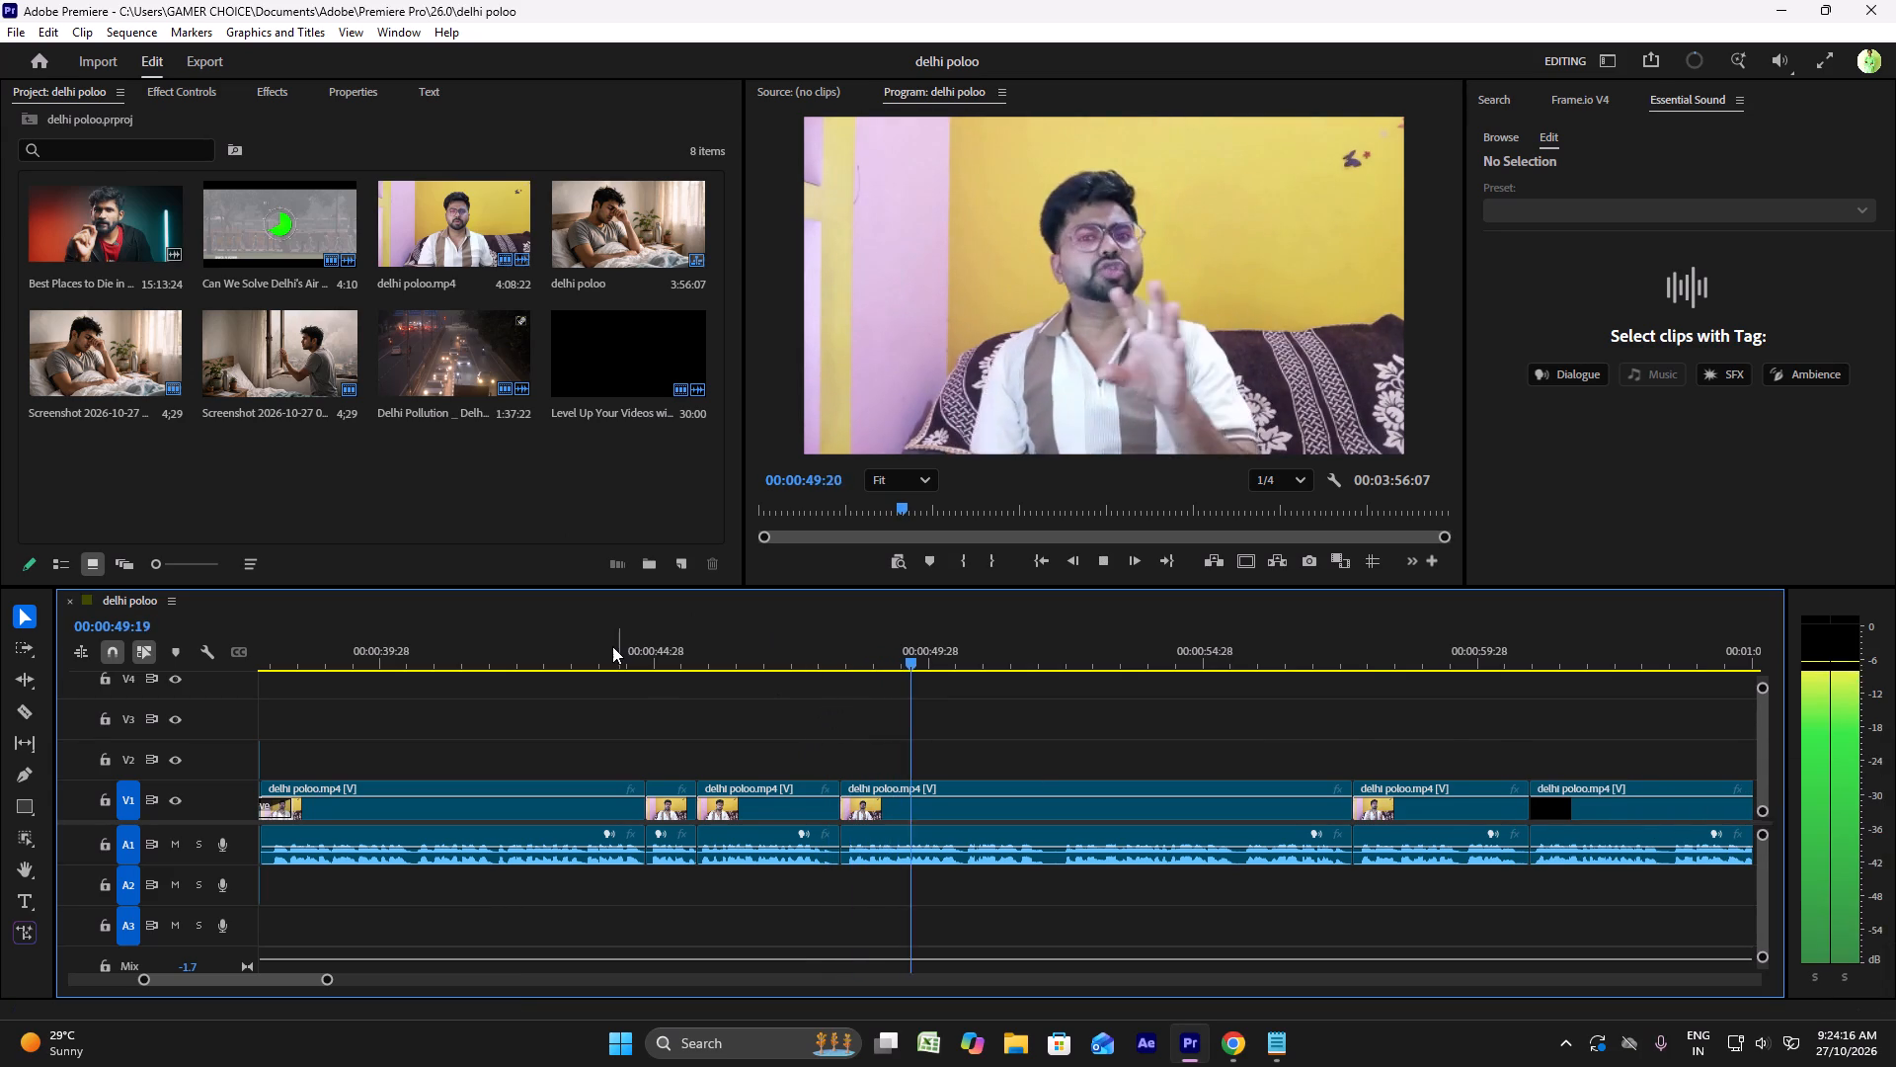
pyautogui.click(612, 646)
pyautogui.press('space')
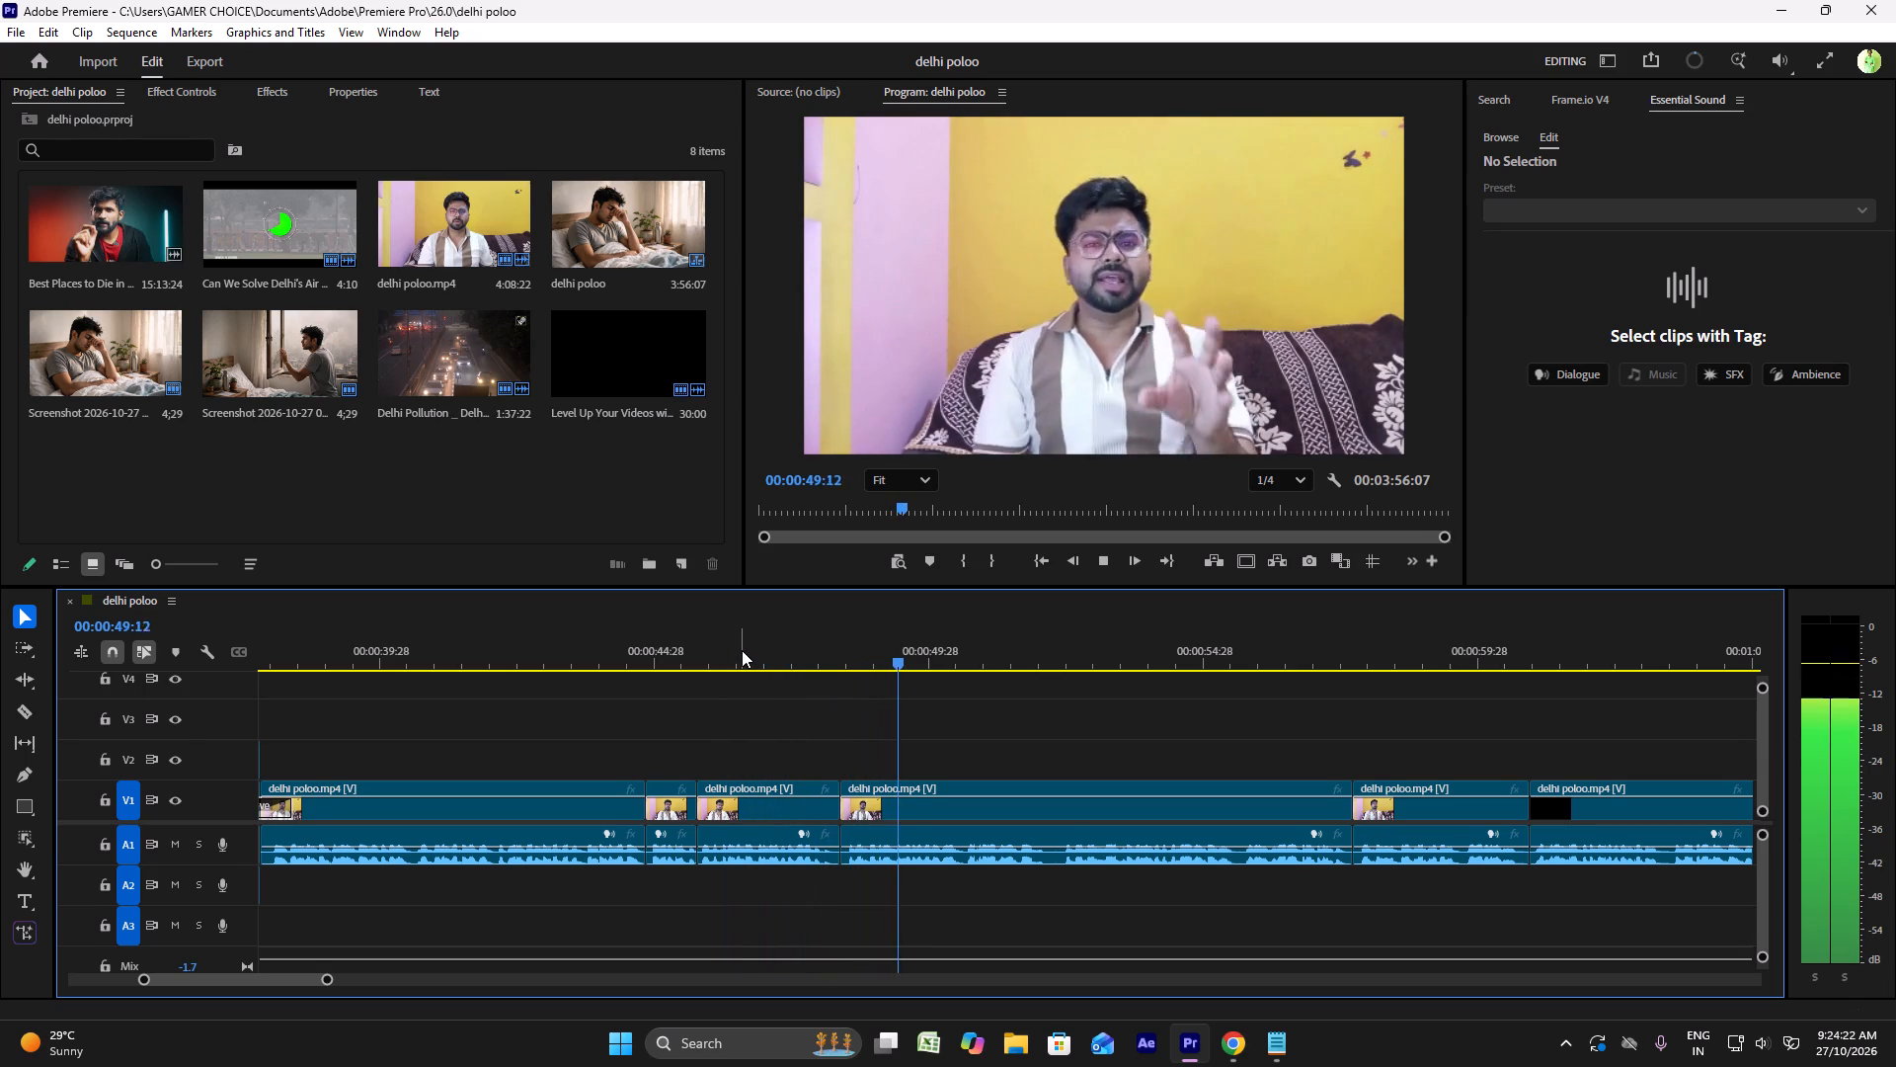
pyautogui.click(551, 659)
pyautogui.press('space')
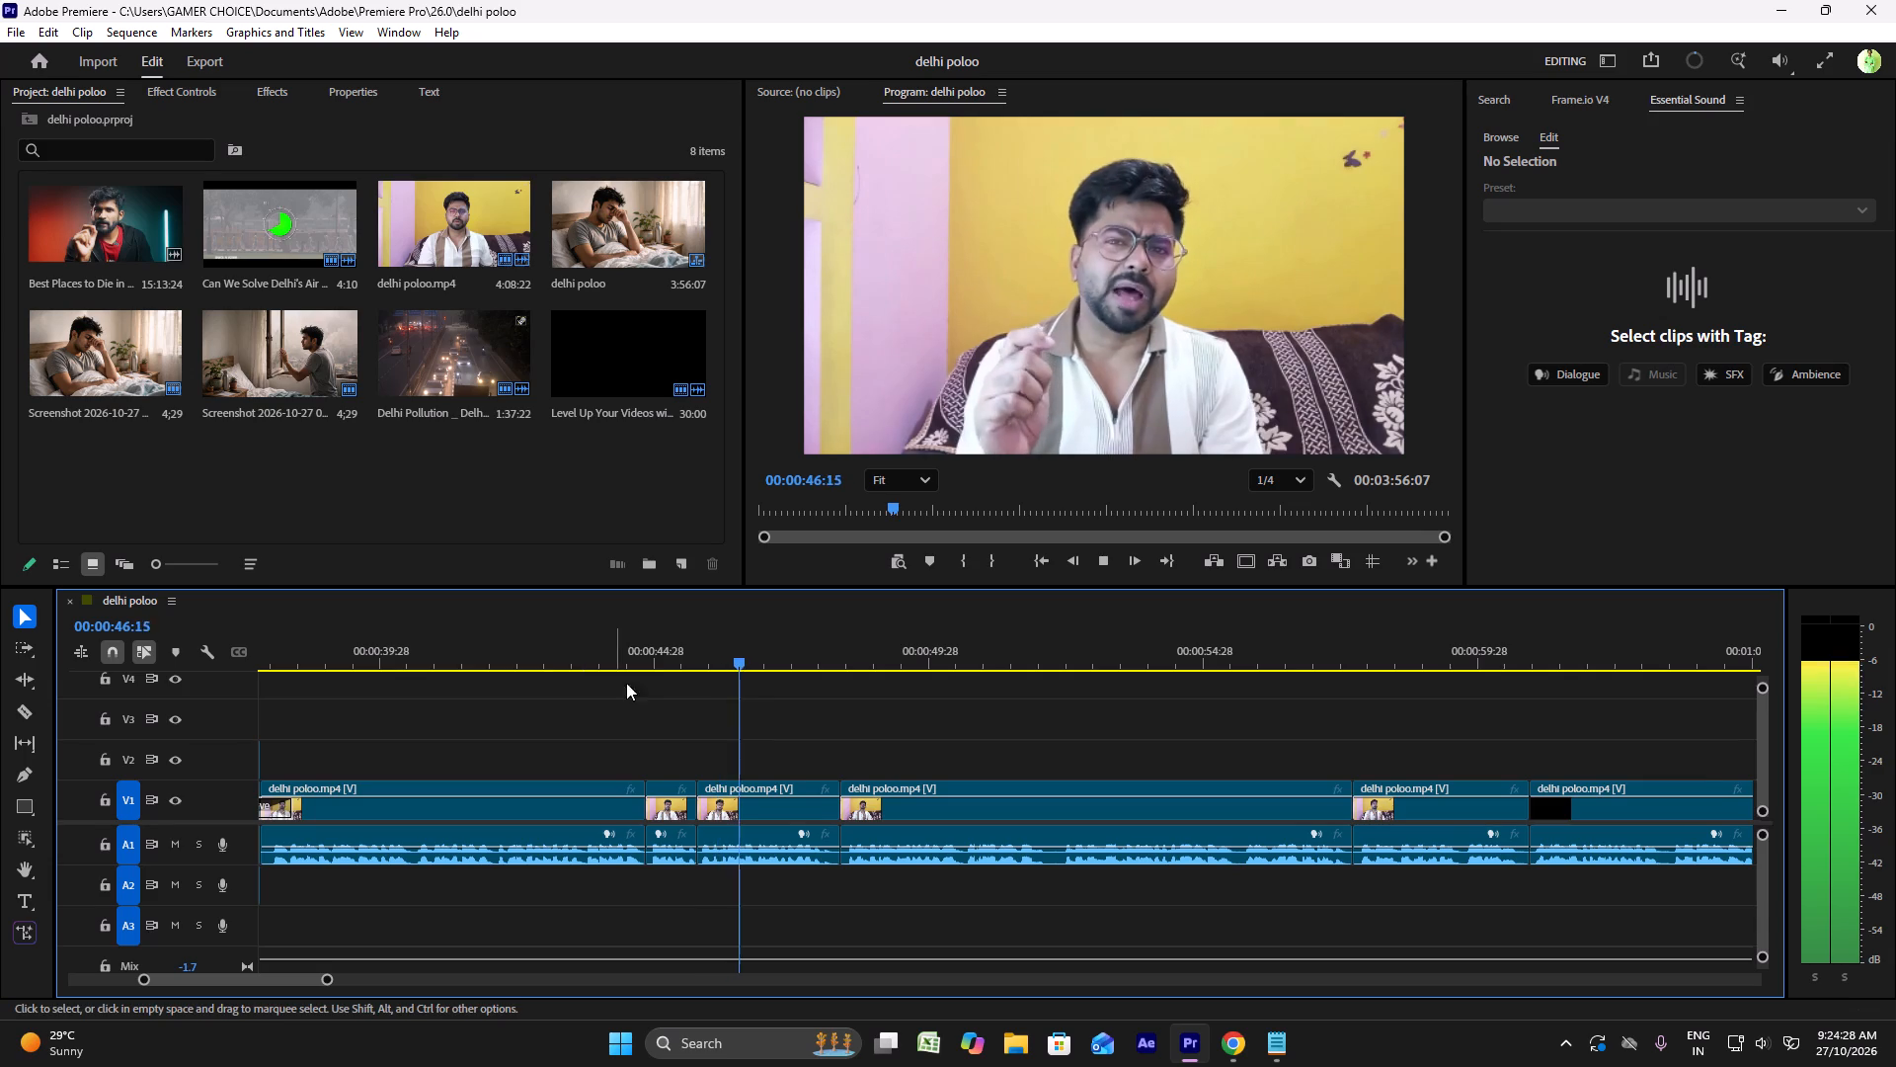
pyautogui.scroll(11, 710, 738)
# Park the playhead at 00:00:42:15 in the talking-head clip after the traffic footage and activate the Type tool.
pyautogui.click(634, 651)
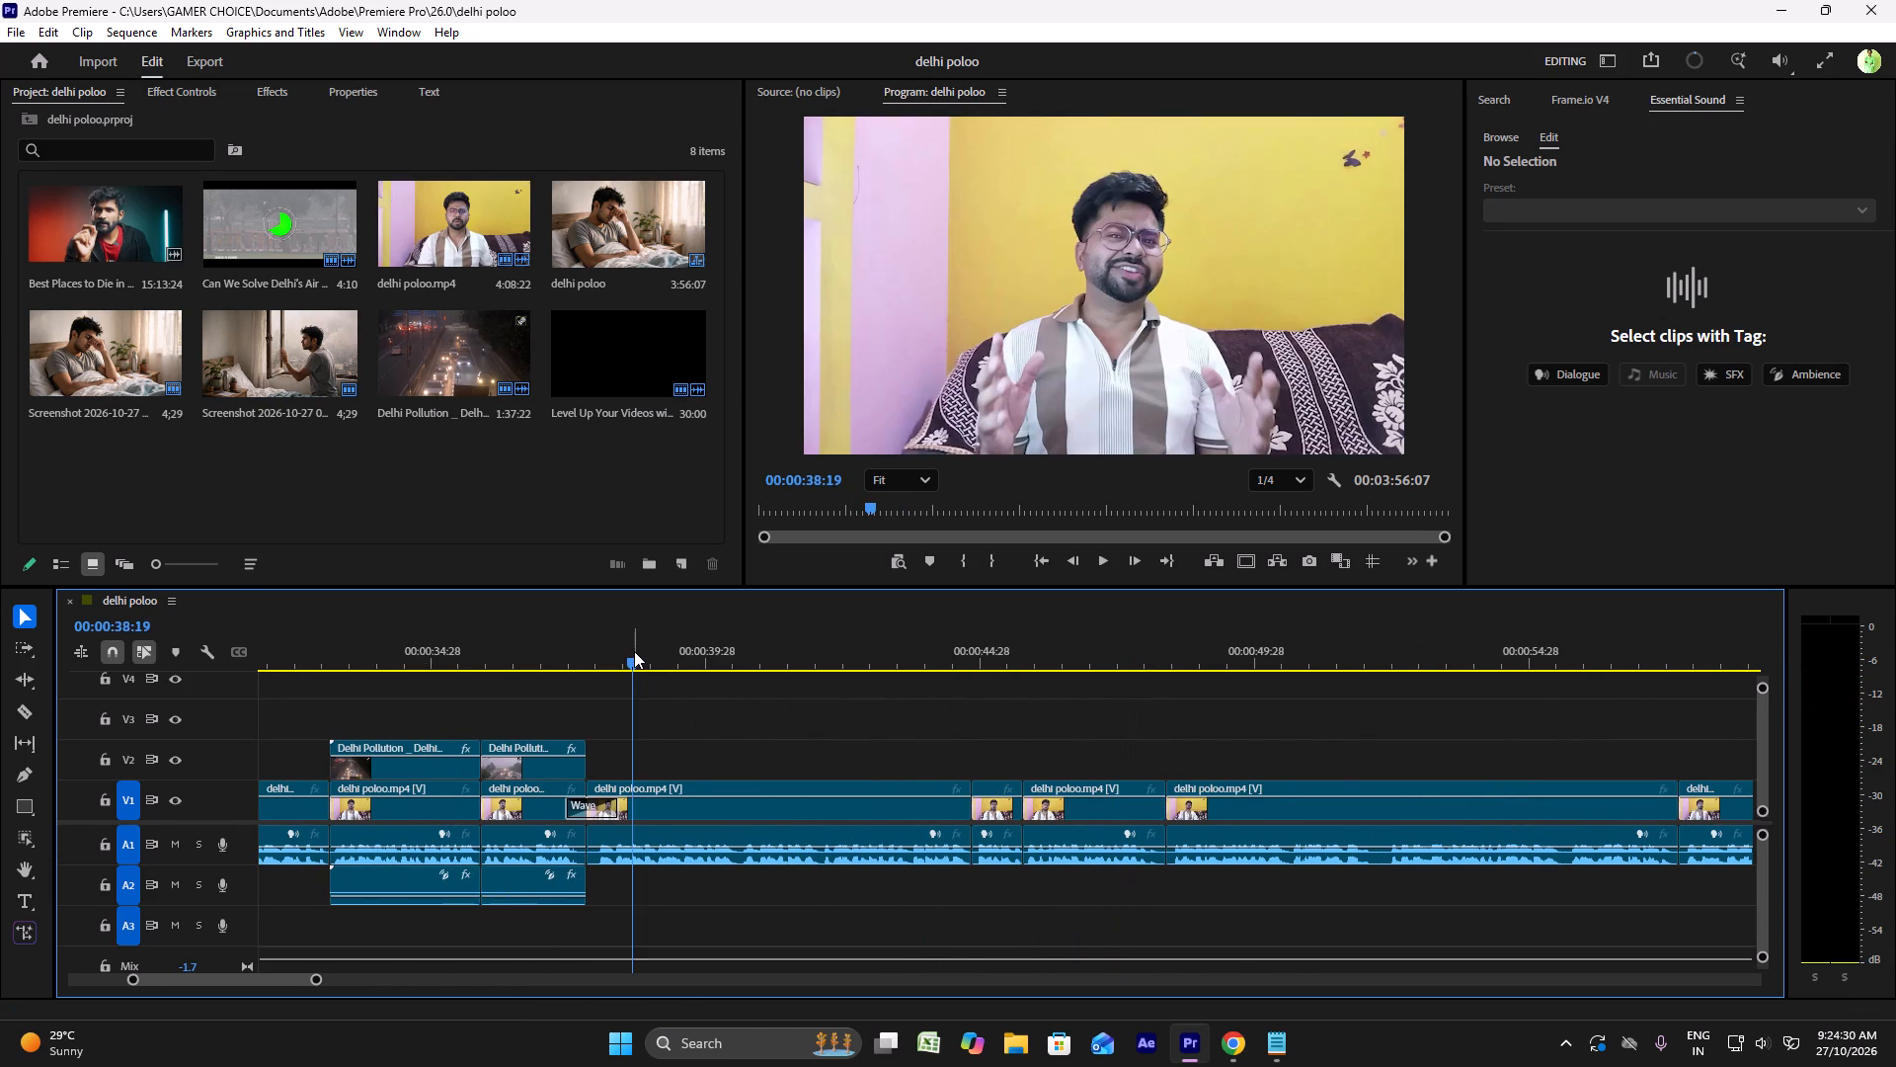
pyautogui.press('space')
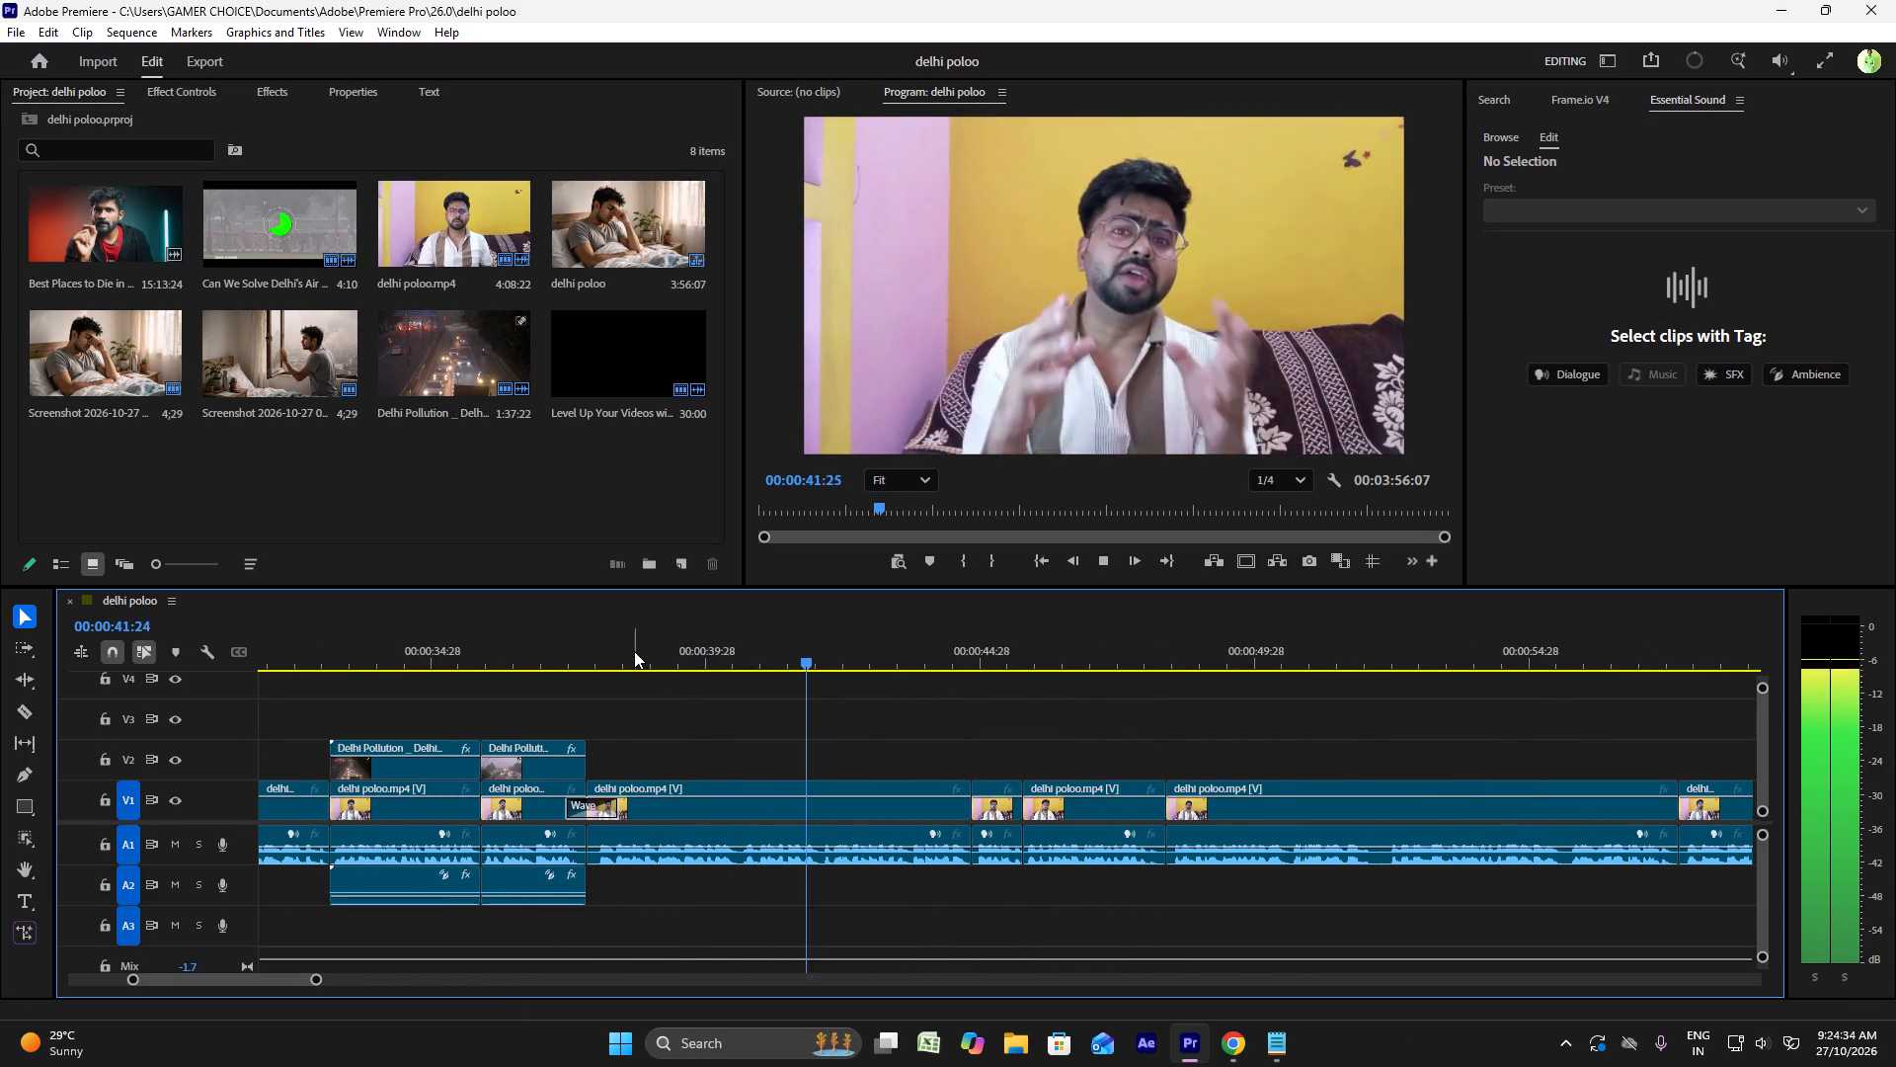
pyautogui.press('space')
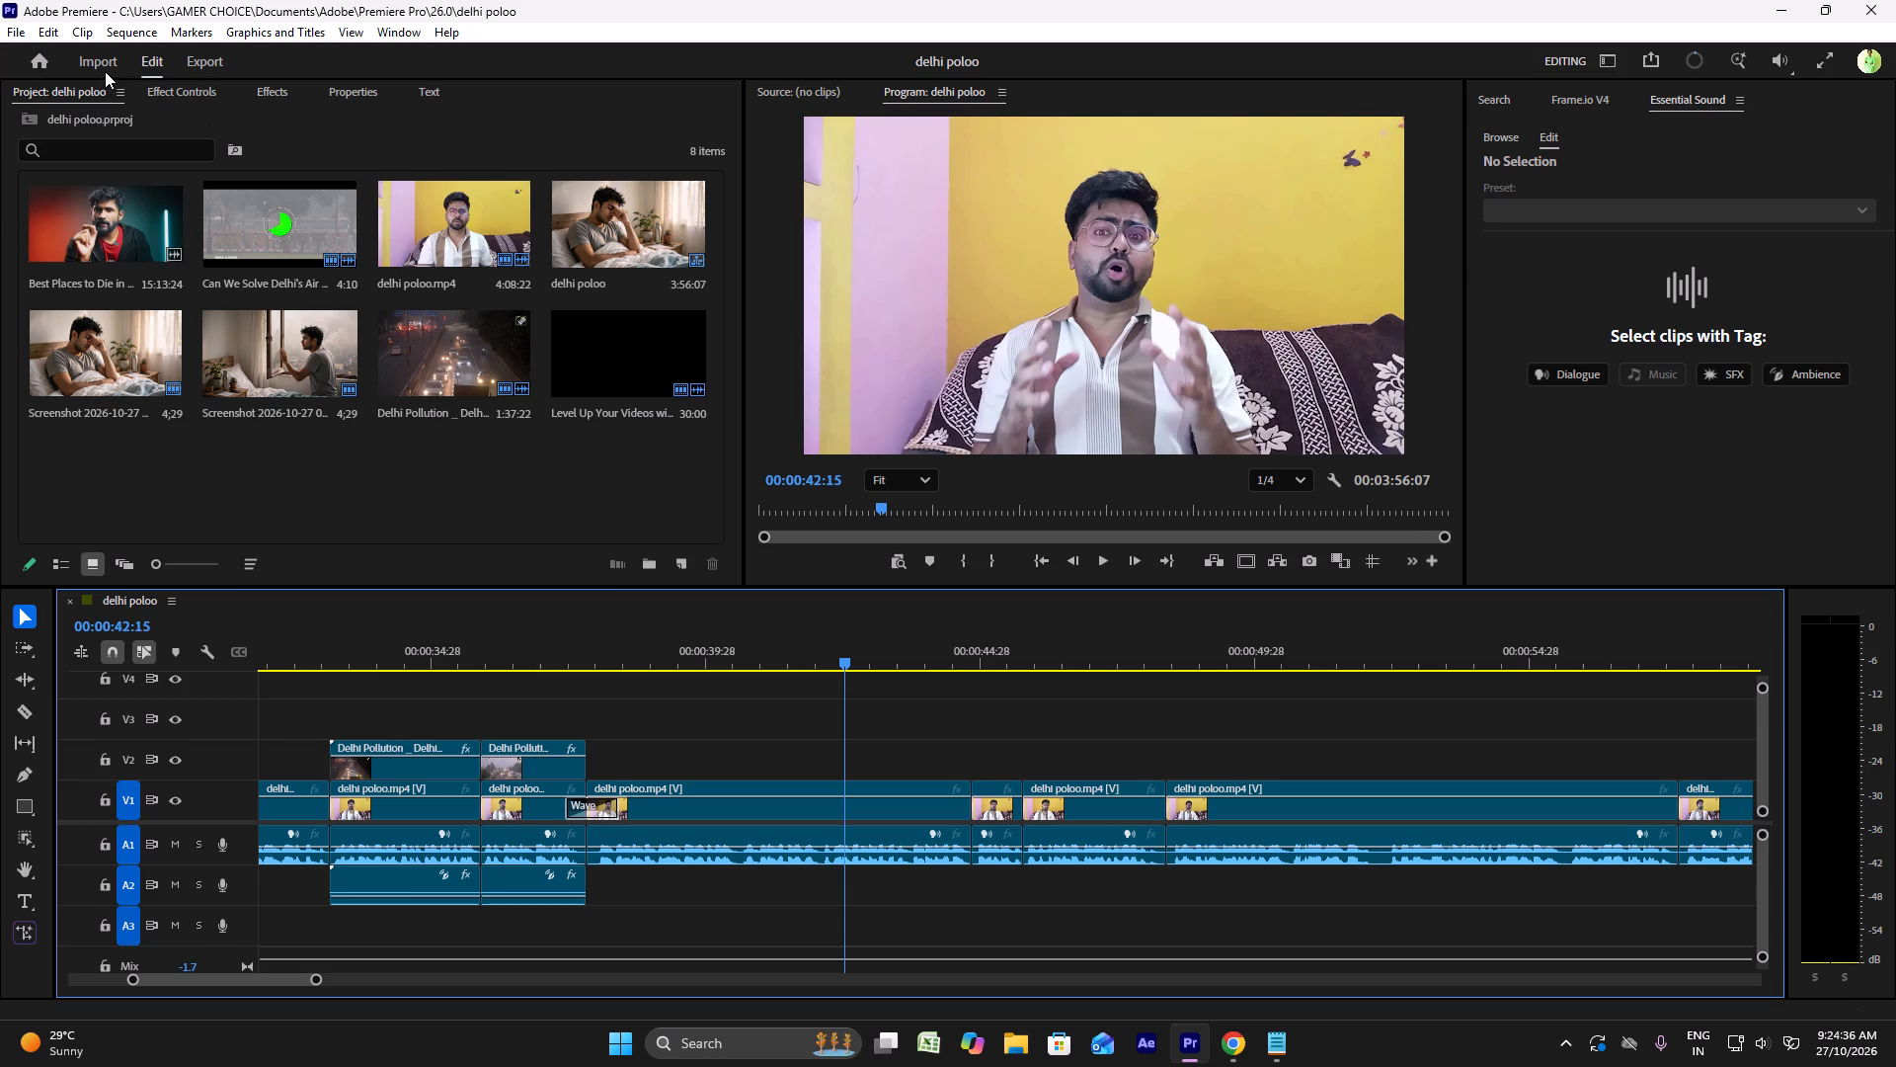
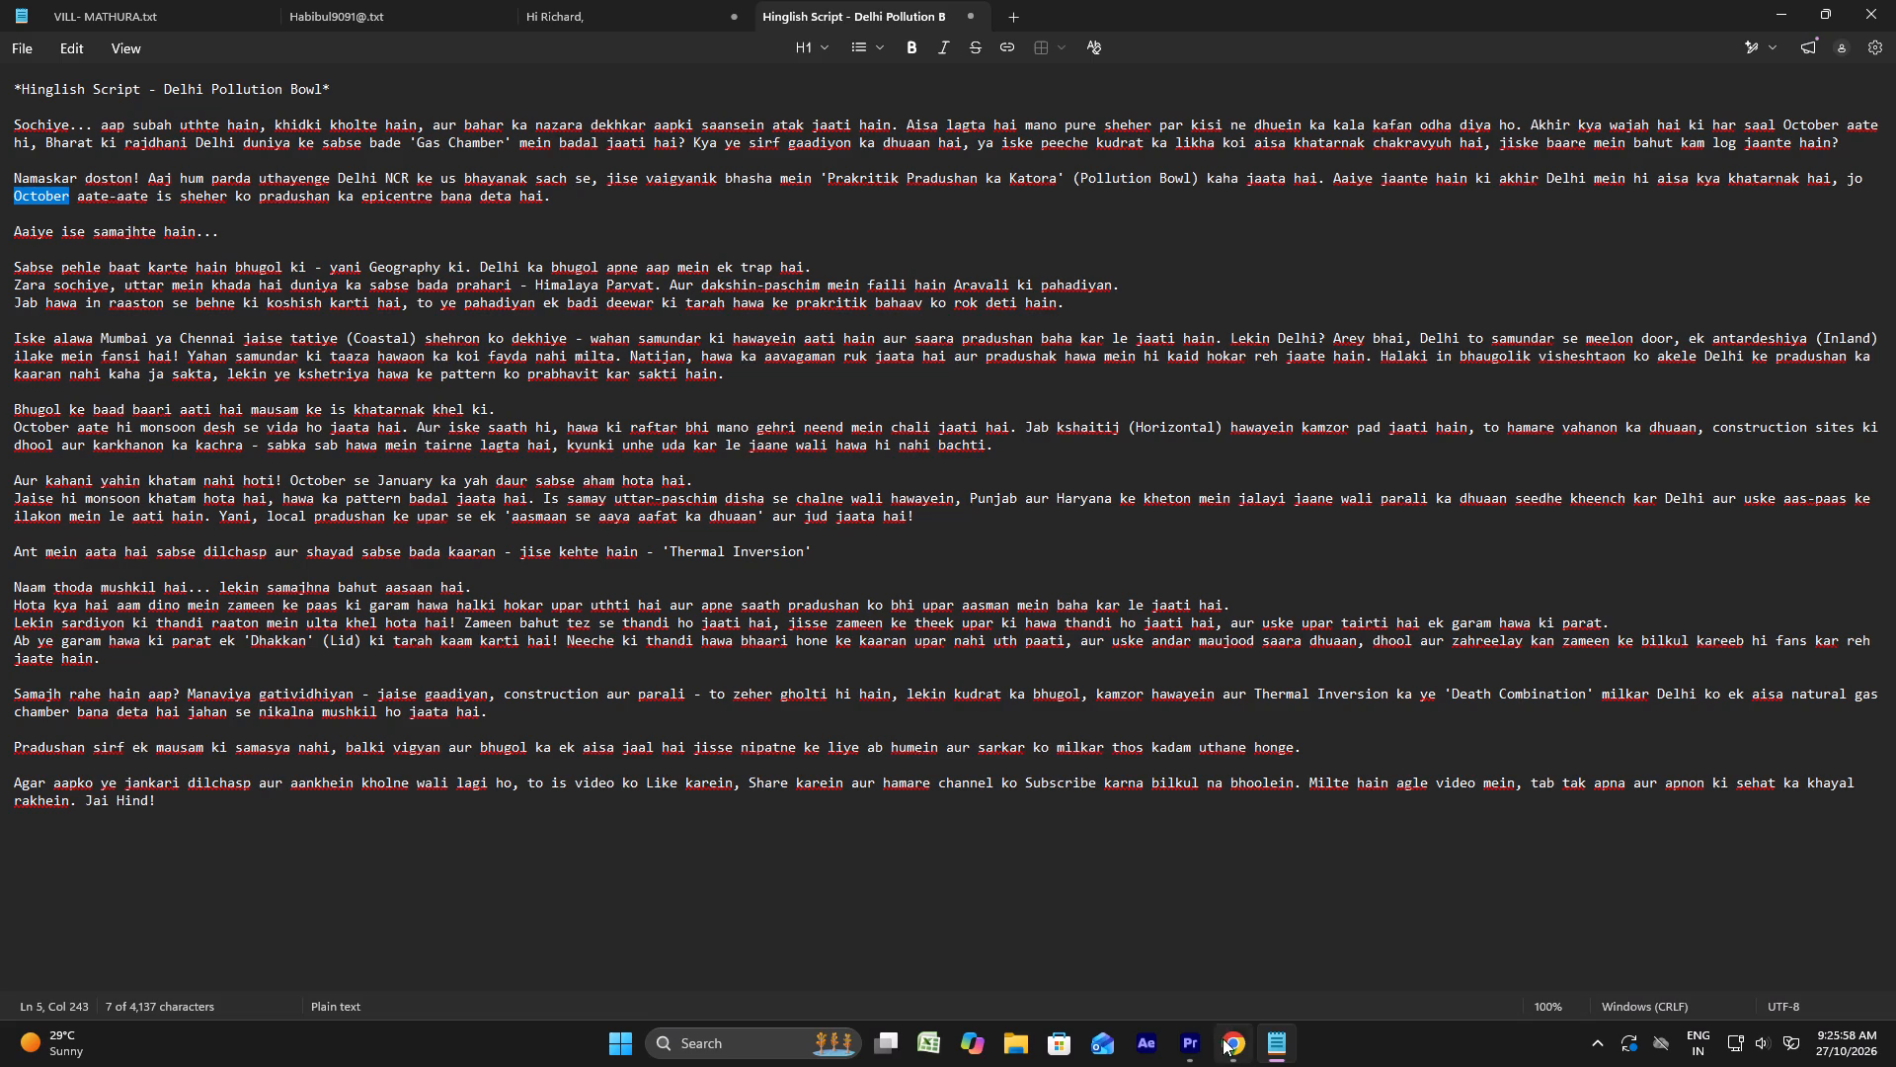
# Switch to Premiere and replace the empty text of the V2 graphic at 00:00:42:15 with the copied word October.
pyautogui.click(1195, 1043)
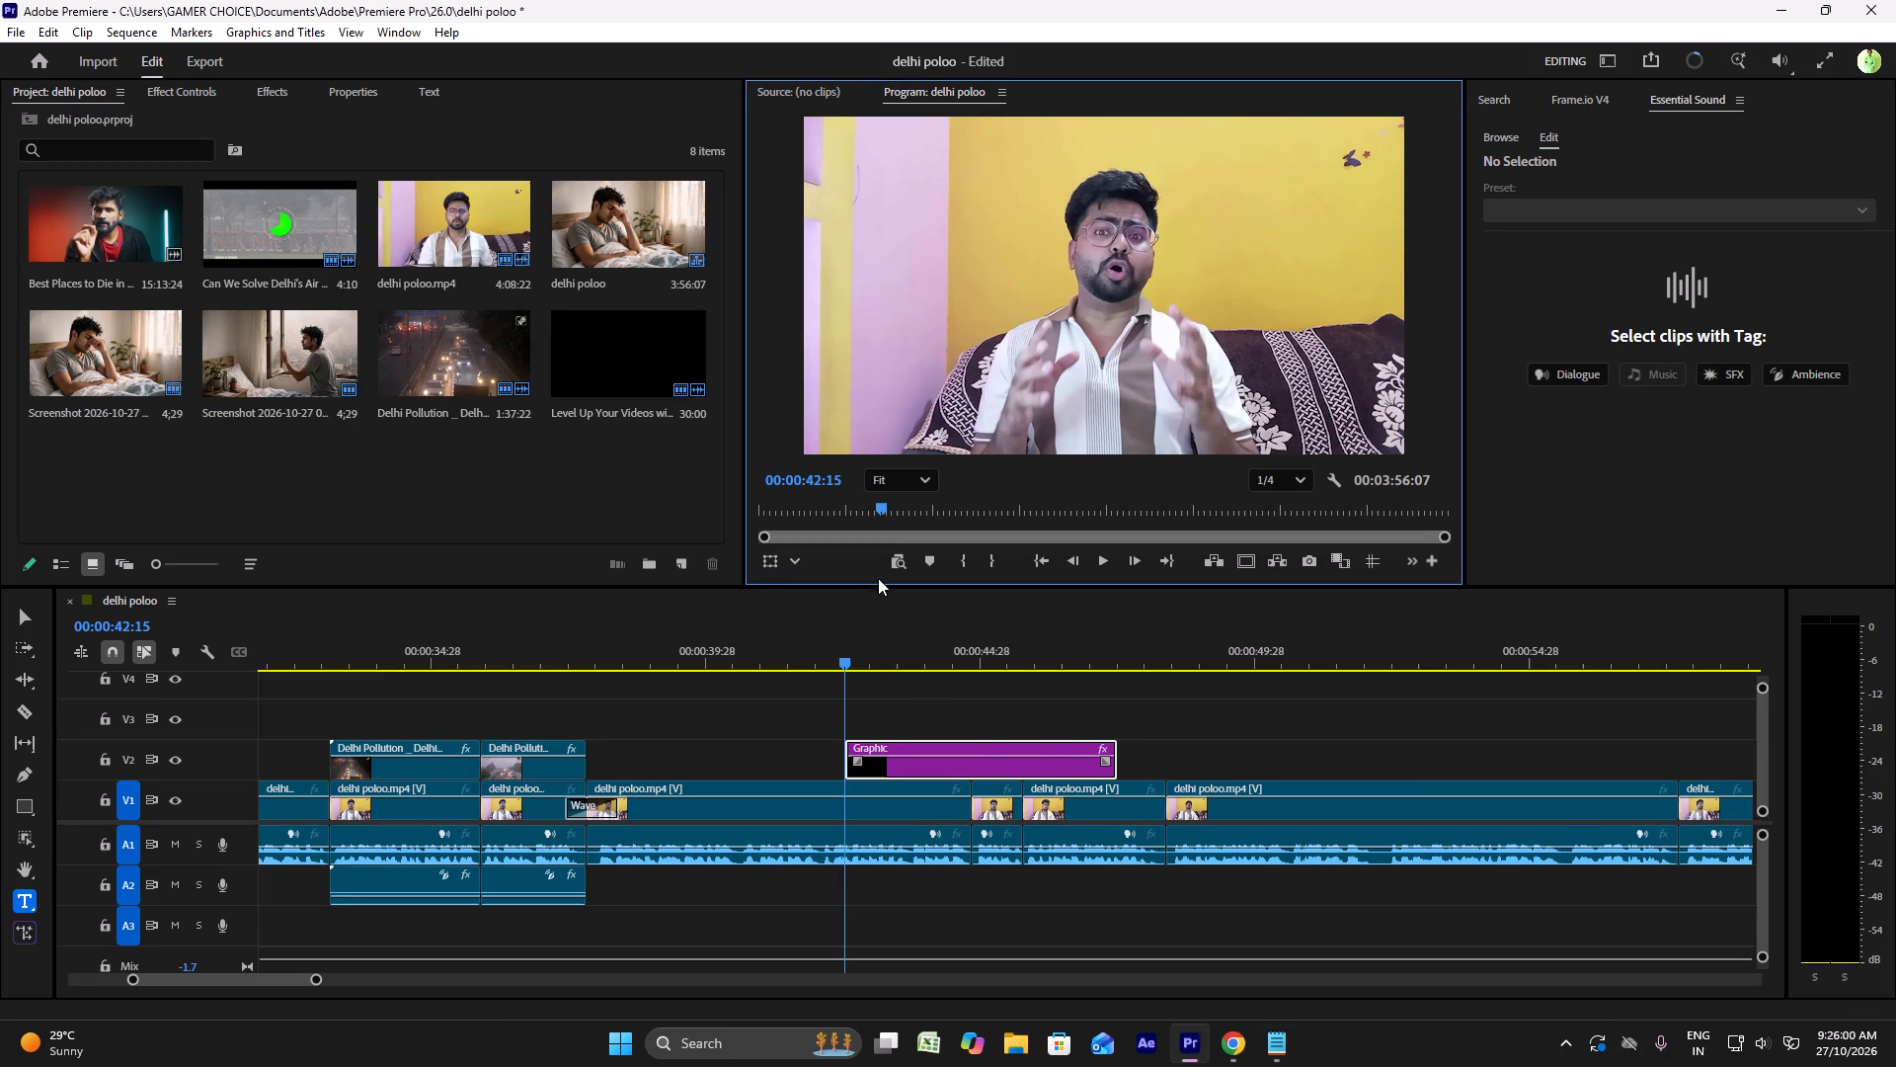
pyautogui.click(990, 649)
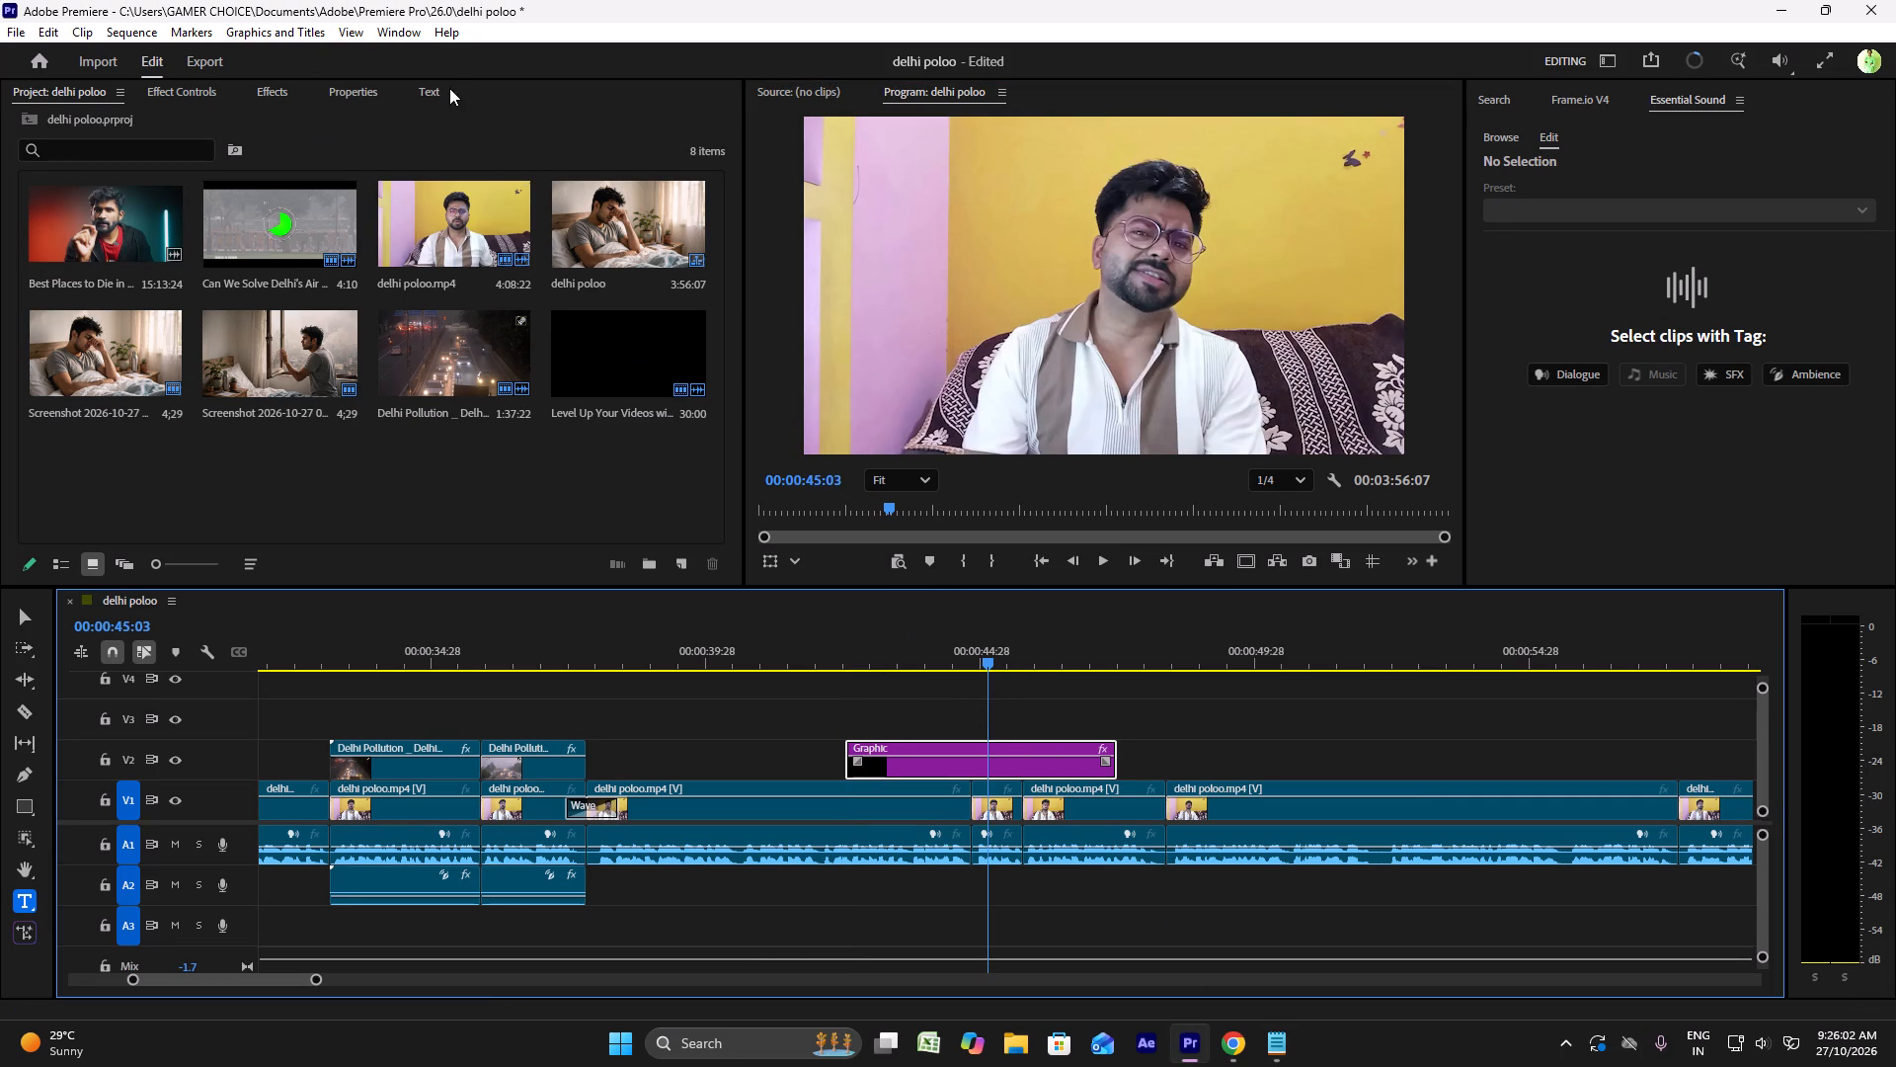
pyautogui.click(442, 91)
pyautogui.click(296, 177)
pyautogui.doubleClick(294, 192)
pyautogui.tripleClick(276, 203)
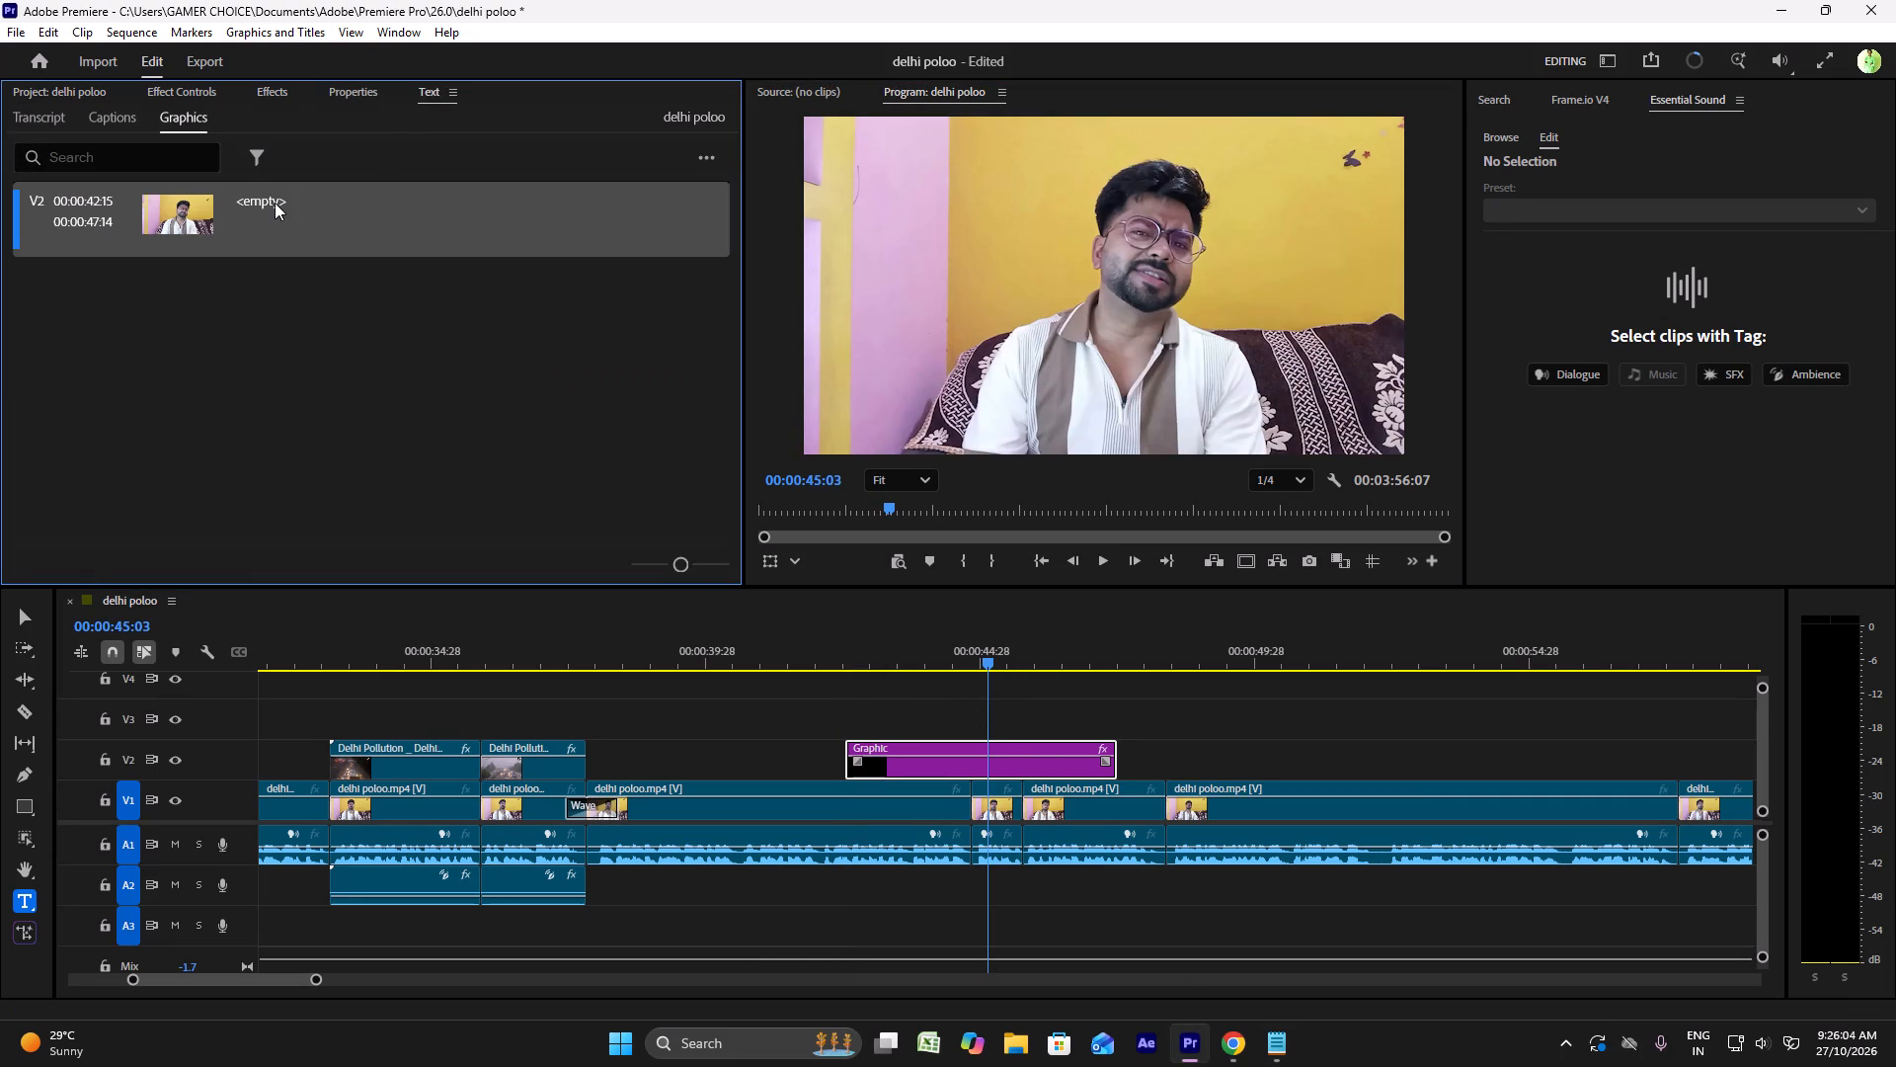
pyautogui.tripleClick(282, 203)
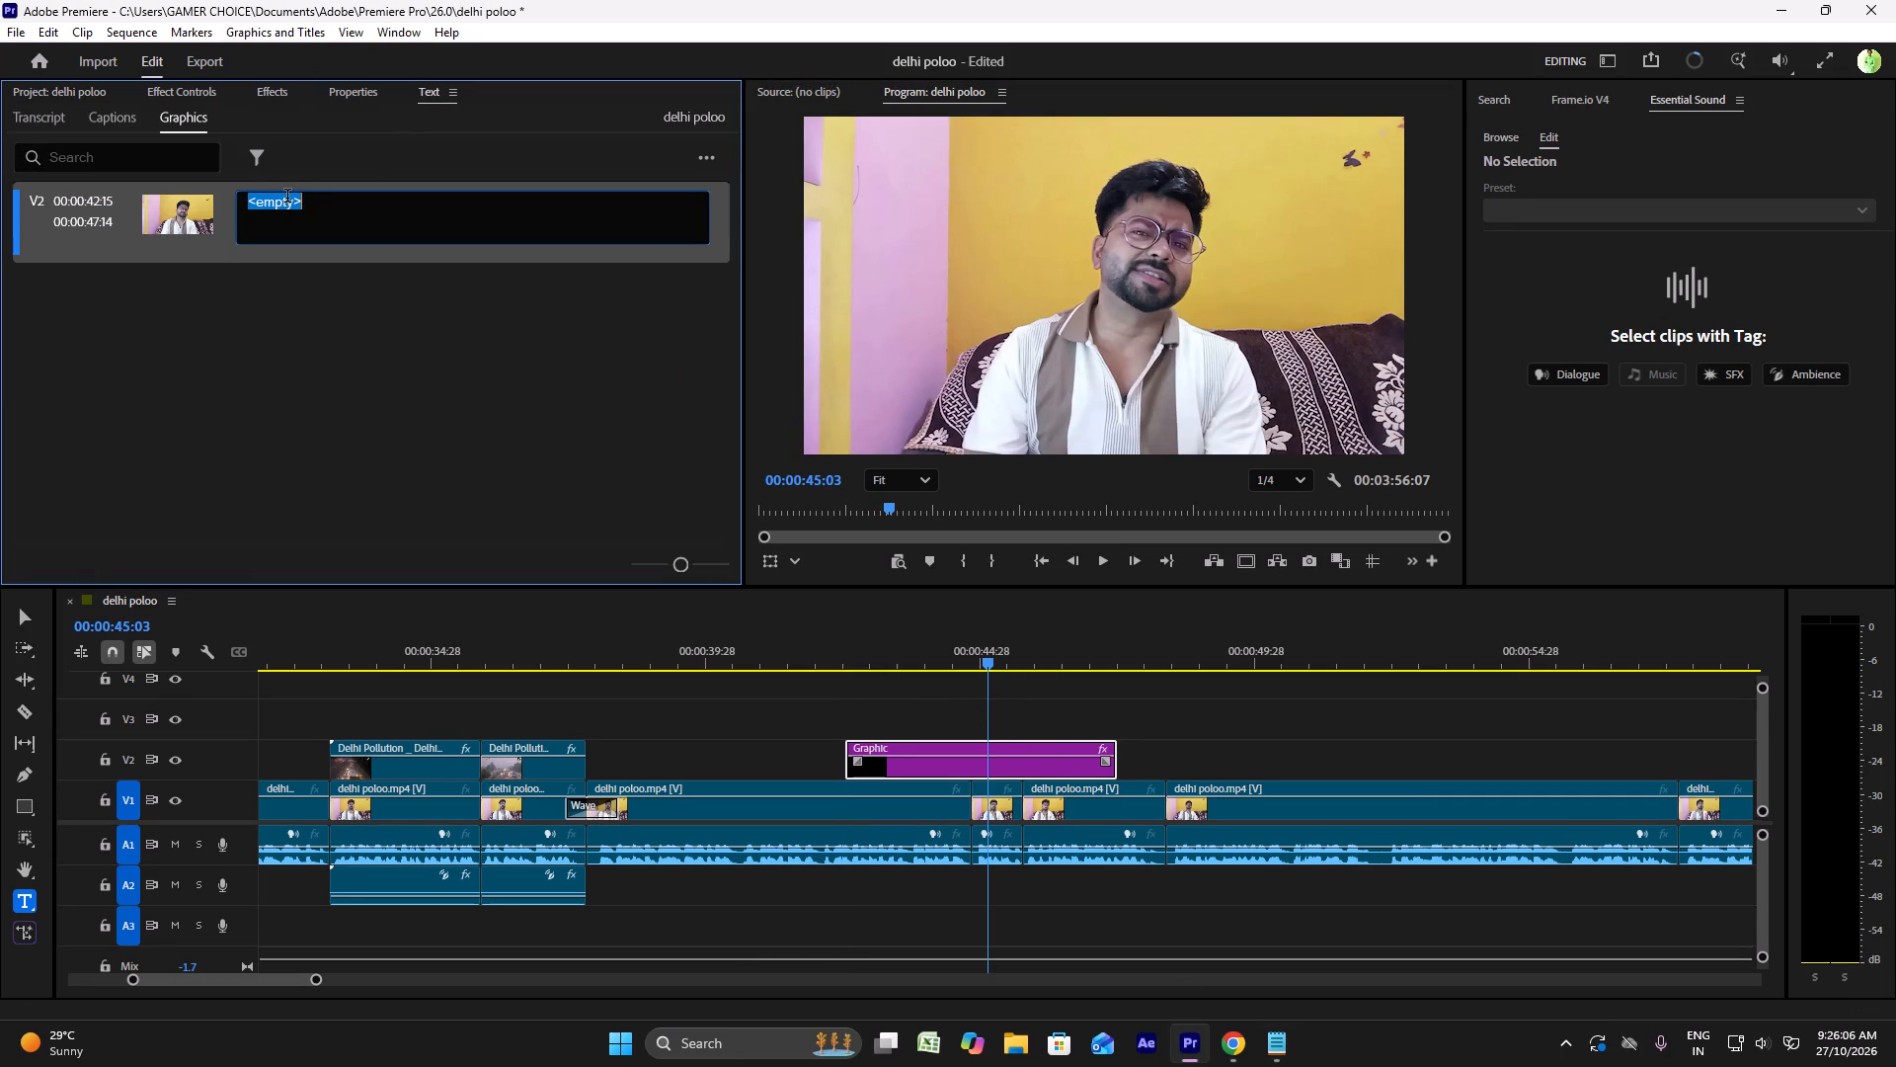
pyautogui.hotkey('ctrl', 'v')
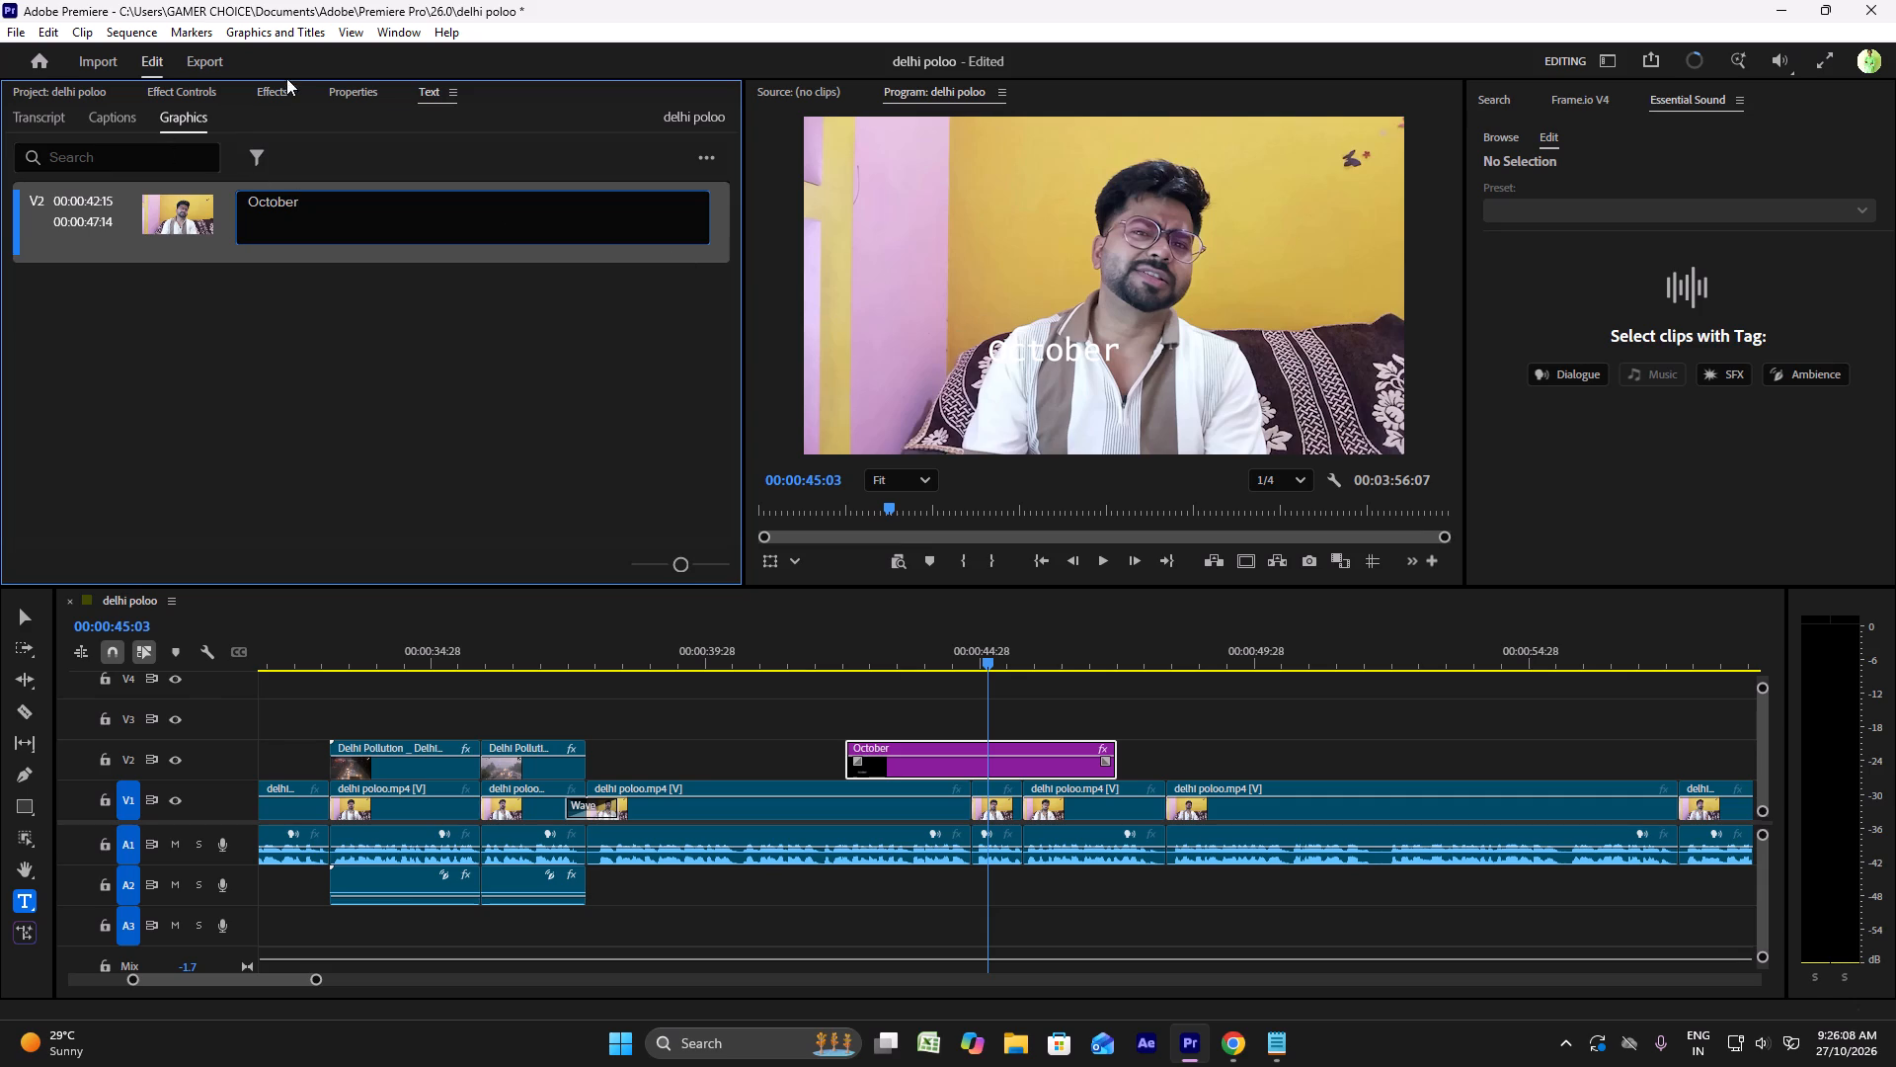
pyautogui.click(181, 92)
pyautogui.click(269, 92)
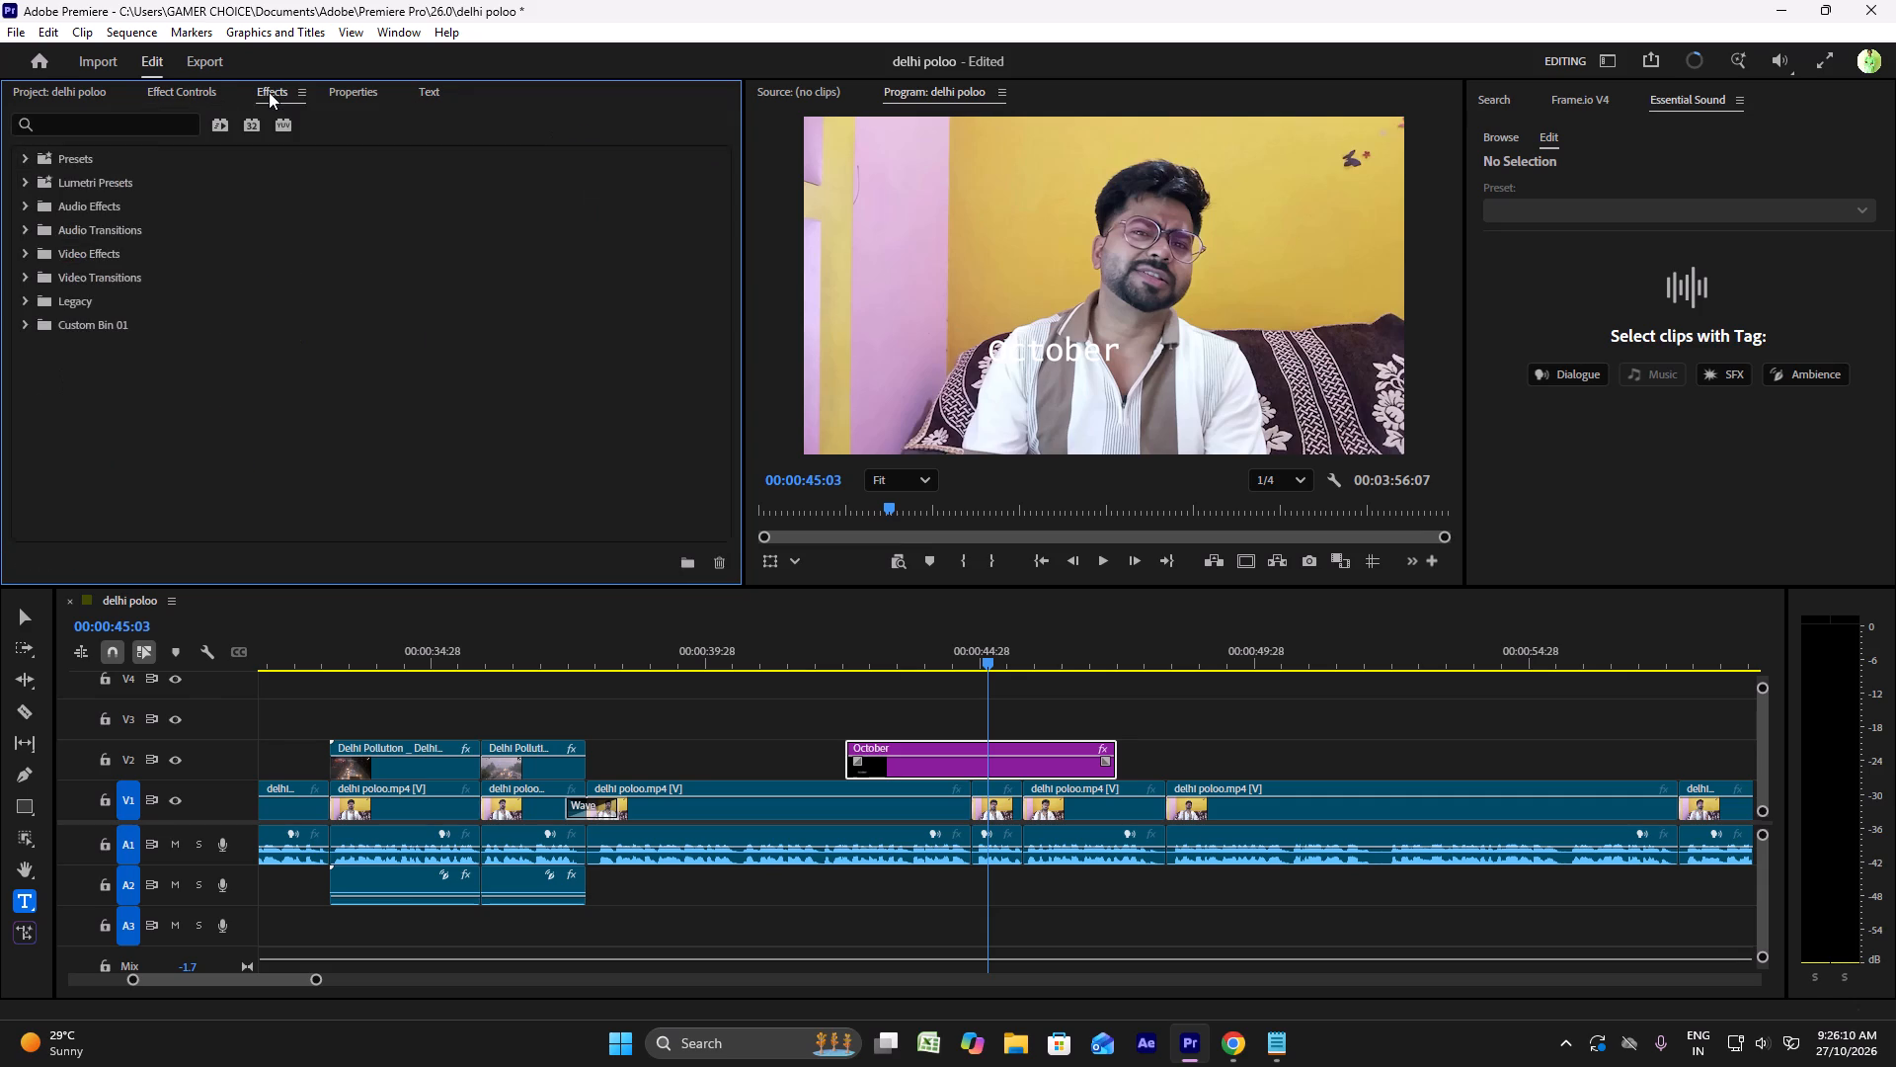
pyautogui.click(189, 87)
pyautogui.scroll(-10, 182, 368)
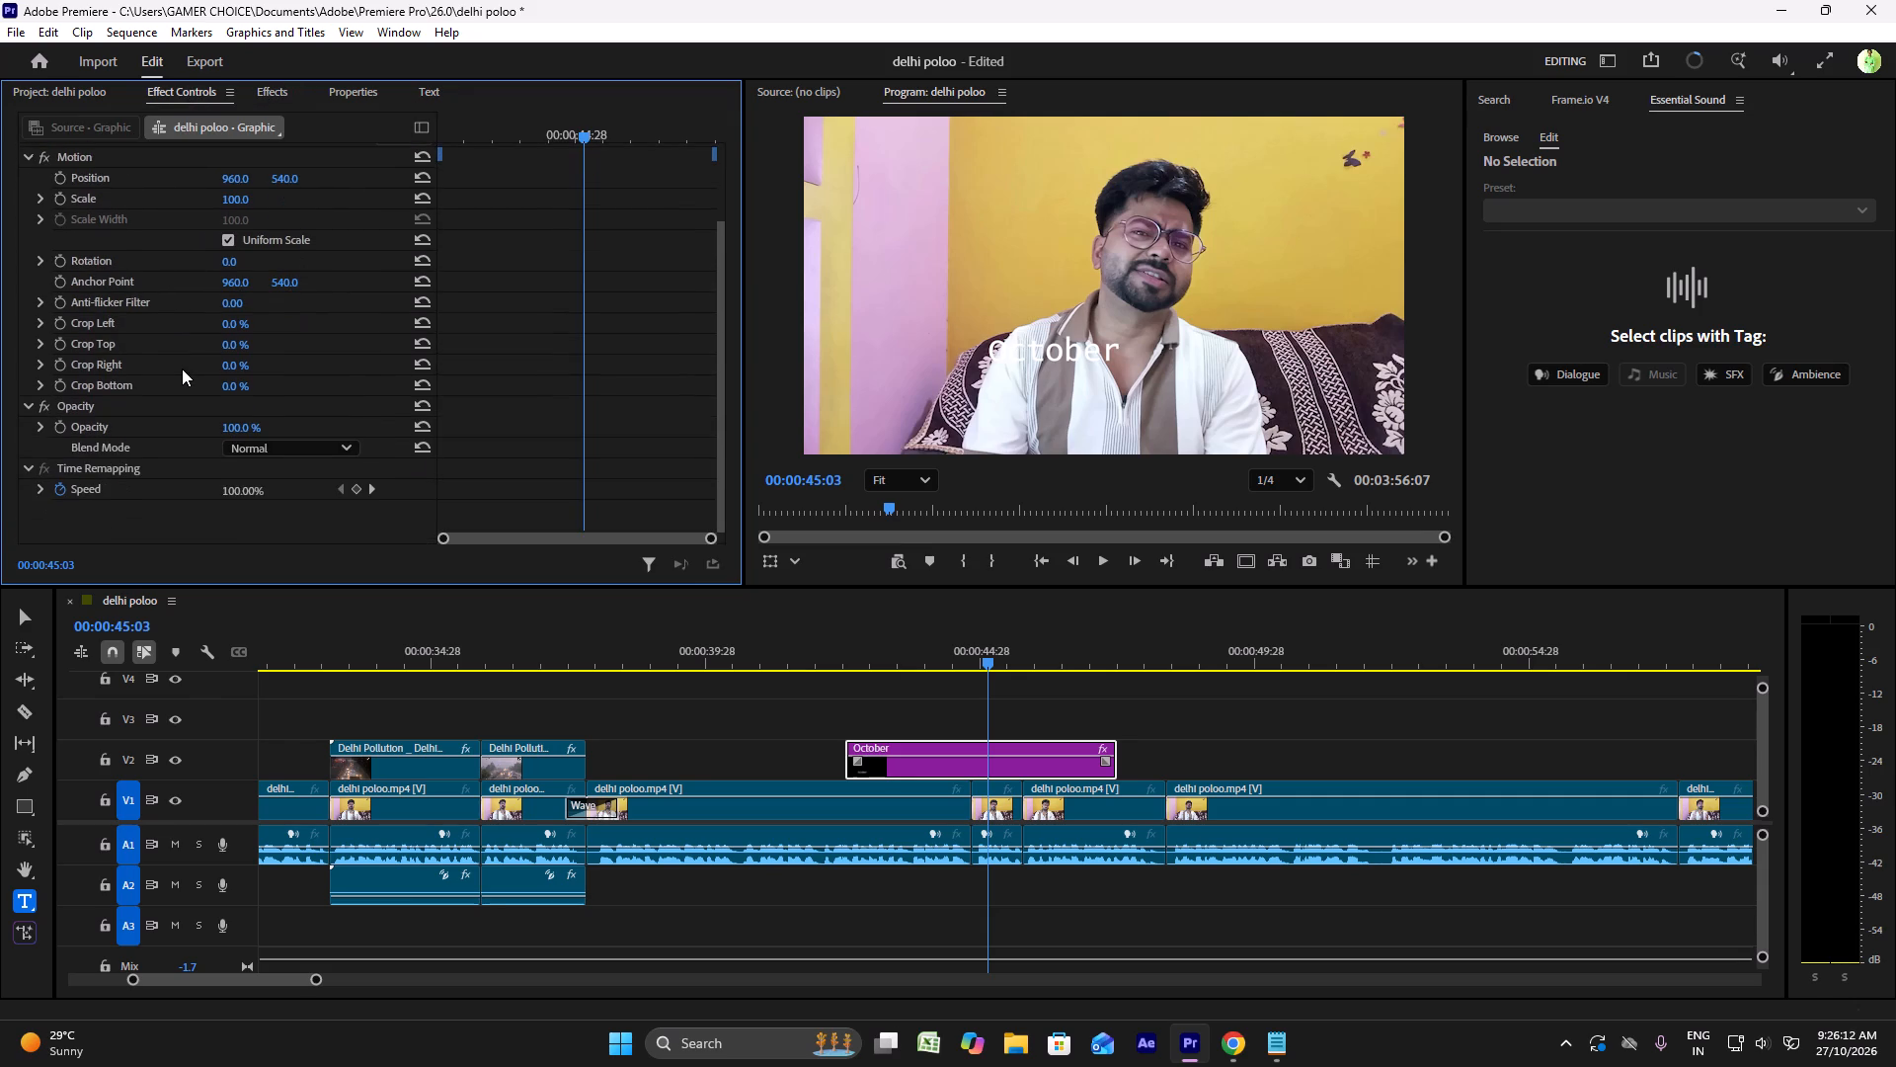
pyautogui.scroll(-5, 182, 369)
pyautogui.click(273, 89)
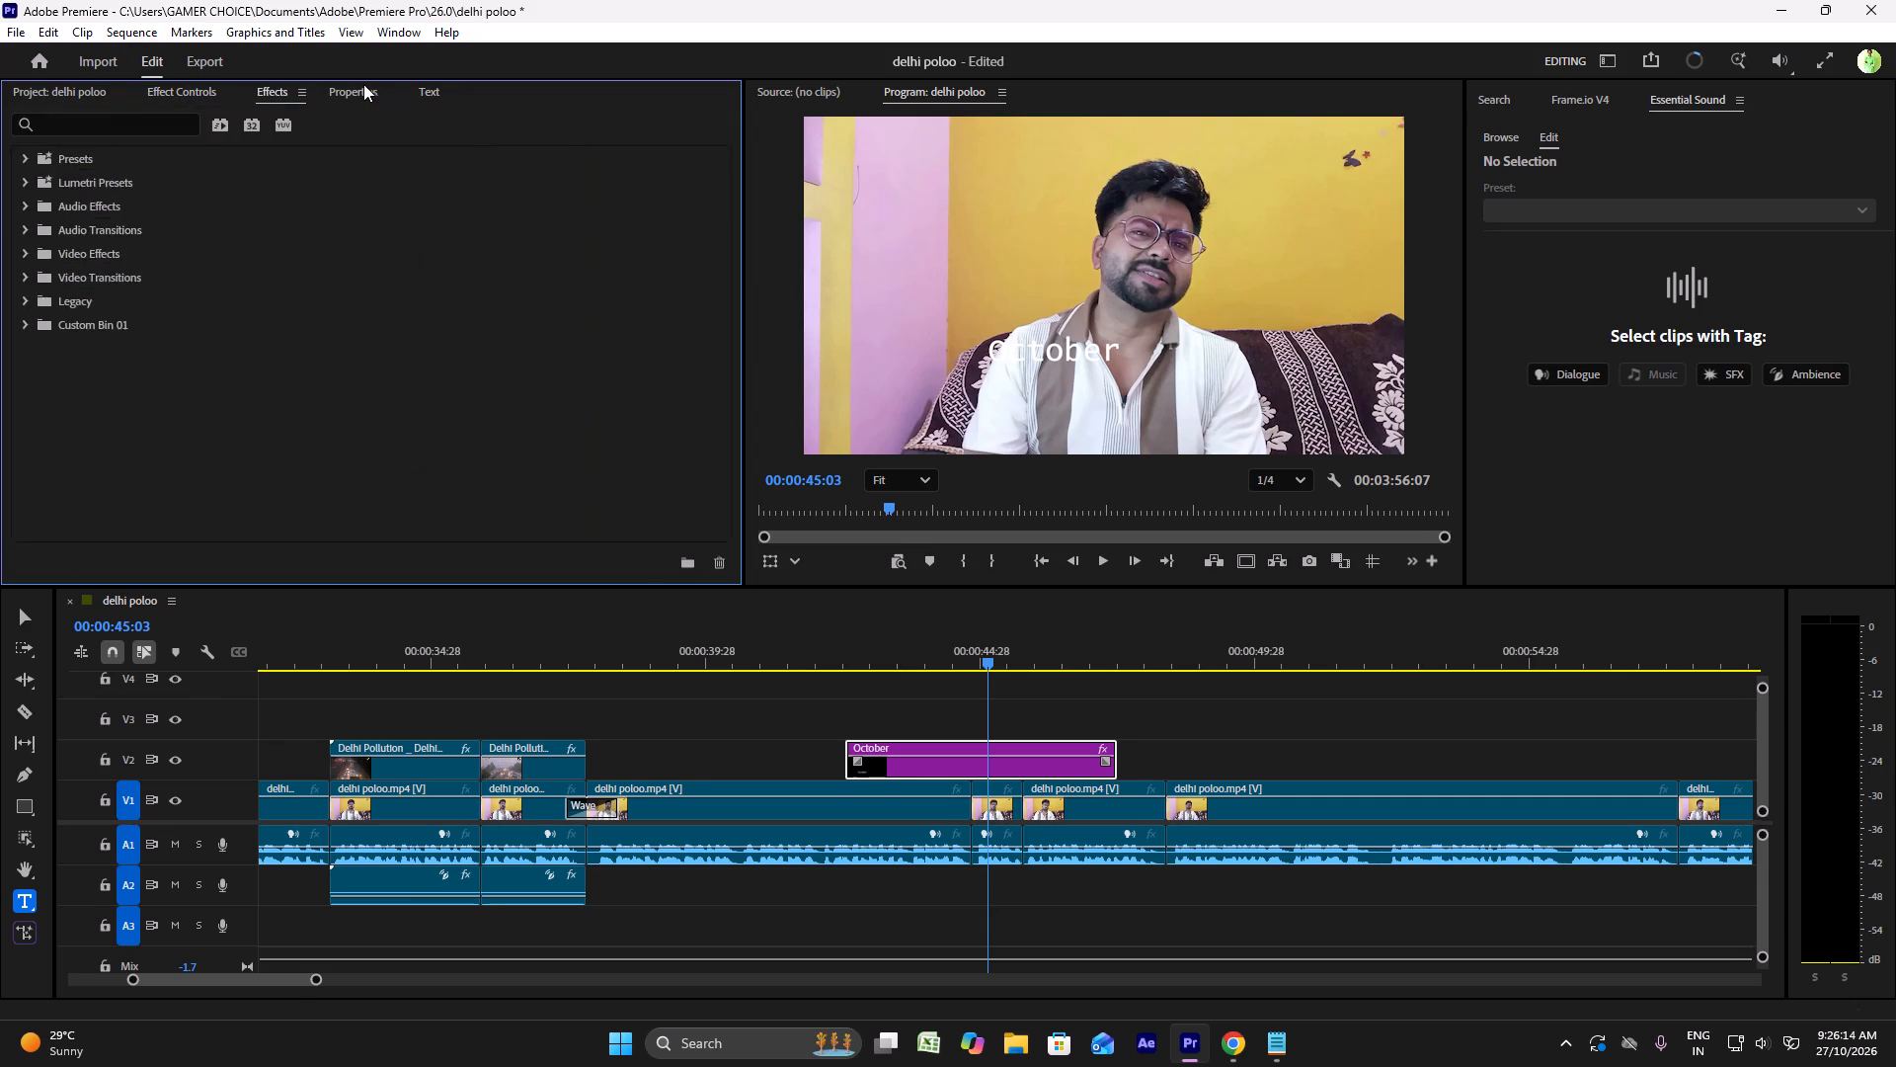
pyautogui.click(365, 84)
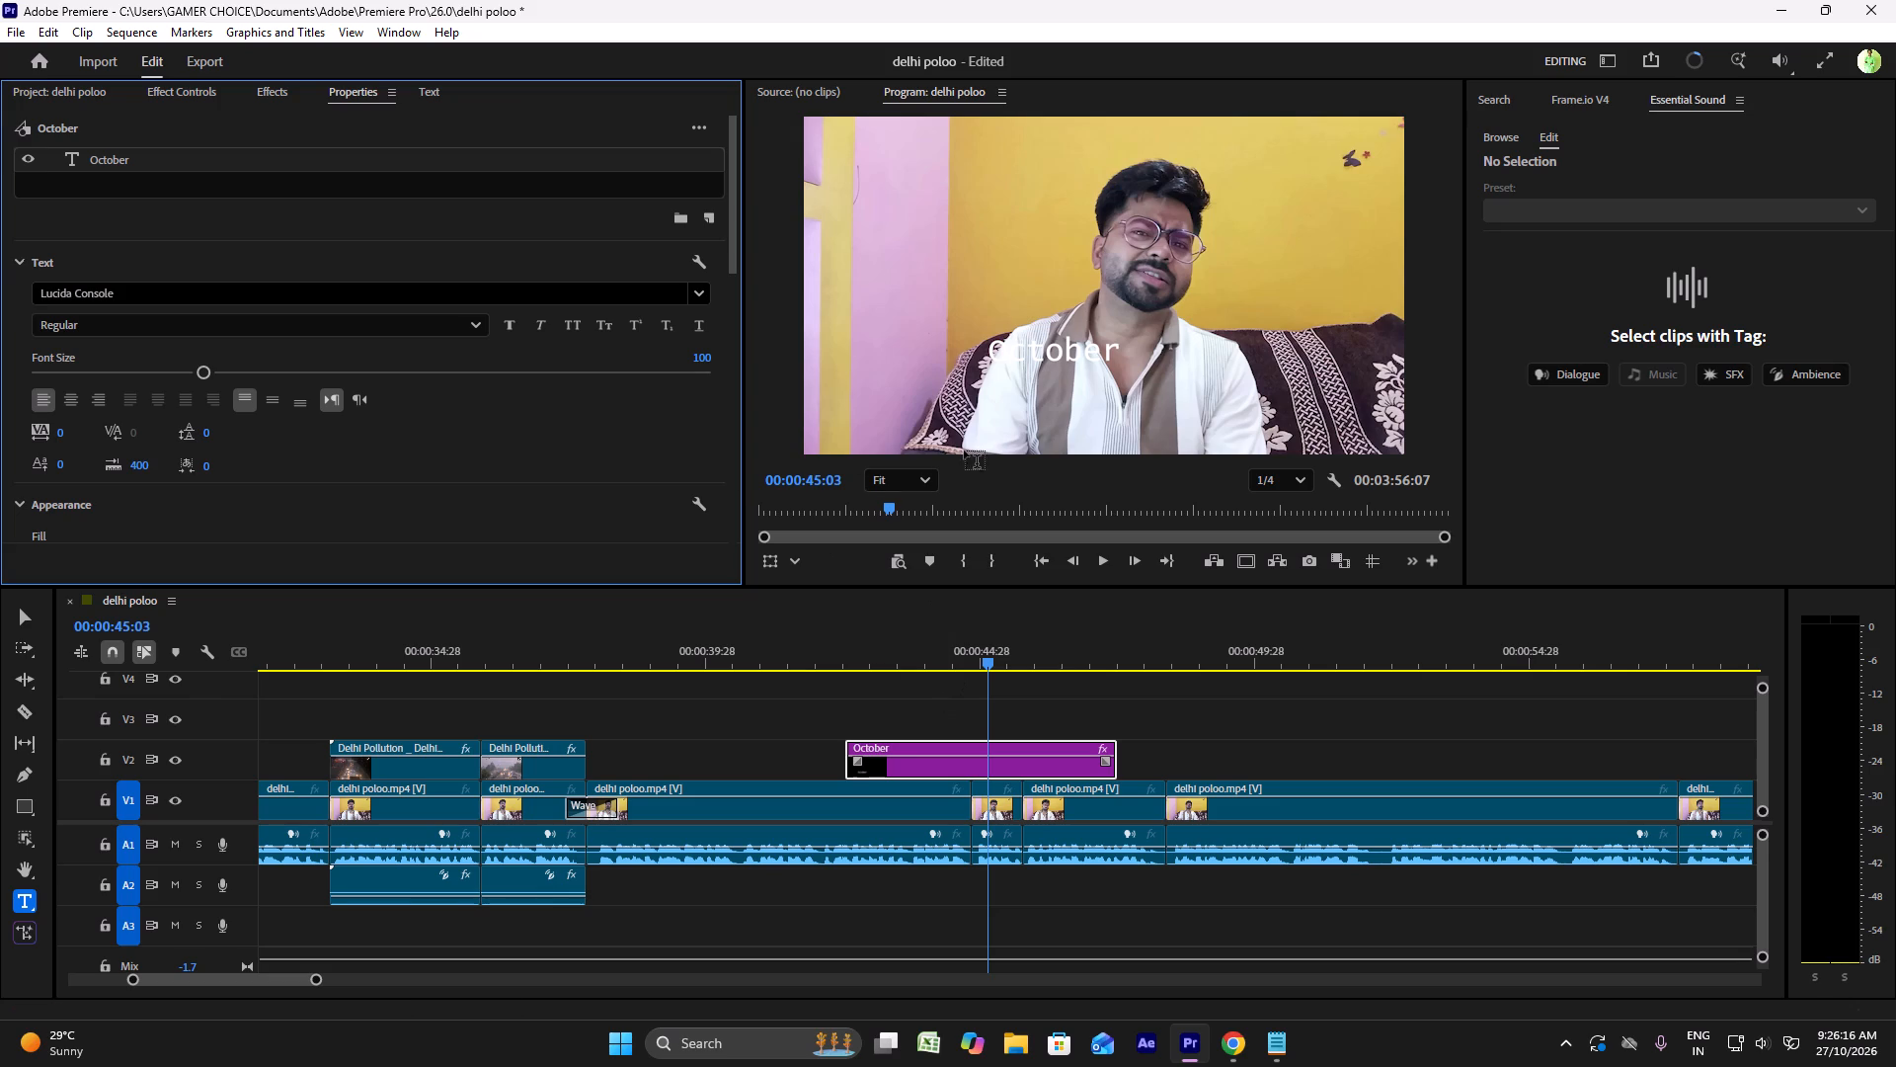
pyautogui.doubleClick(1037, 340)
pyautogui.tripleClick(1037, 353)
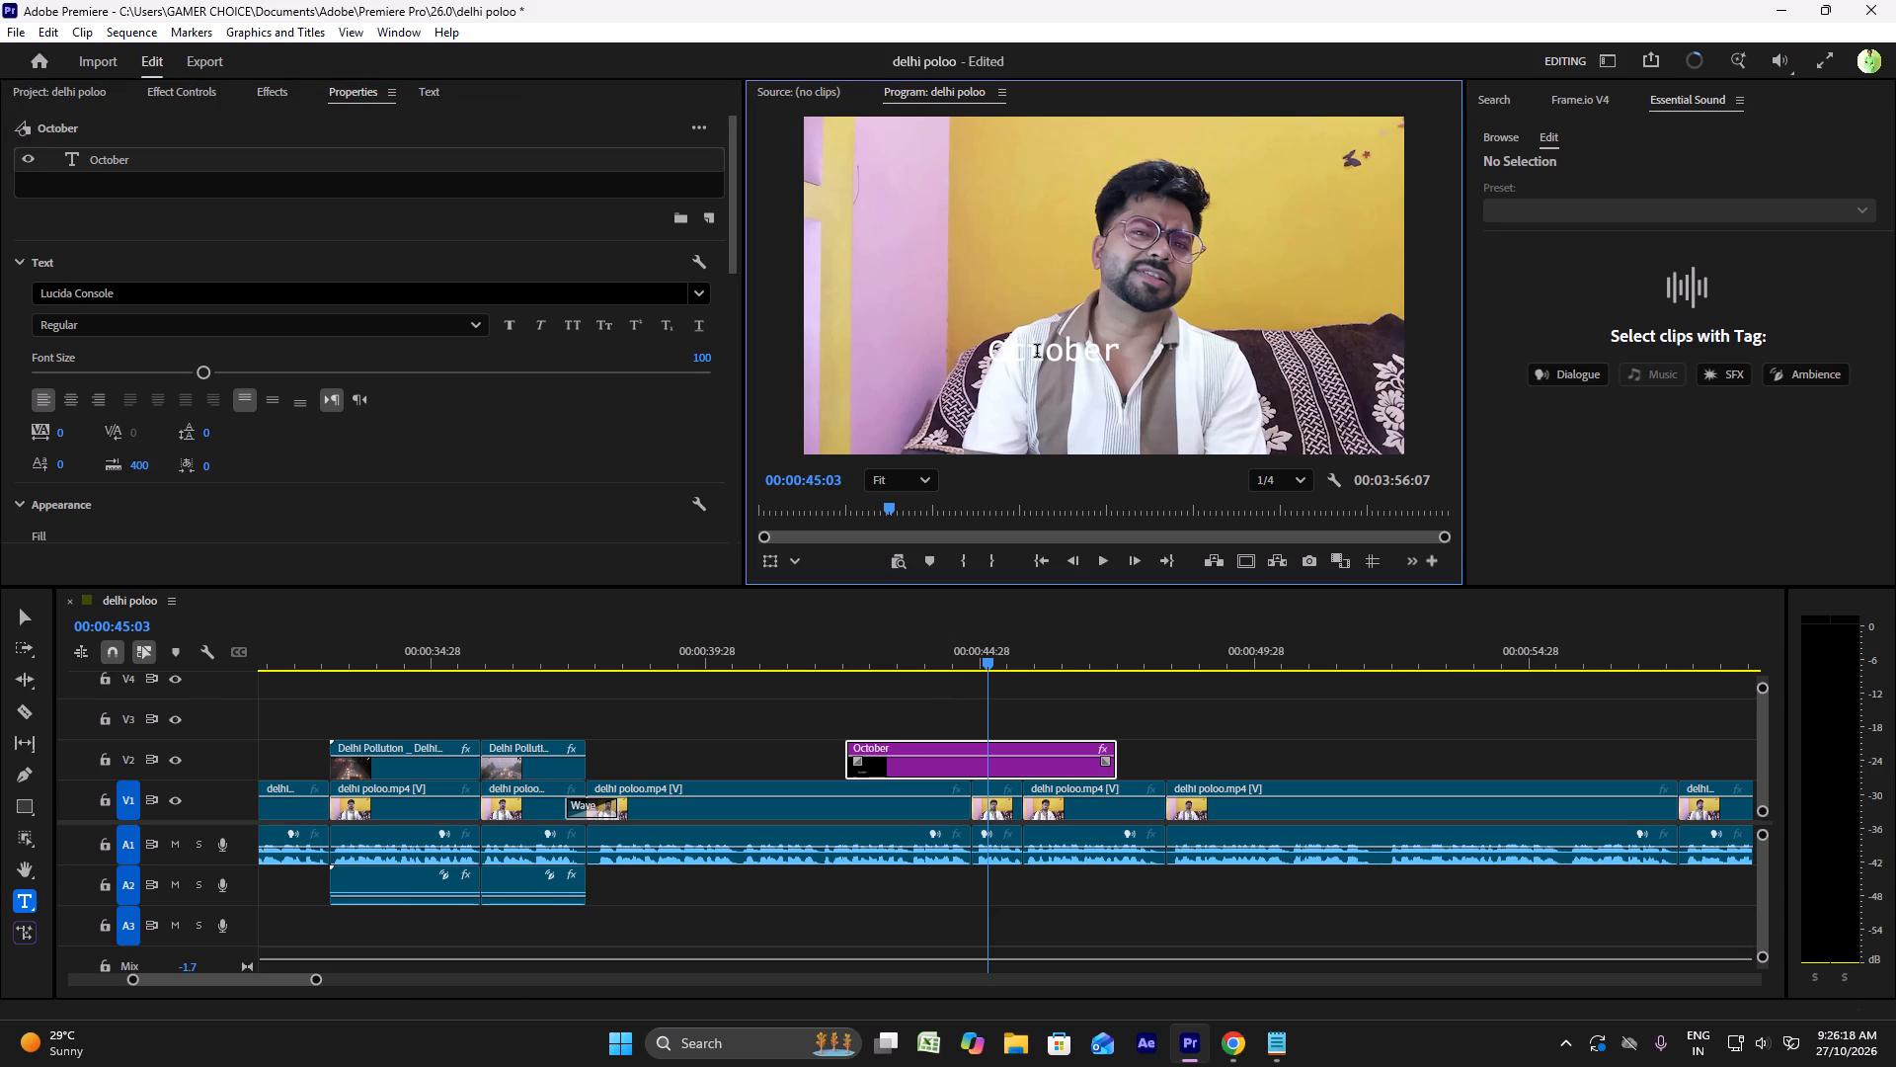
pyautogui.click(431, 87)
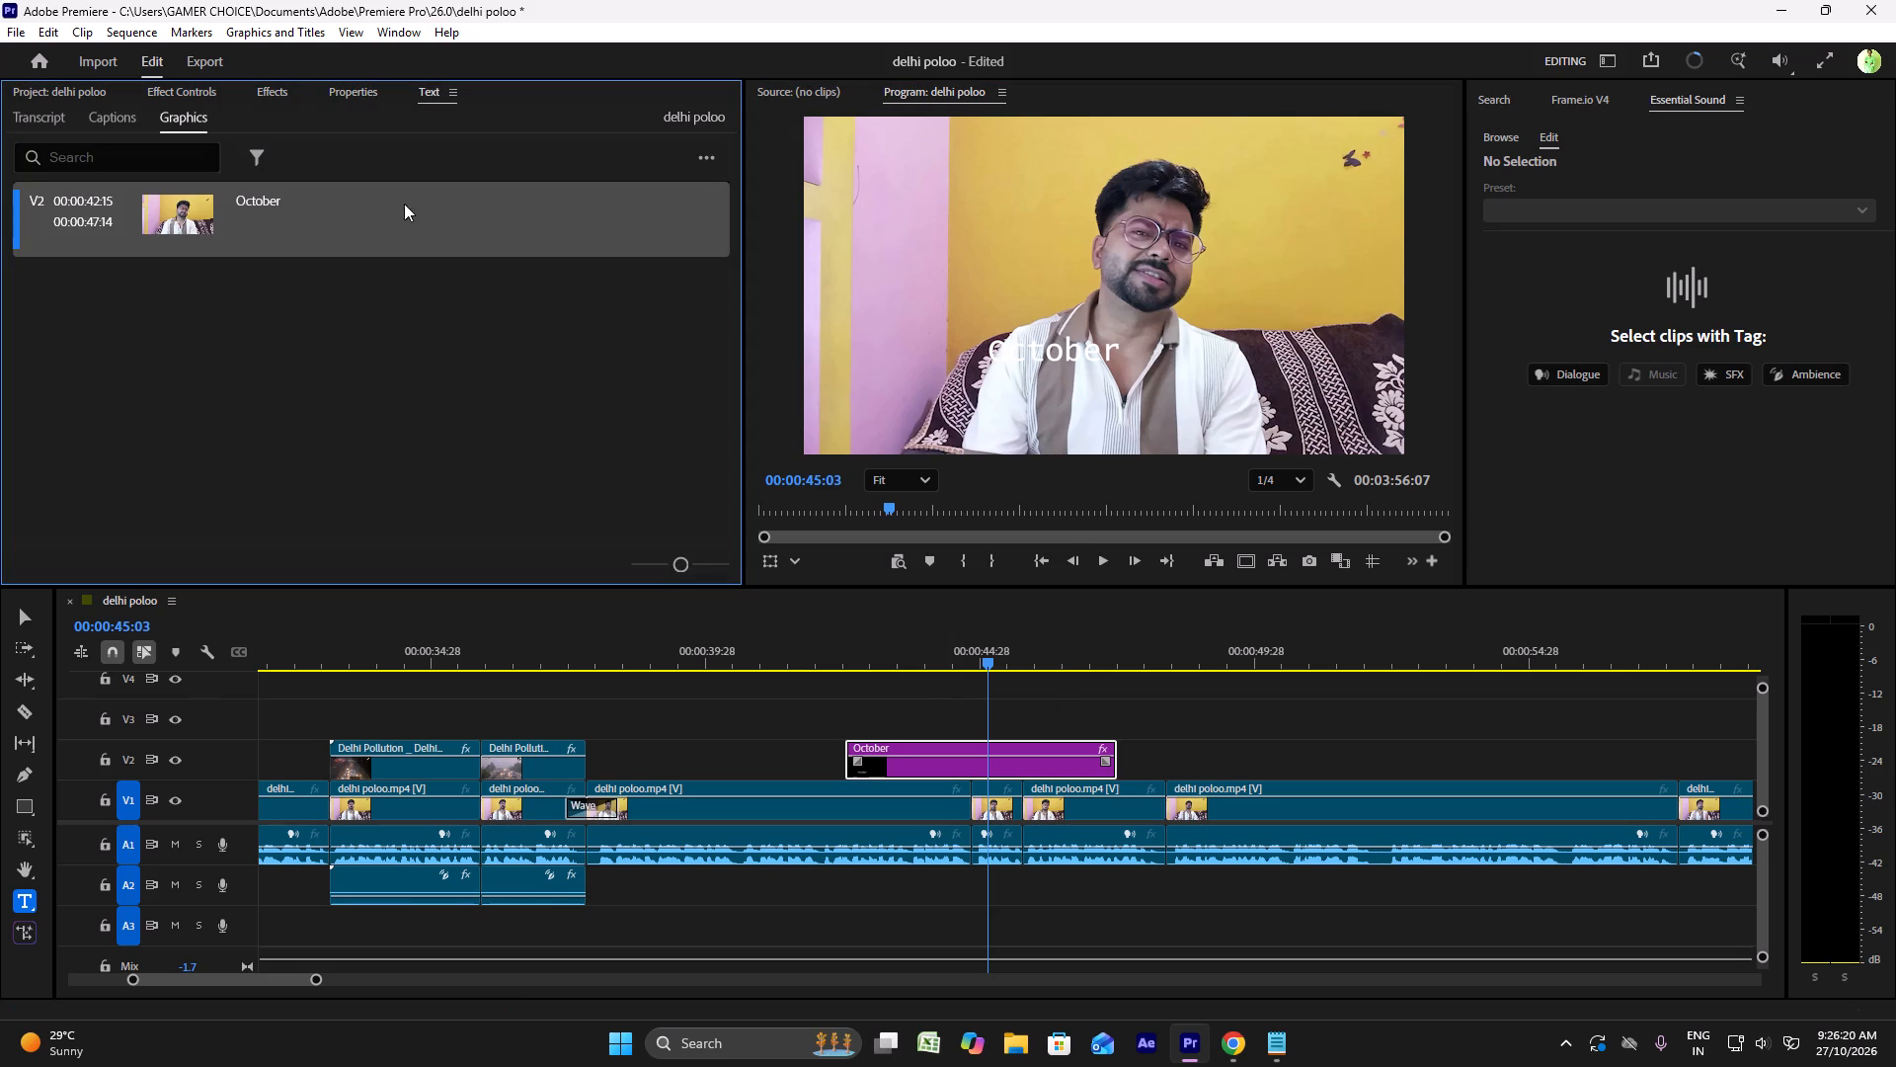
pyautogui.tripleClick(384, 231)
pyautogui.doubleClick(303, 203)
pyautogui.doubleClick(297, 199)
# Select the October text layer in the graphic's properties and set its font size to 132.
pyautogui.click(349, 72)
pyautogui.click(349, 81)
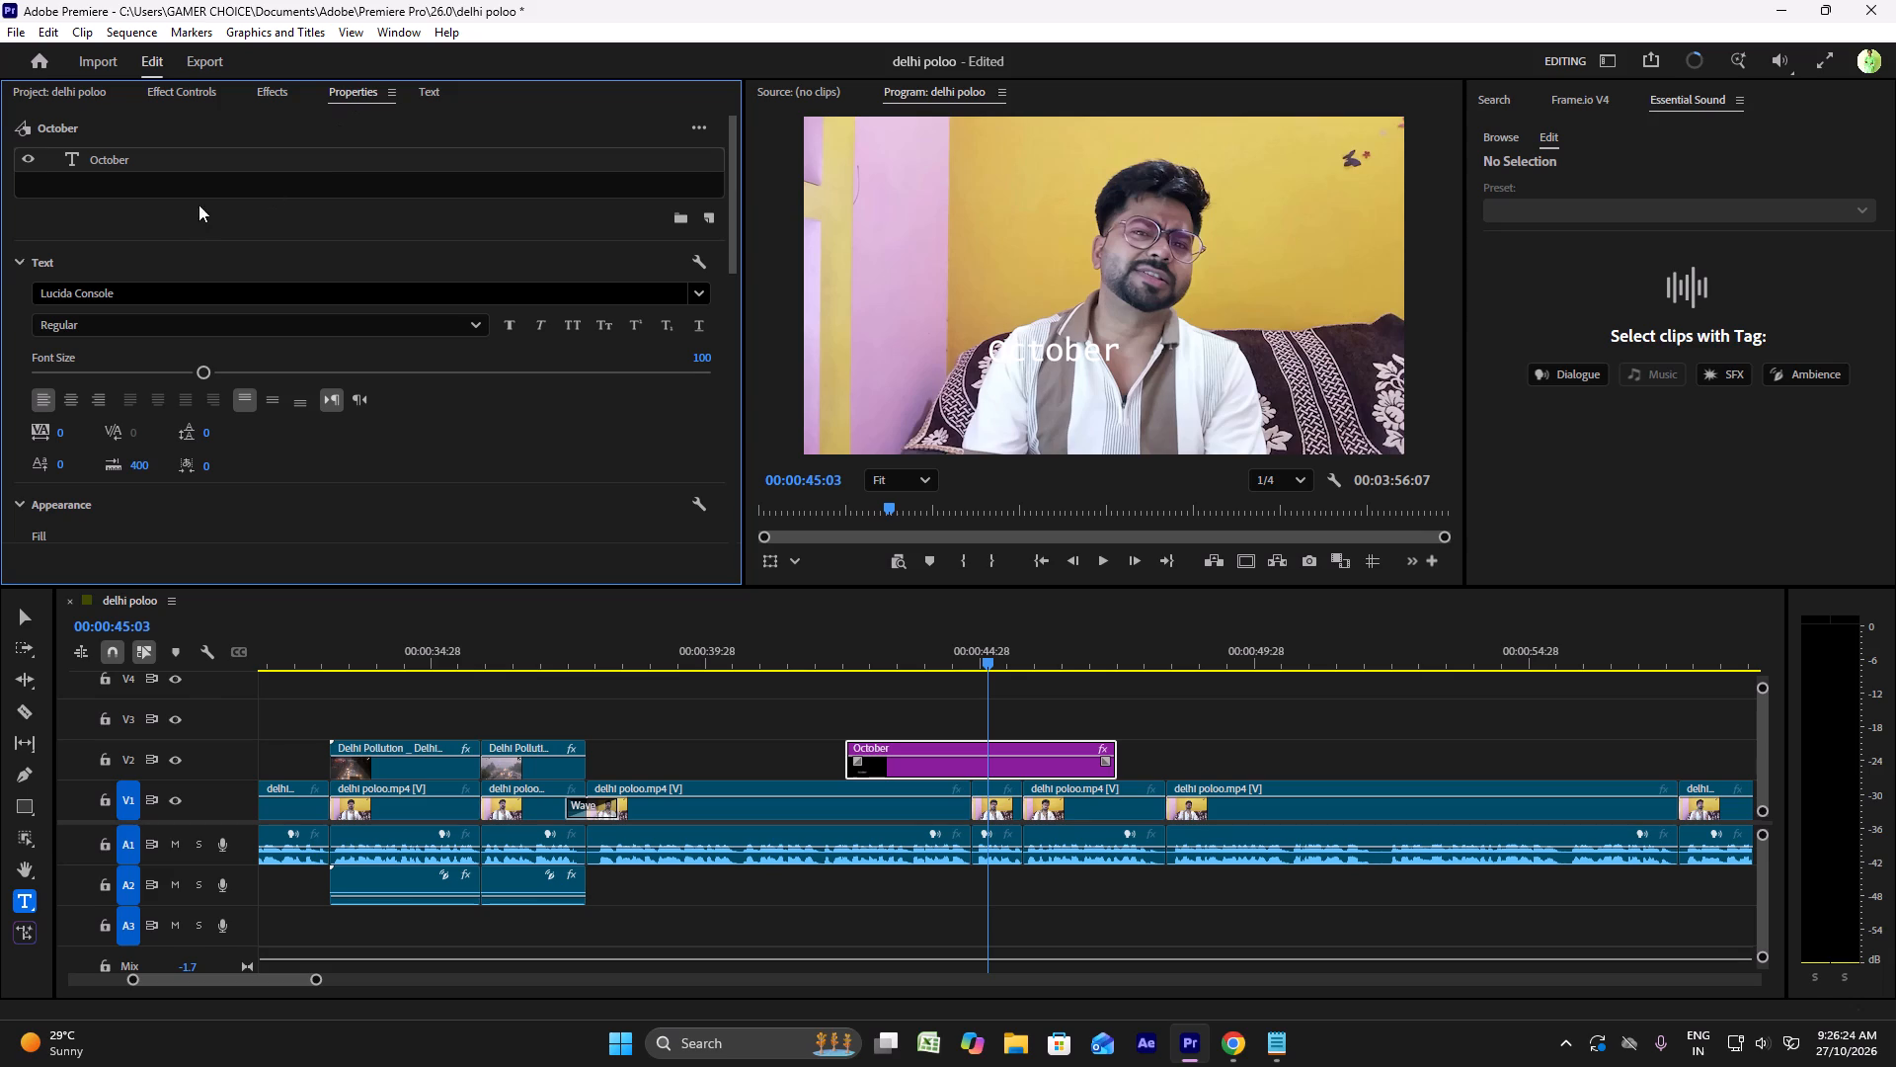
pyautogui.click(130, 158)
pyautogui.doubleClick(131, 156)
pyautogui.click(131, 156)
pyautogui.scroll(-4, 214, 372)
pyautogui.scroll(4, 215, 377)
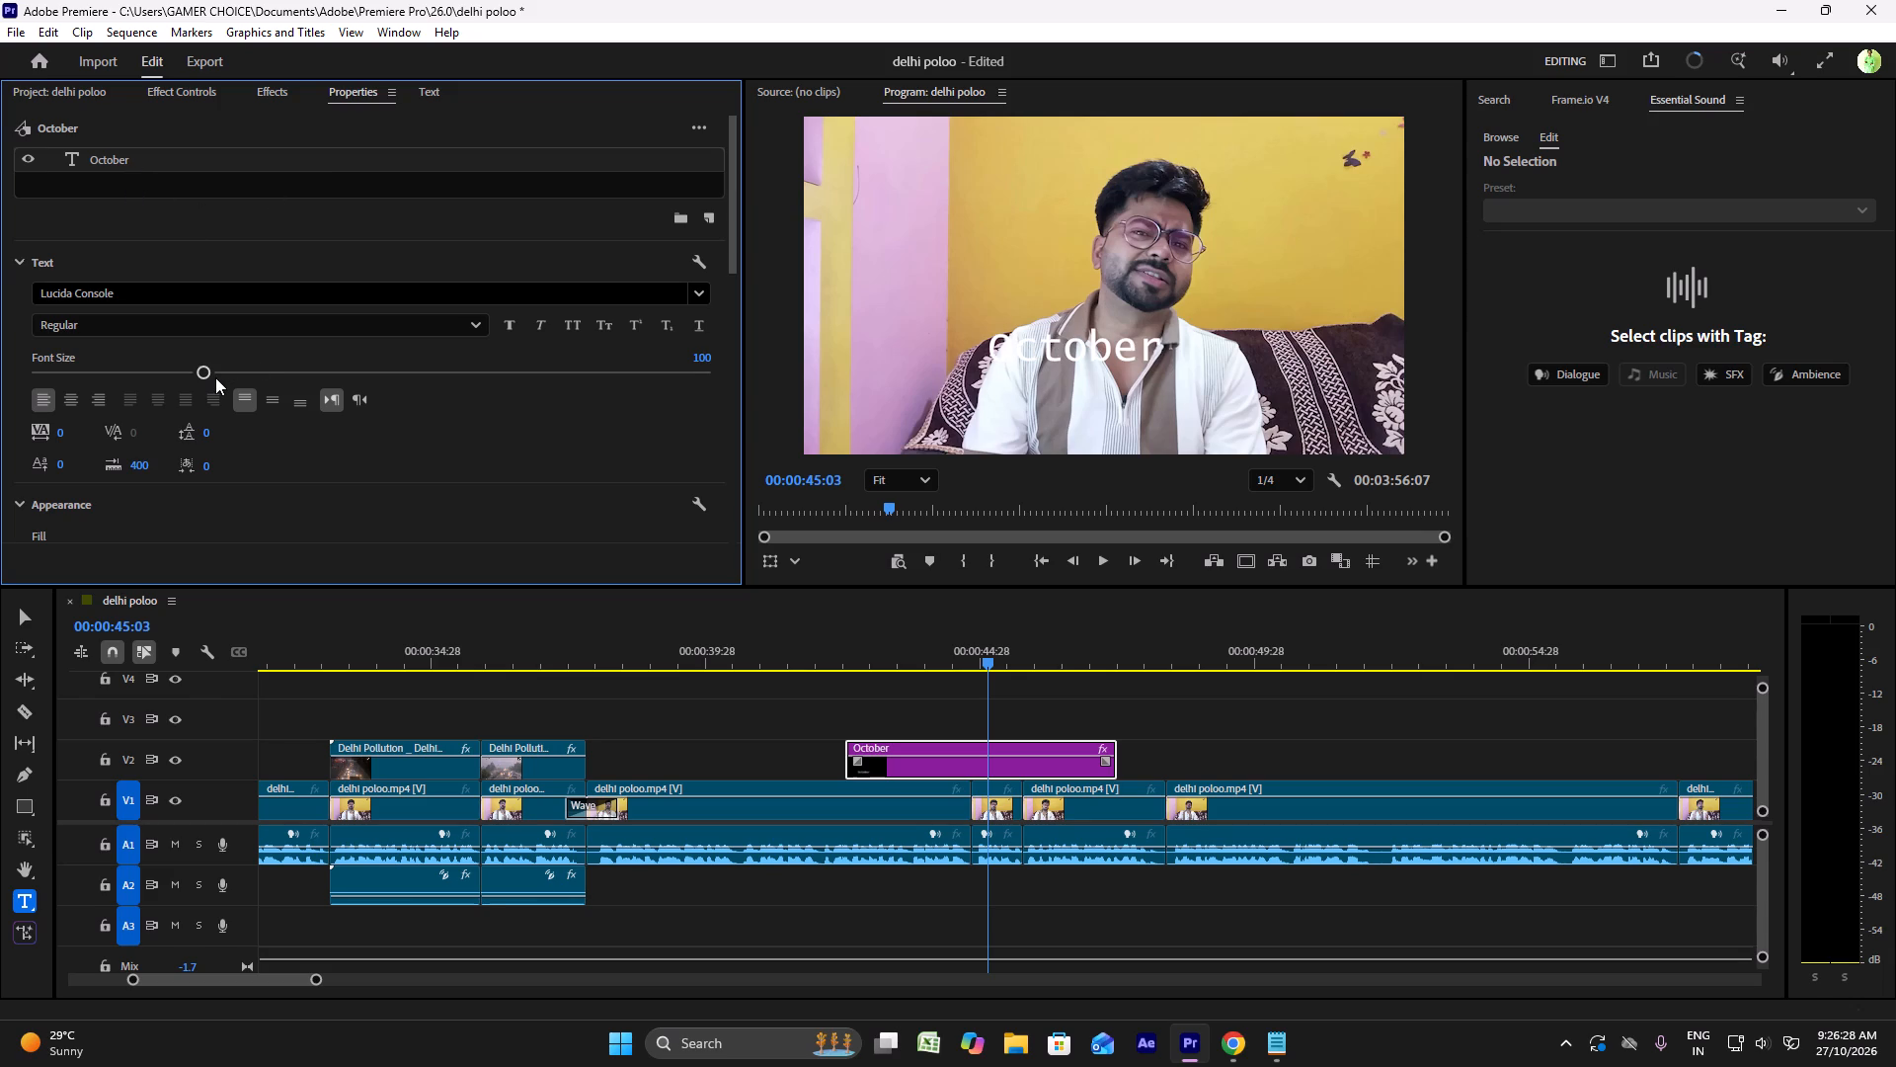
# Open the October text's fill colour and change its fill type from Solid to Linear Gradient.
pyautogui.scroll(-4, 215, 376)
pyautogui.scroll(-3, 359, 425)
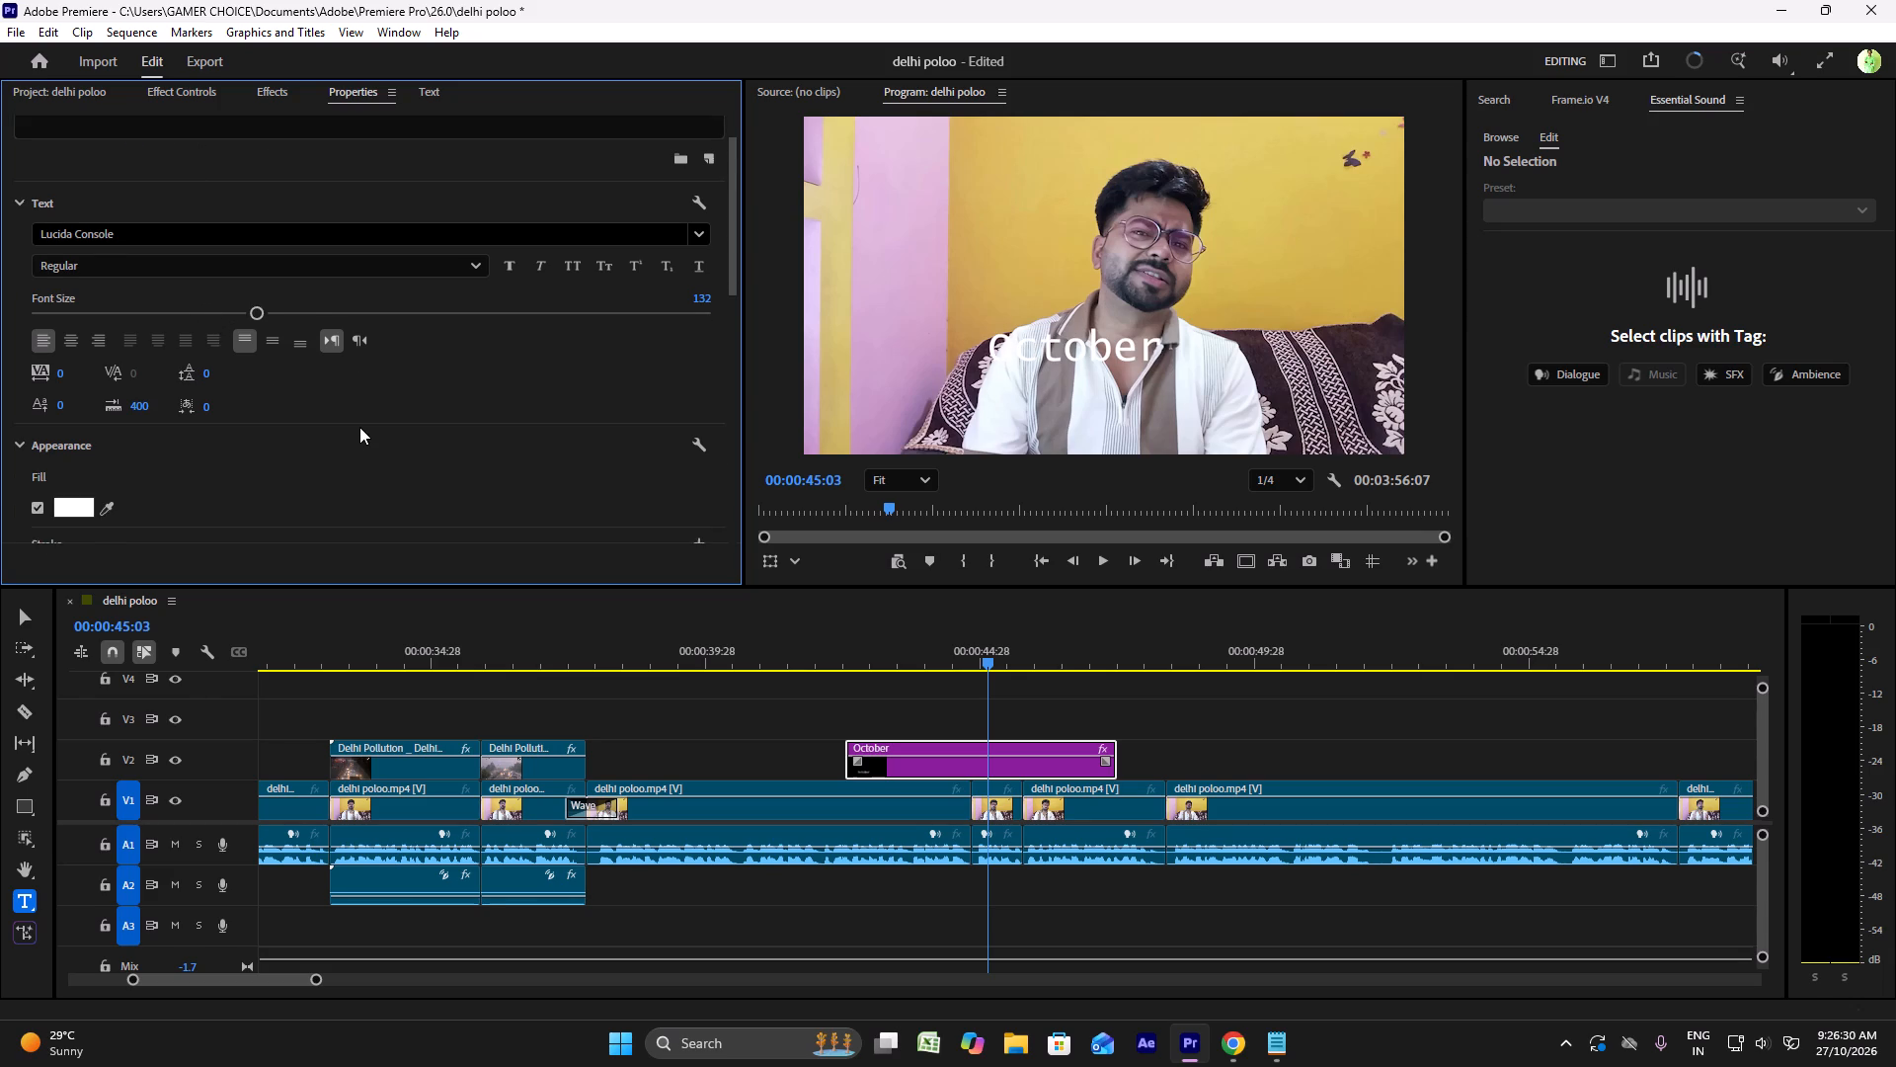
pyautogui.scroll(-10, 358, 428)
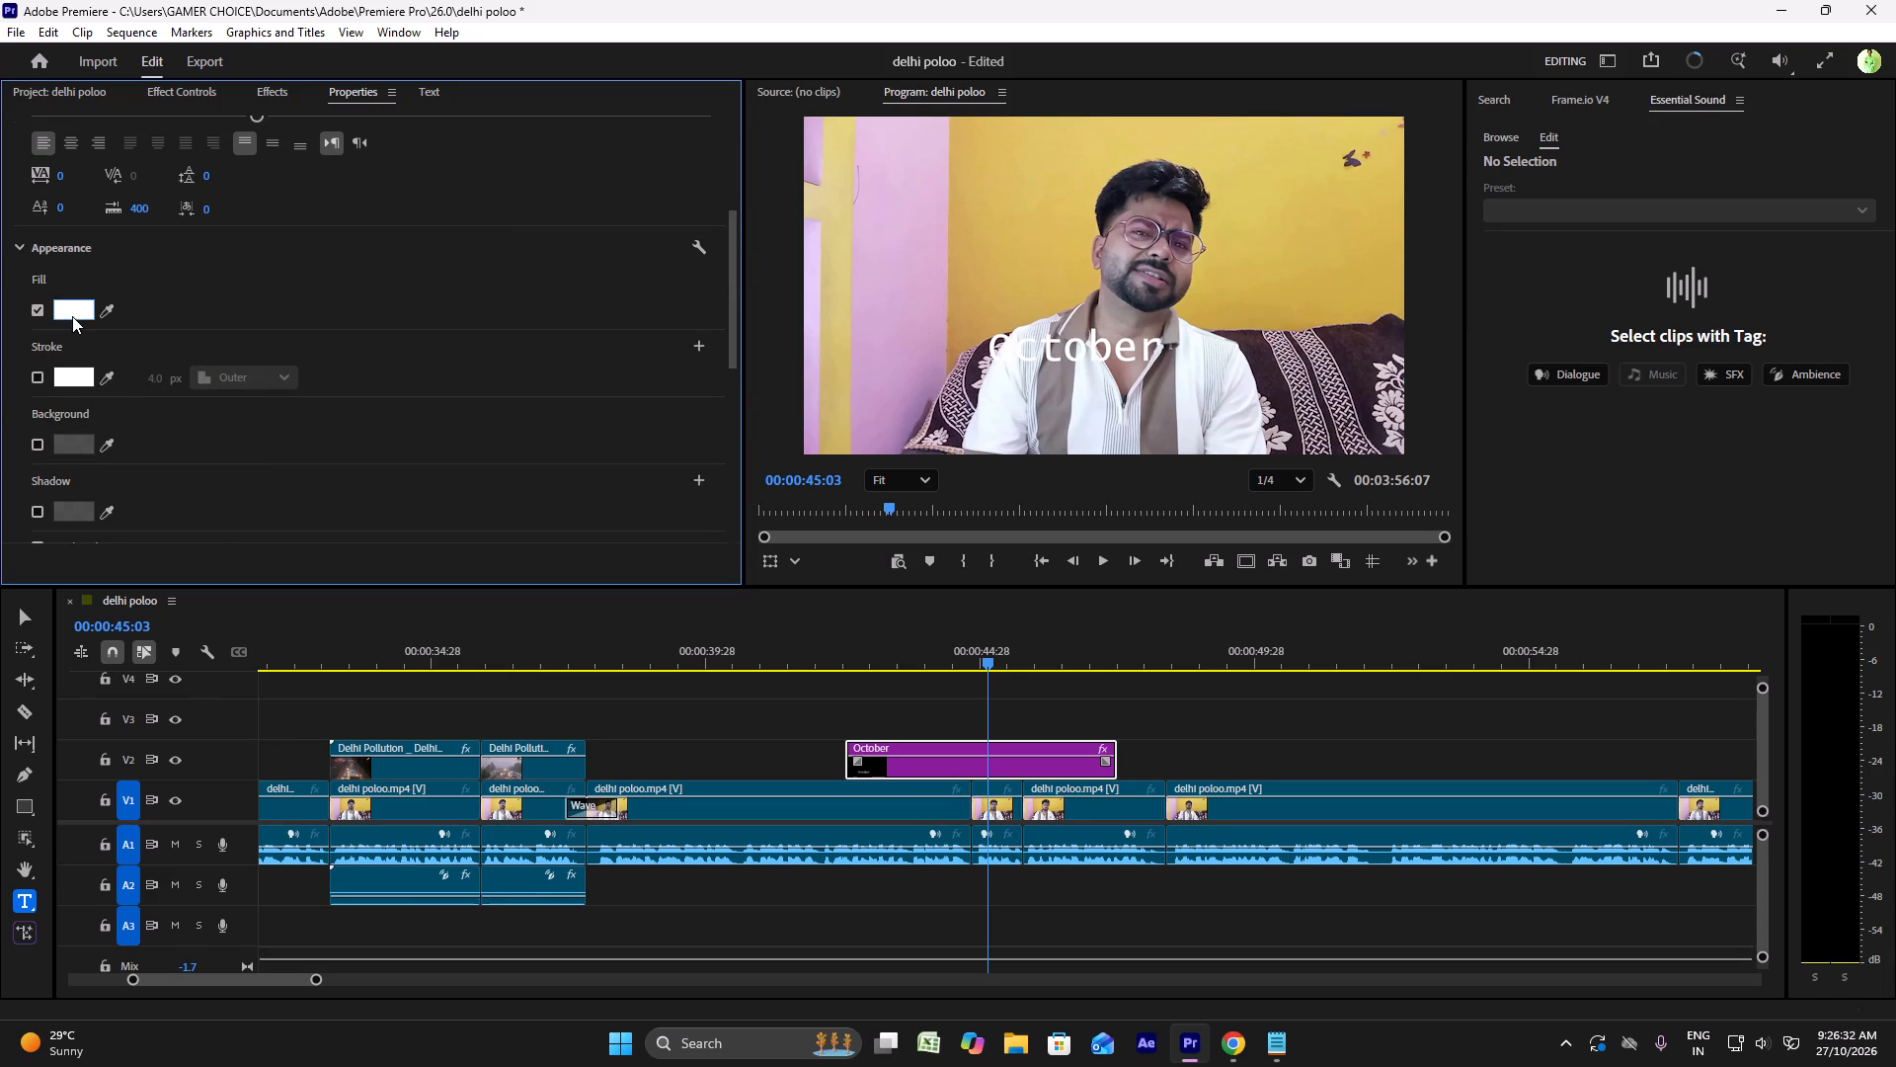
pyautogui.click(72, 317)
pyautogui.click(745, 351)
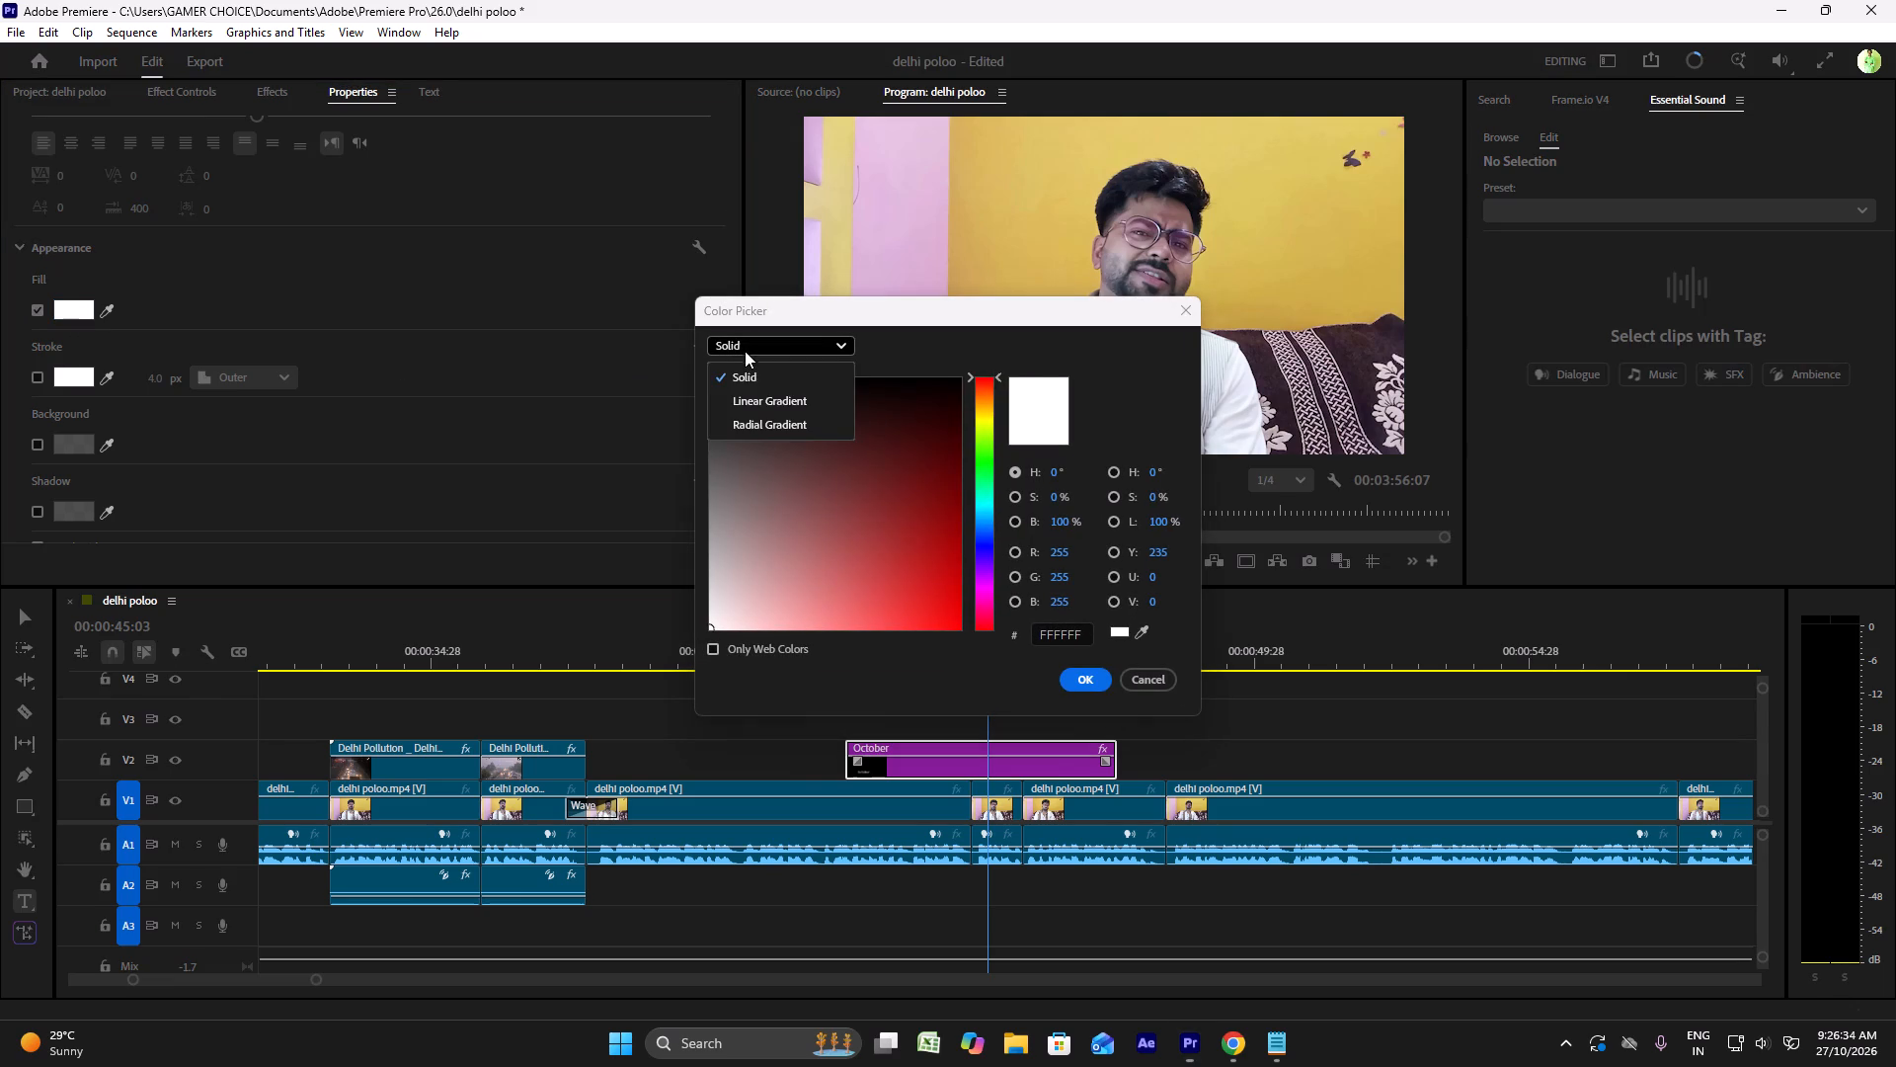
pyautogui.click(756, 394)
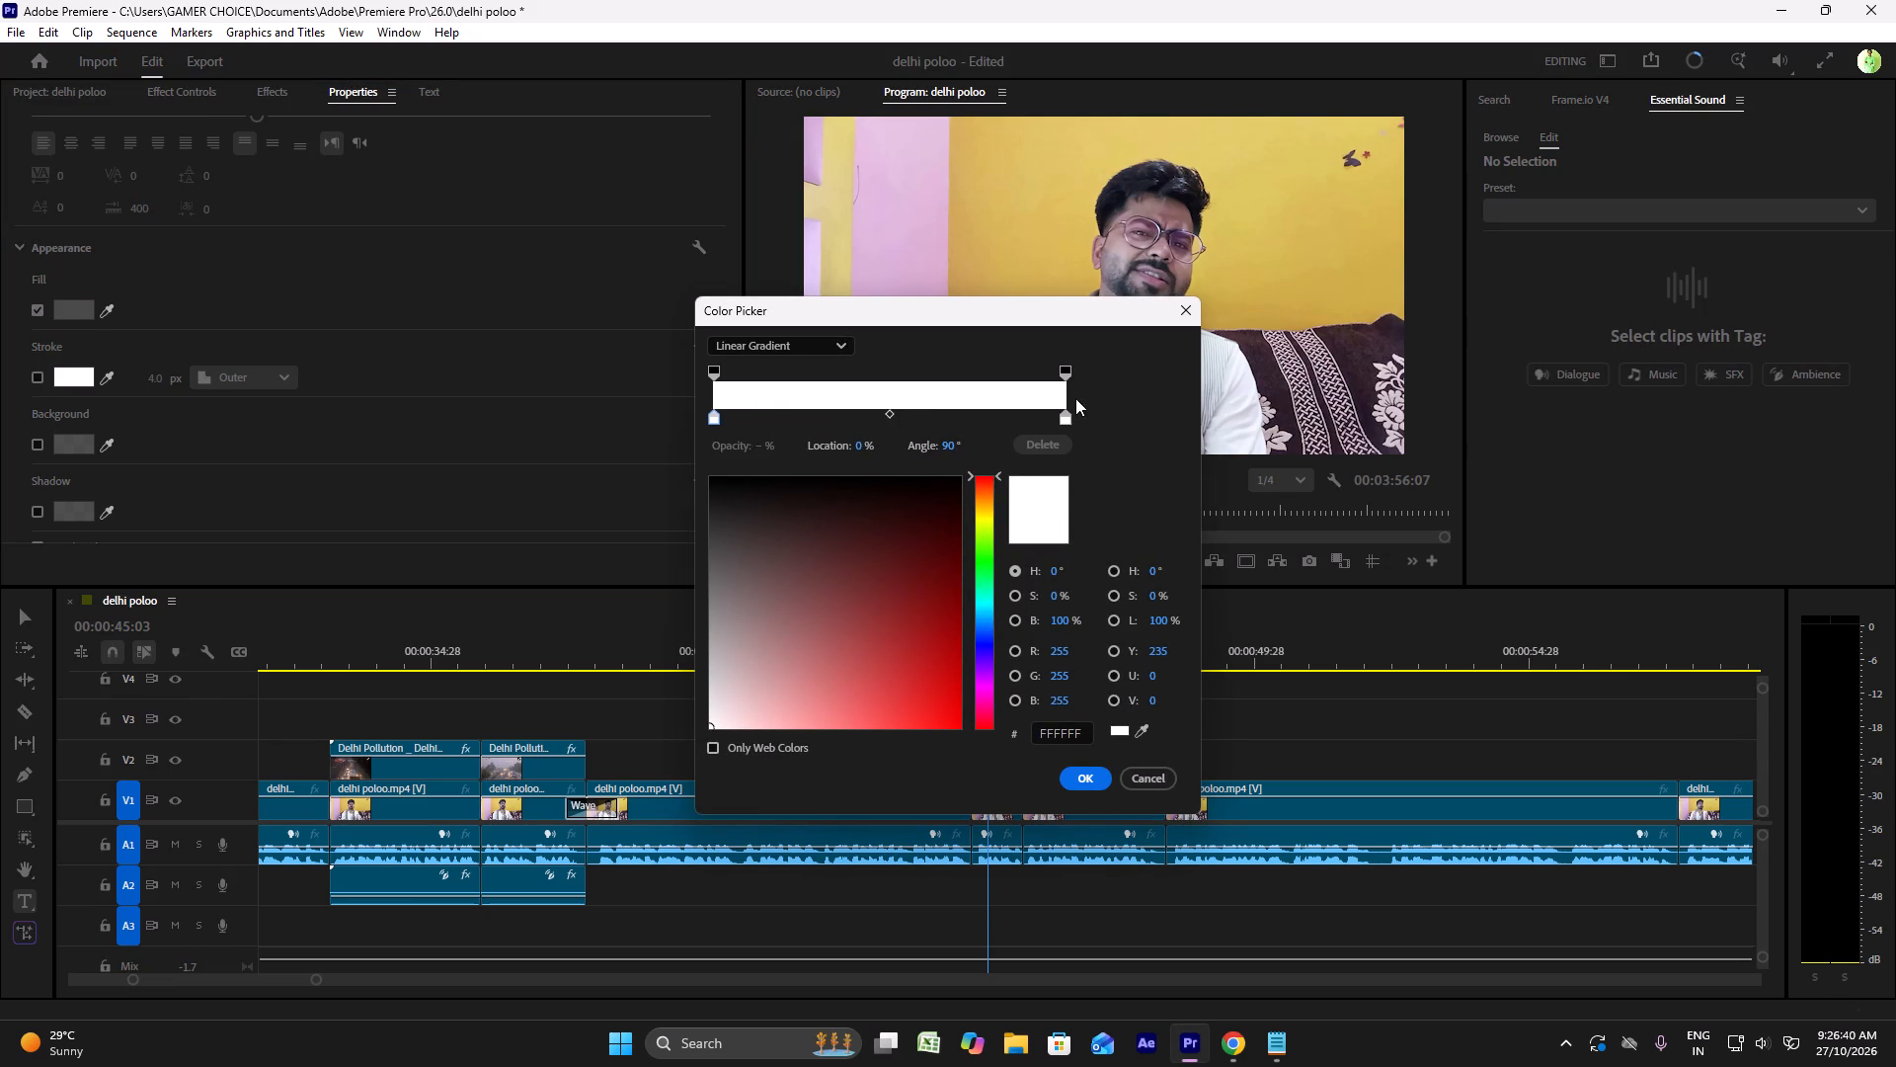
# Add four colour stops to the fill gradient at about 22%, 45%, 68% and 86%, keeping the end stop at the far end.
pyautogui.moveTo(1066, 421); pyautogui.dragTo(1038, 413)
pyautogui.moveTo(1038, 413); pyautogui.dragTo(1106, 421)
pyautogui.click(839, 420)
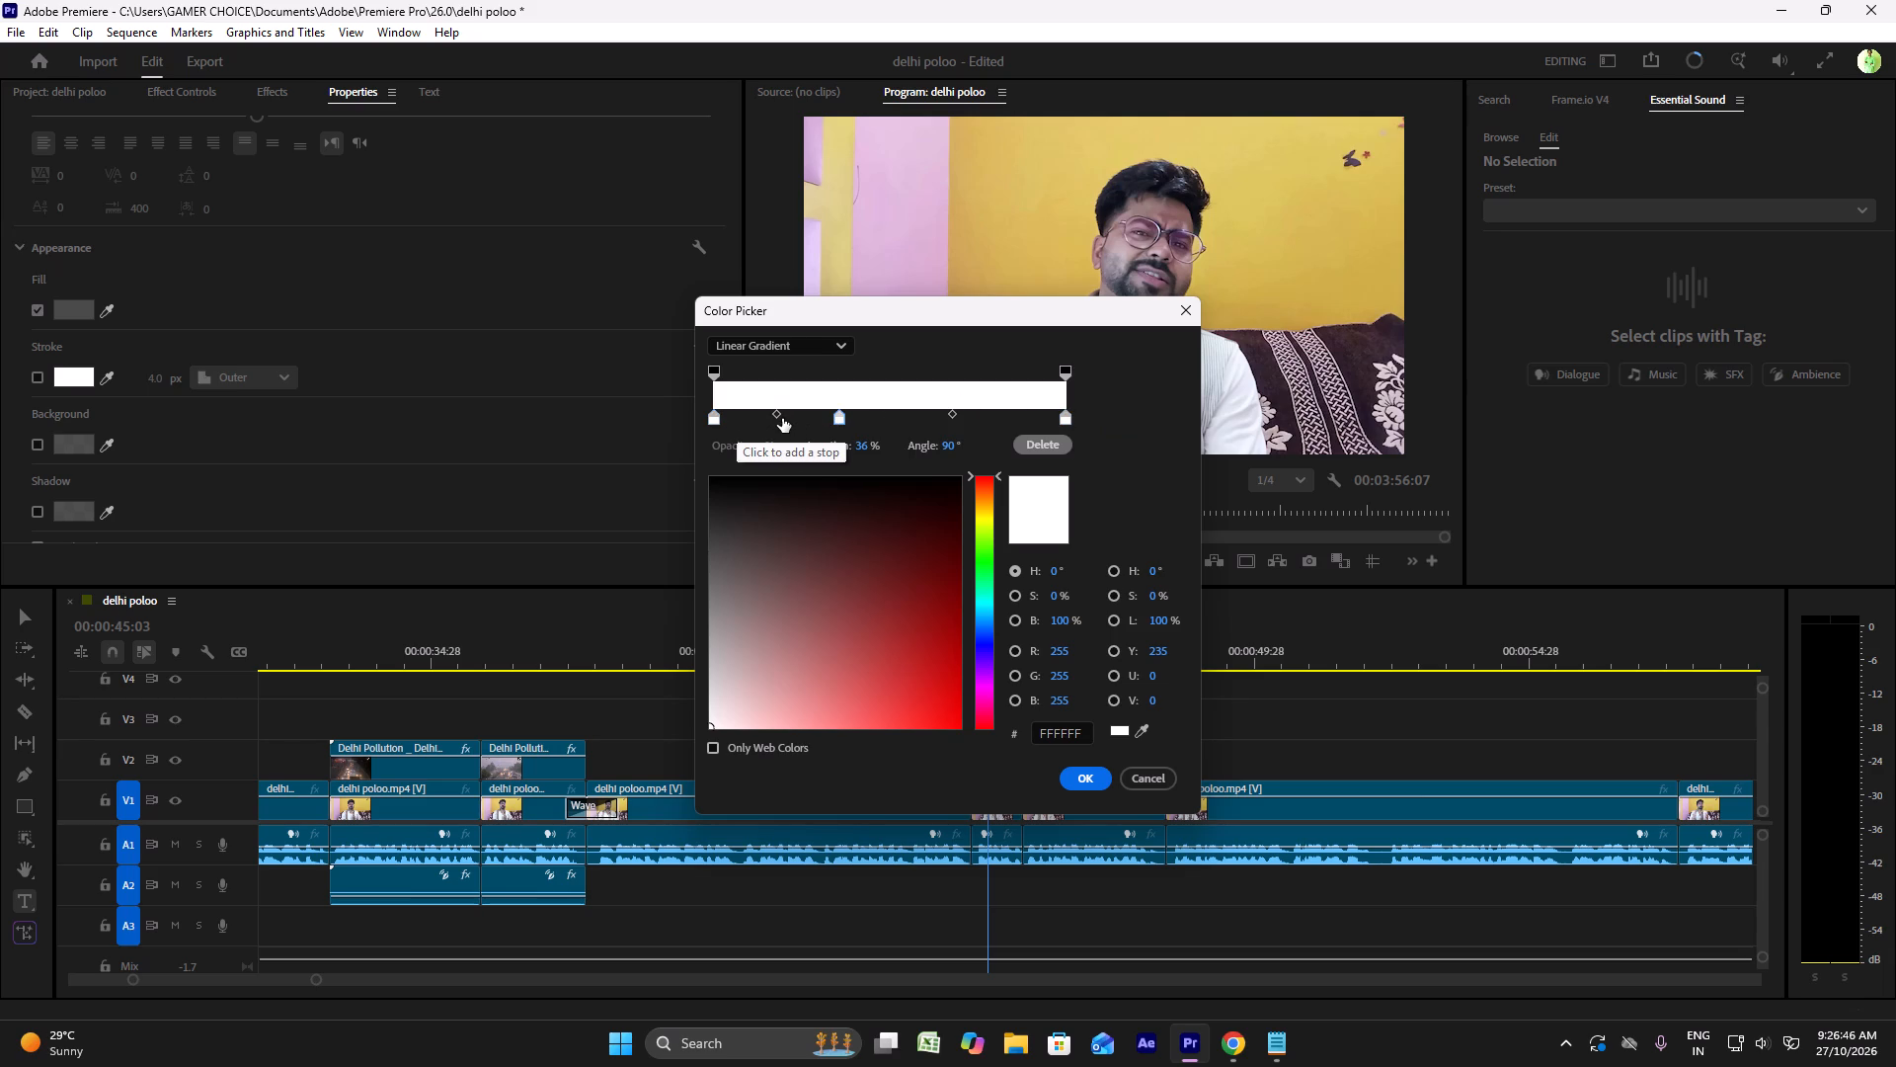
pyautogui.click(782, 418)
pyautogui.click(835, 420)
pyautogui.moveTo(841, 422); pyautogui.dragTo(859, 420)
pyautogui.moveTo(781, 423); pyautogui.dragTo(791, 421)
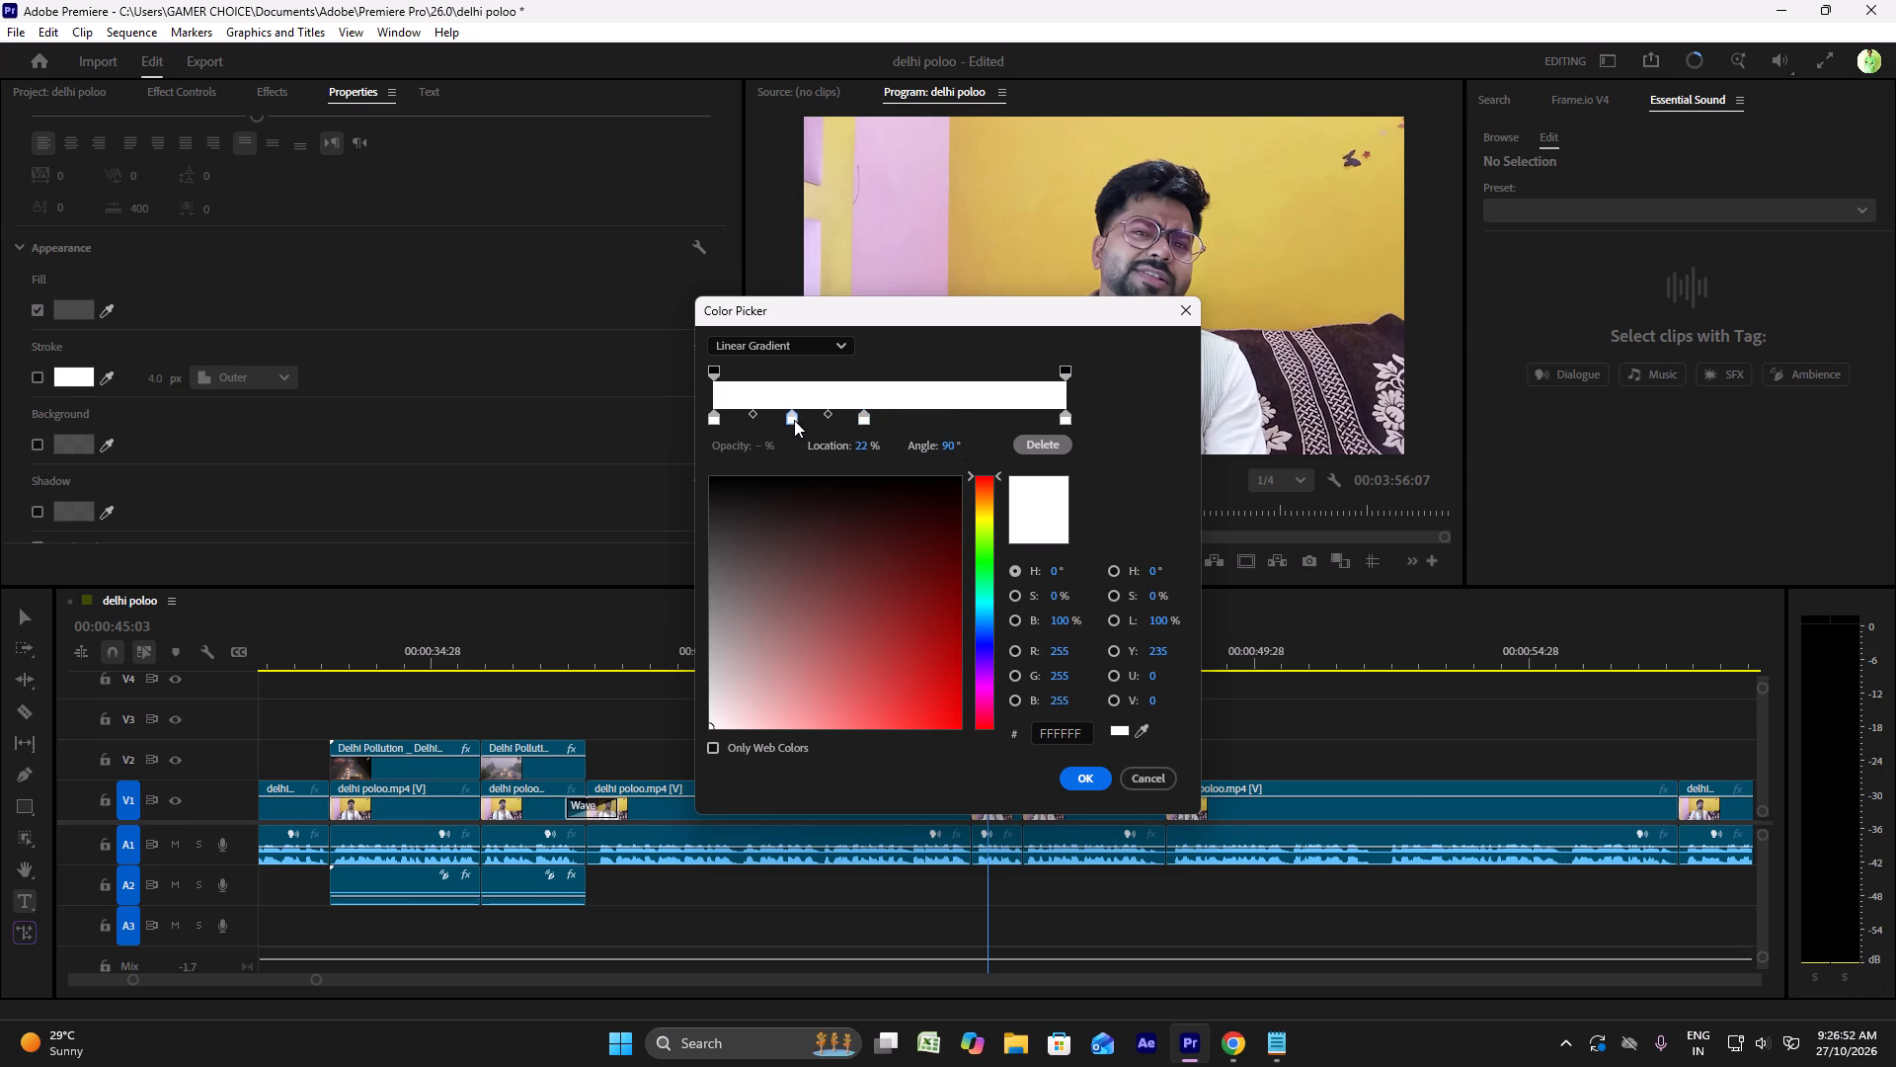
pyautogui.moveTo(861, 422); pyautogui.dragTo(869, 421)
pyautogui.moveTo(869, 421); pyautogui.dragTo(870, 421)
pyautogui.click(952, 417)
pyautogui.click(1010, 418)
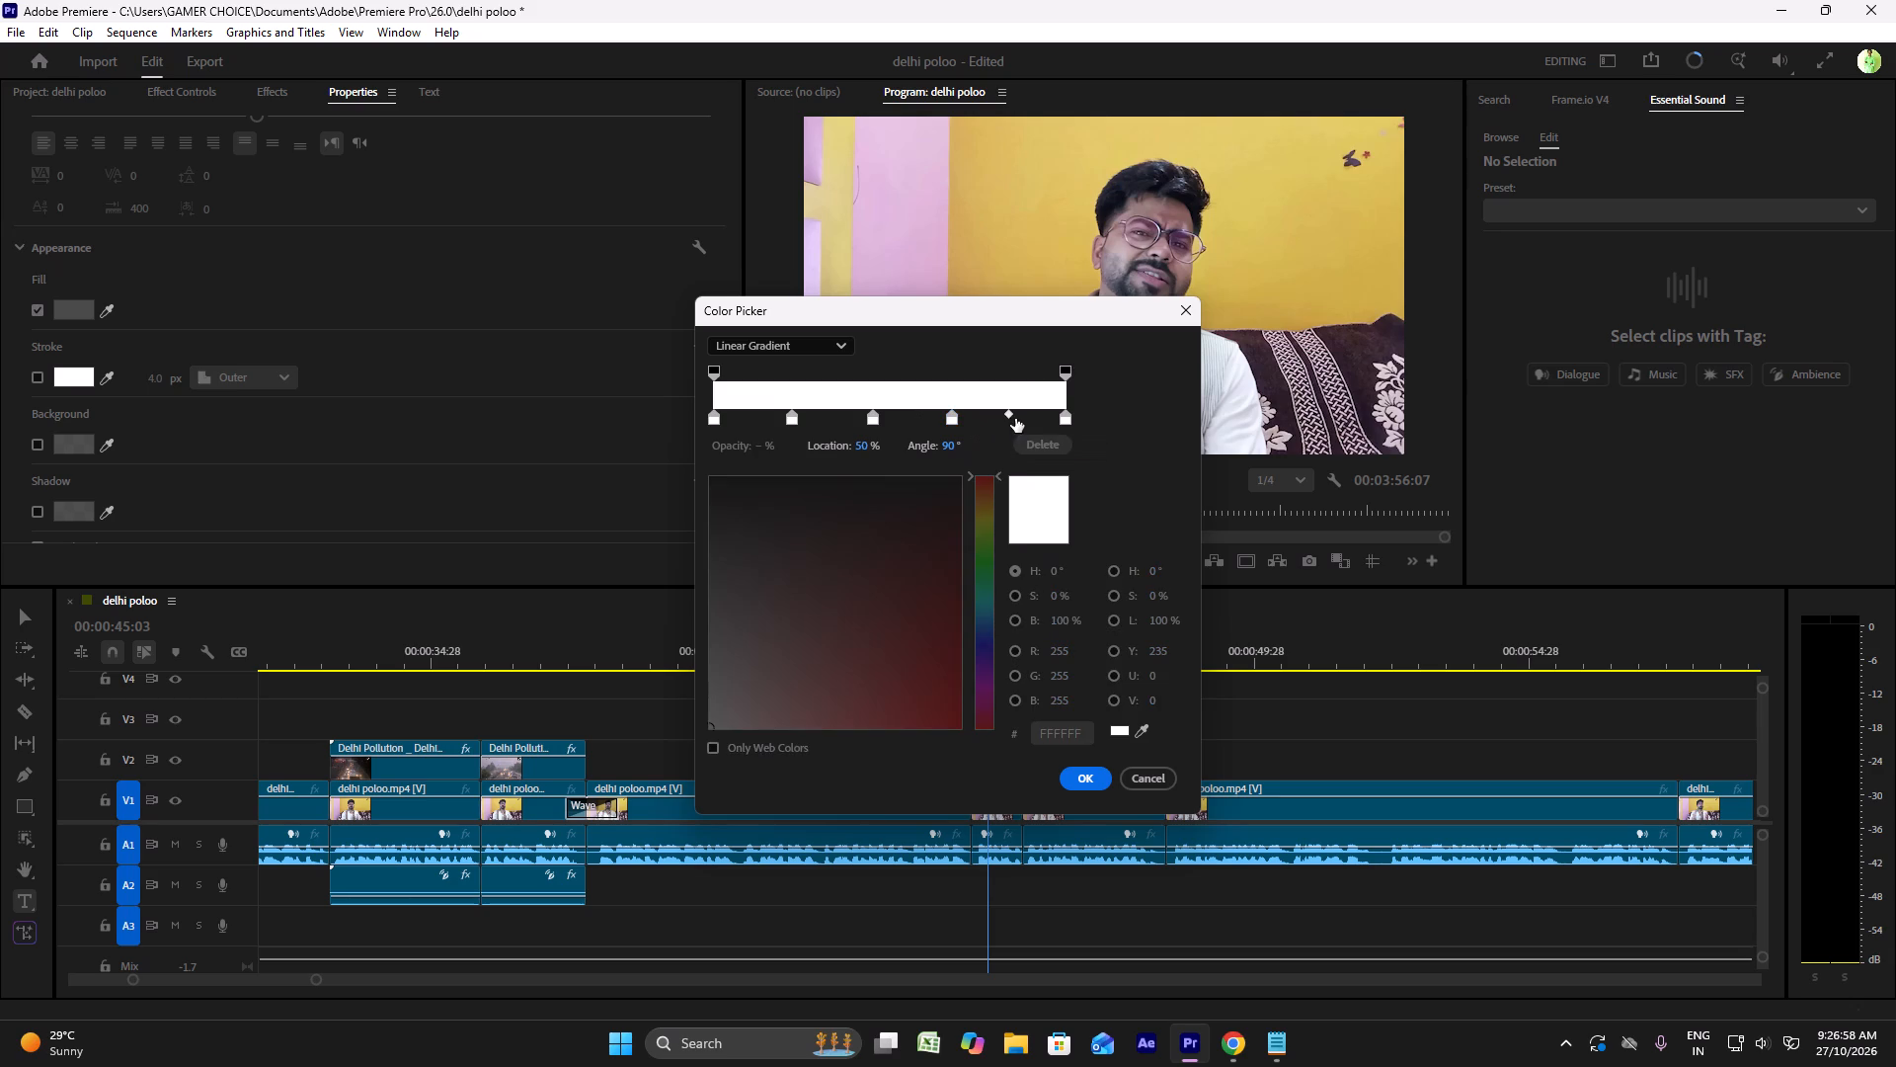
pyautogui.click(1019, 424)
pyautogui.click(1018, 422)
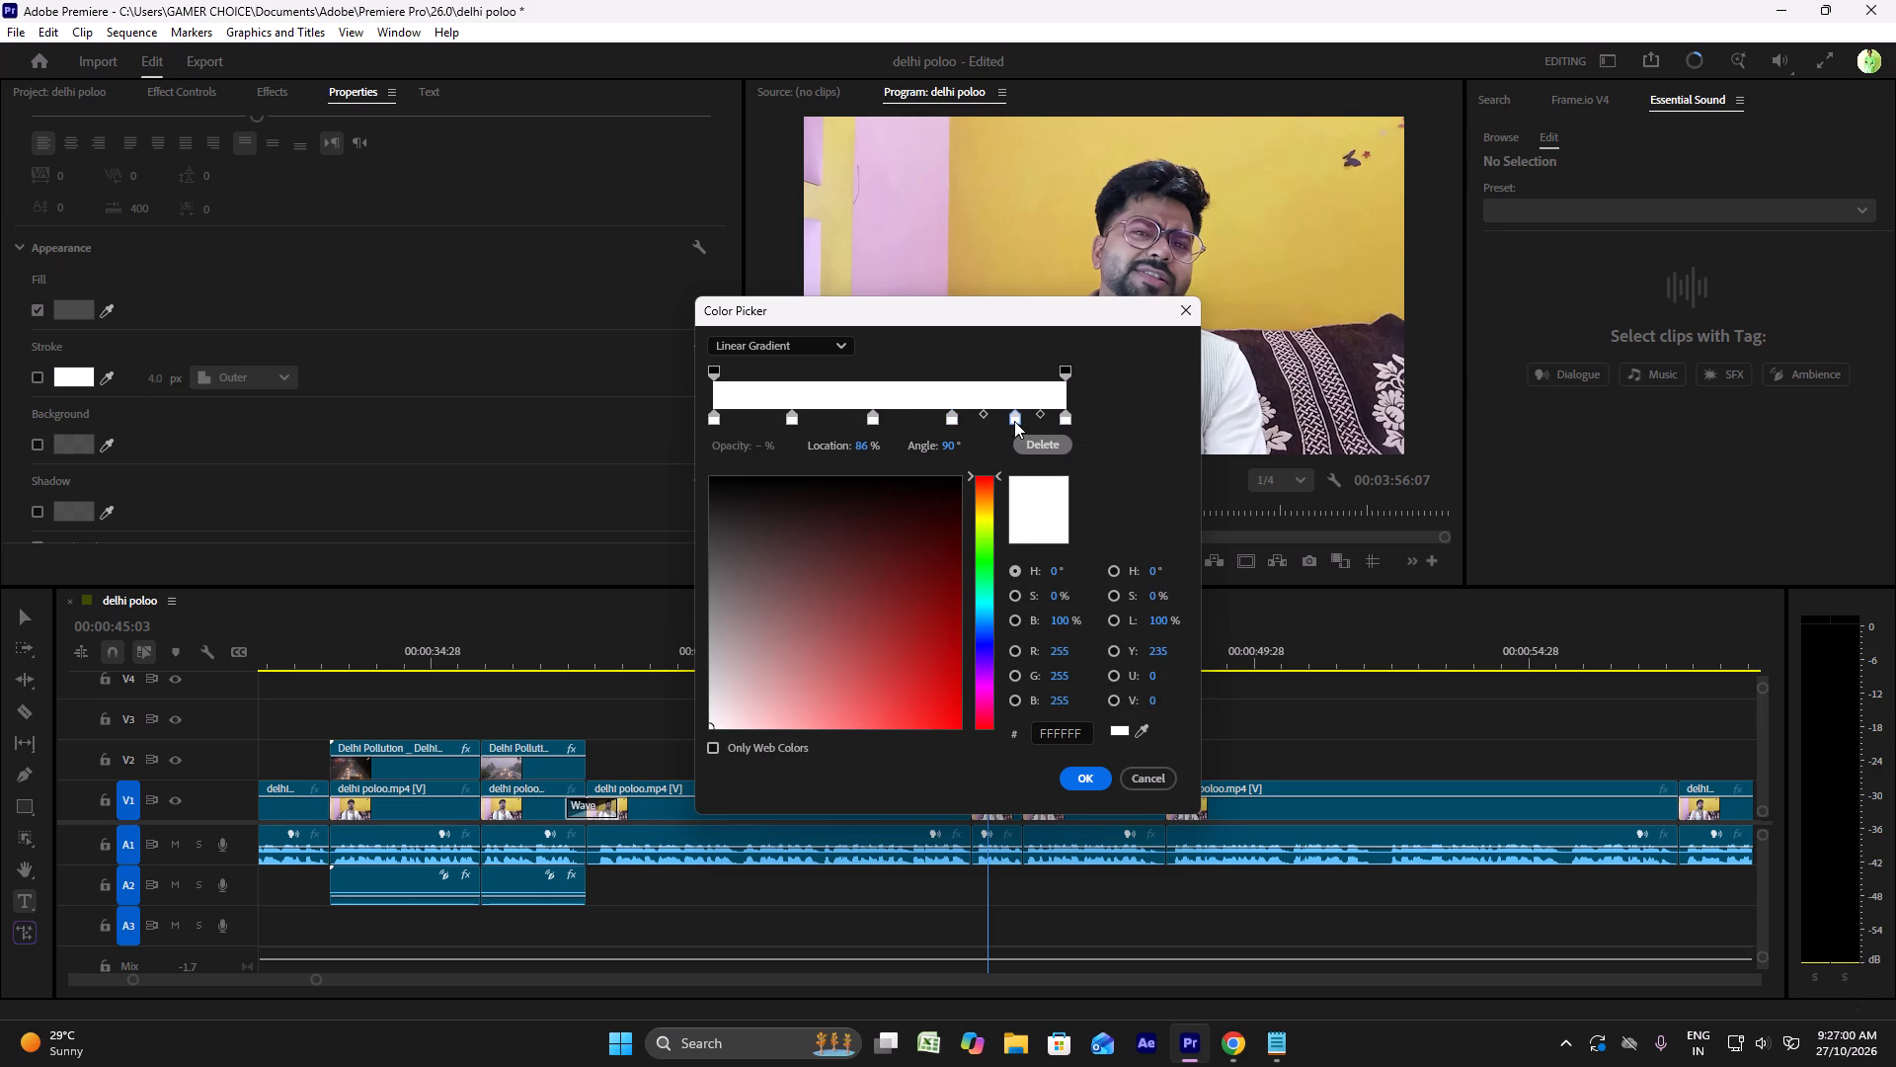
# Set the gradient's start colour stop at 0% to the golden yellow FFC600.
pyautogui.click(715, 414)
pyautogui.moveTo(982, 512); pyautogui.dragTo(991, 511)
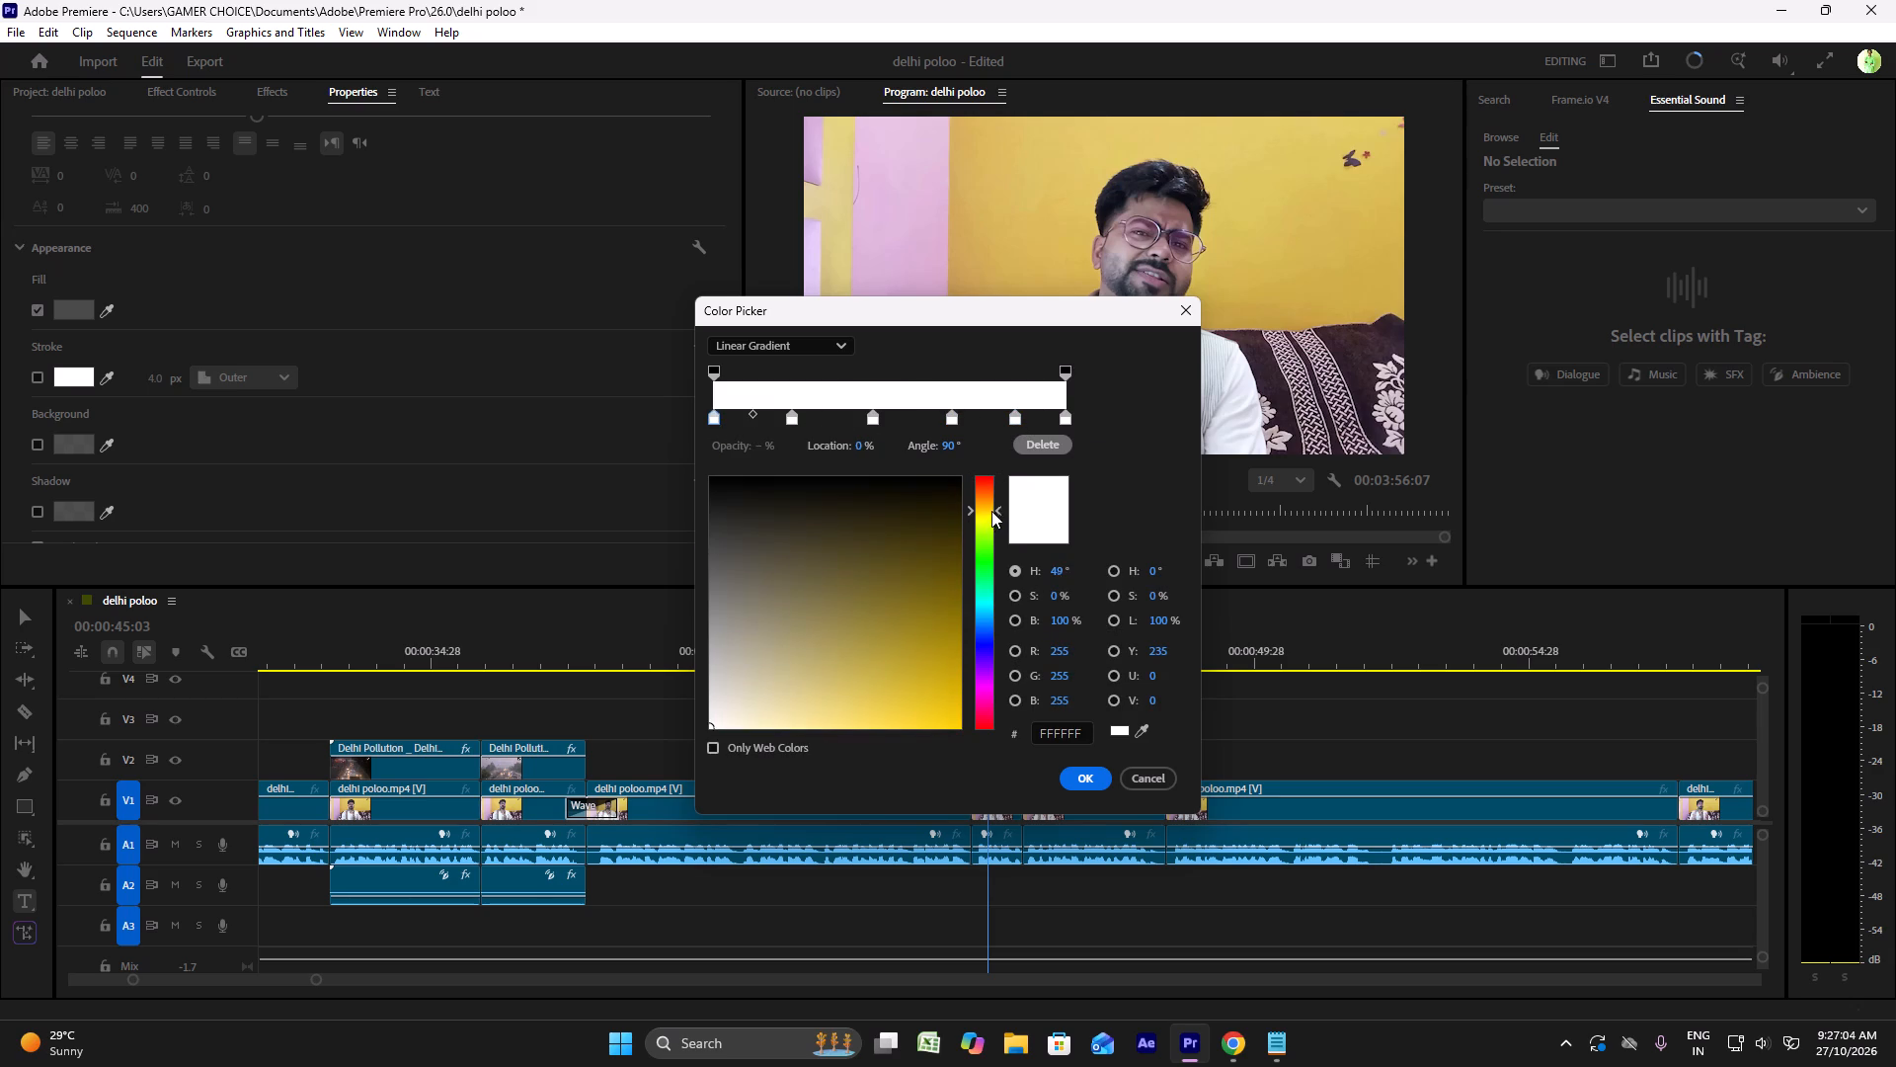
pyautogui.moveTo(991, 511); pyautogui.dragTo(1000, 495)
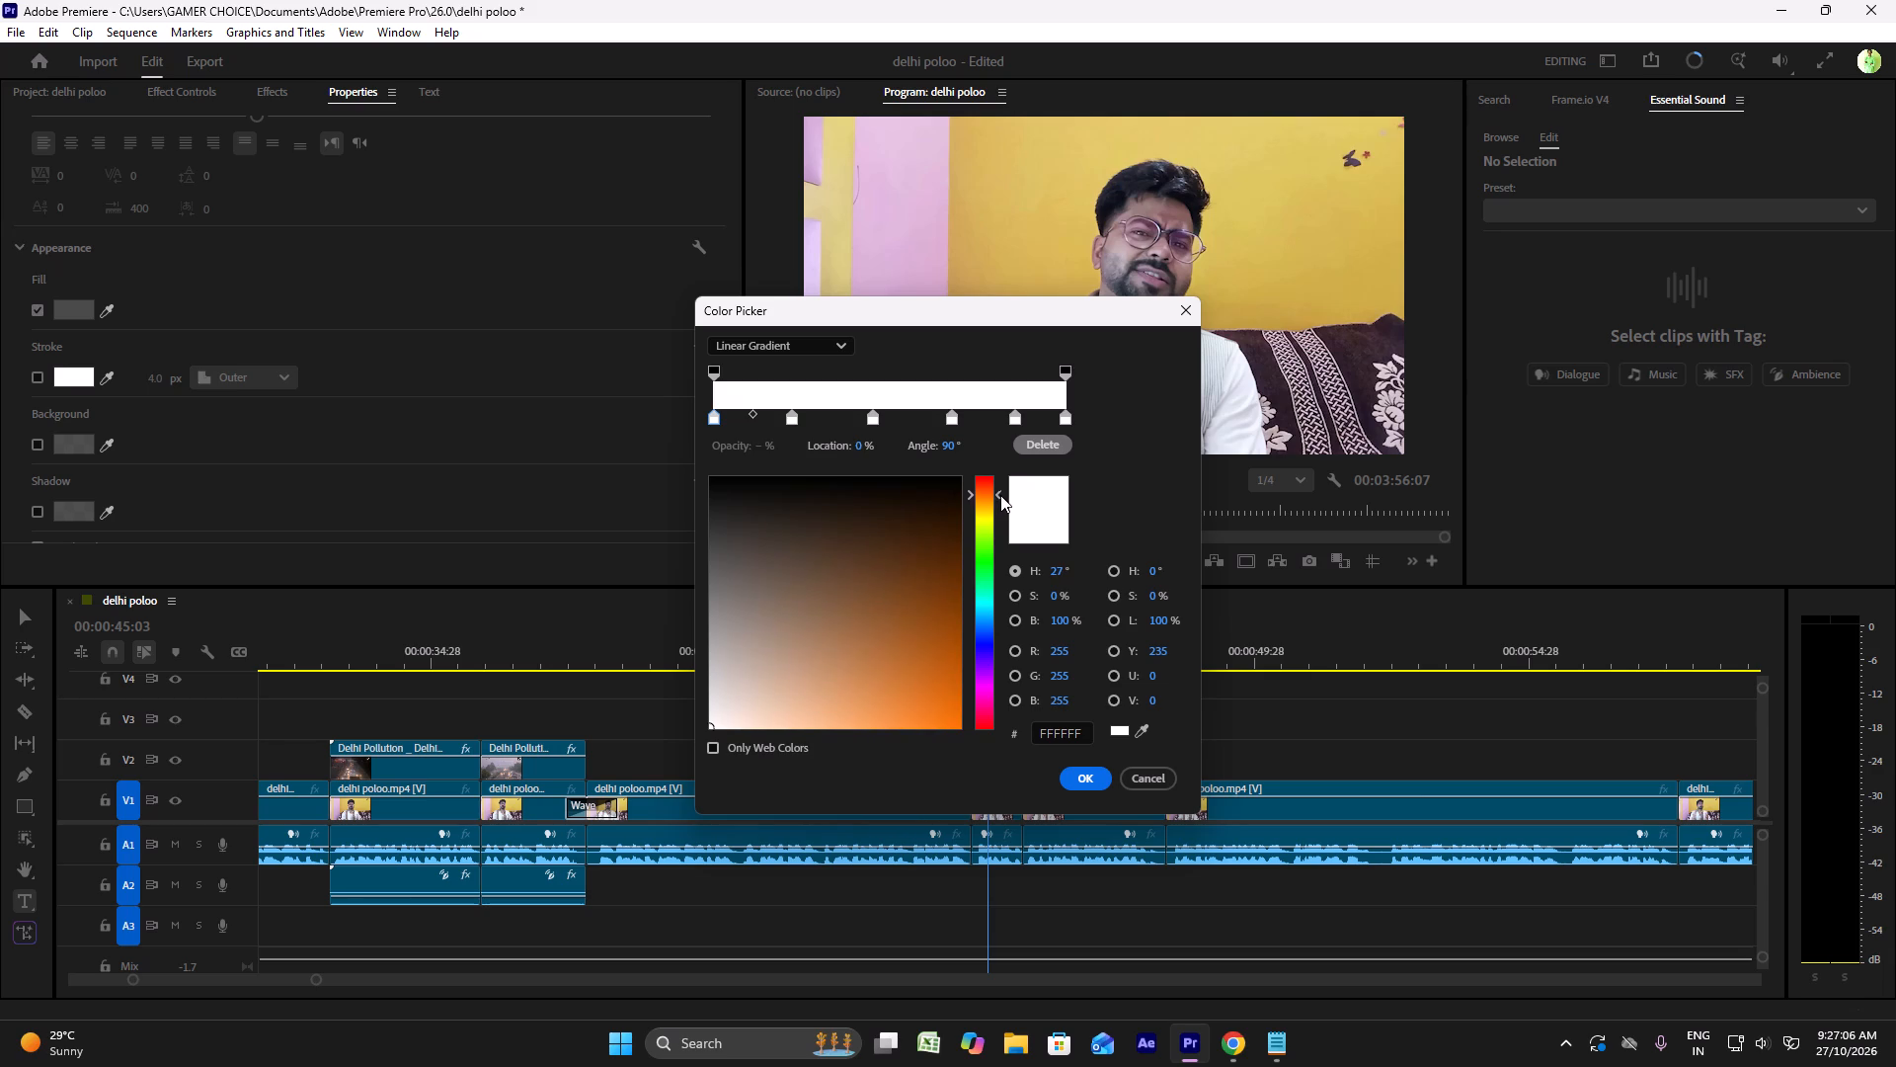
pyautogui.moveTo(1000, 495); pyautogui.dragTo(1006, 517)
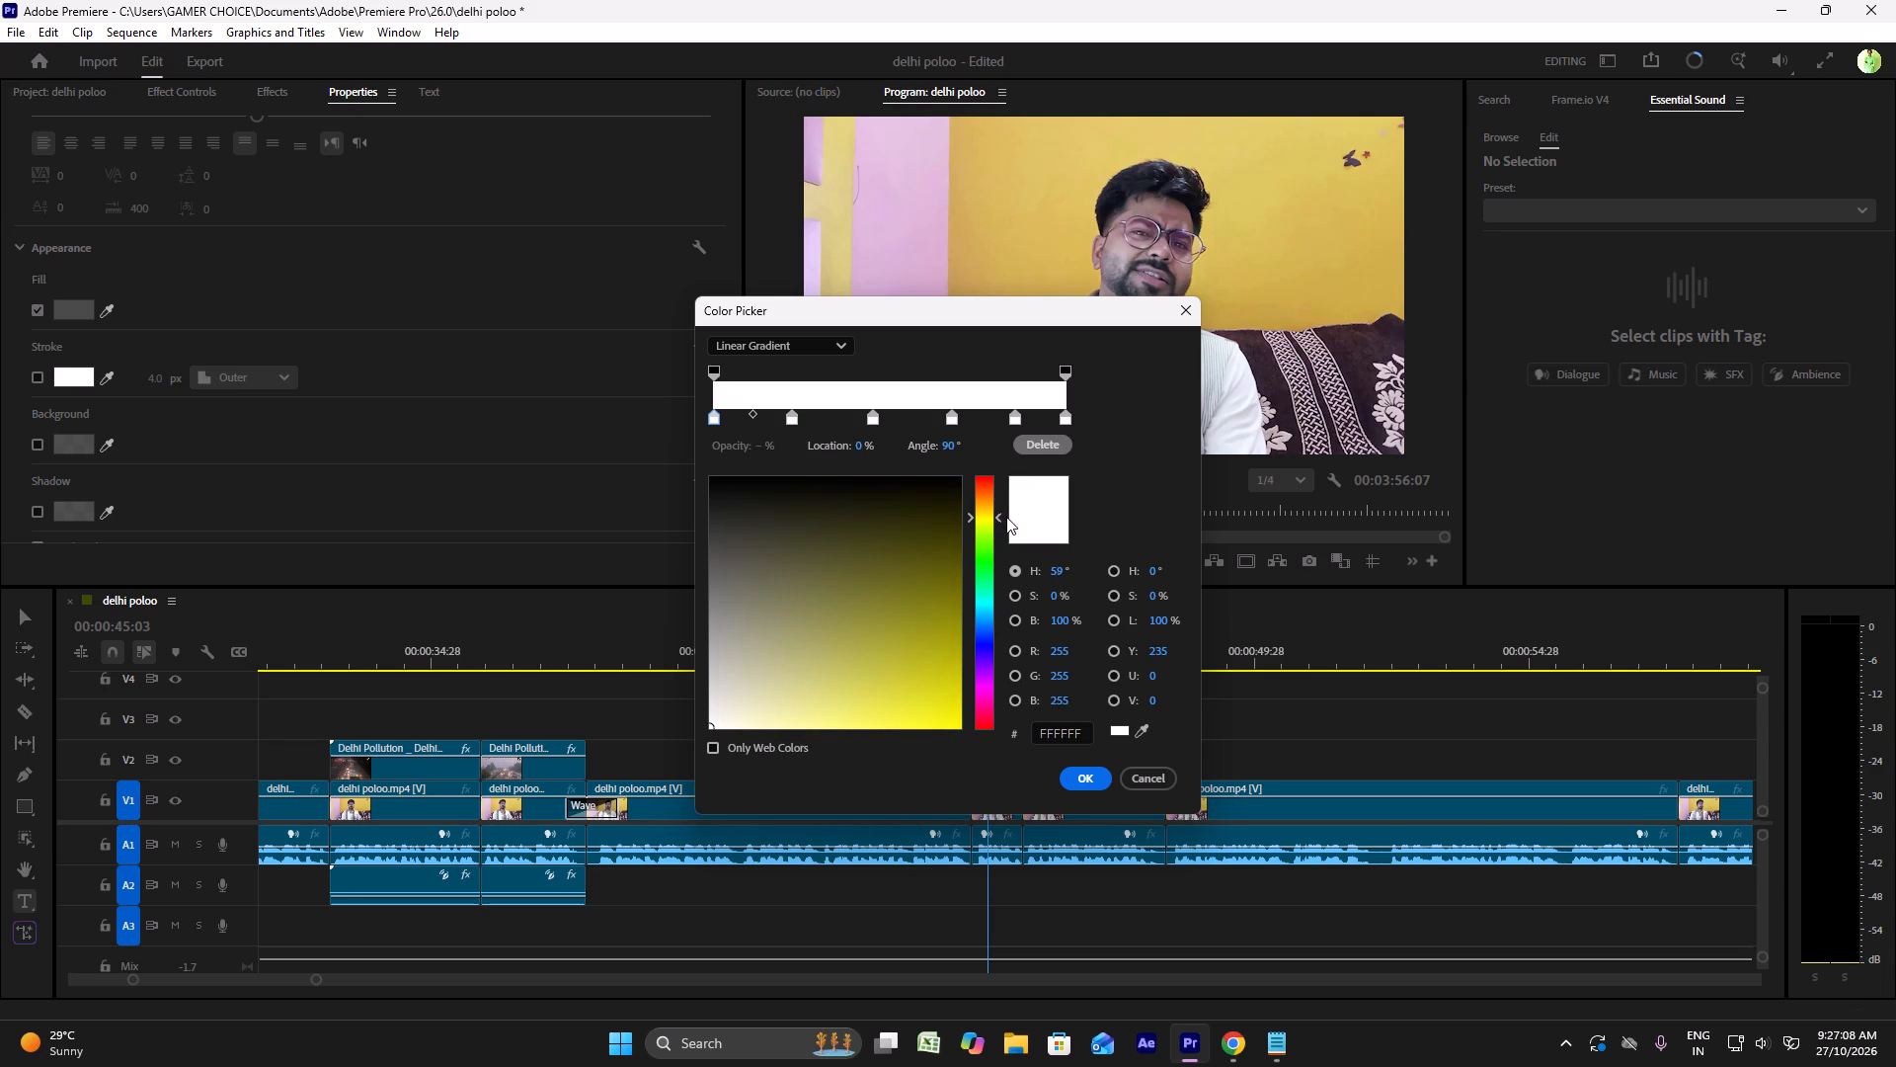
pyautogui.moveTo(1006, 517); pyautogui.dragTo(1013, 518)
pyautogui.moveTo(1013, 518); pyautogui.dragTo(1014, 509)
pyautogui.moveTo(907, 609); pyautogui.dragTo(914, 617)
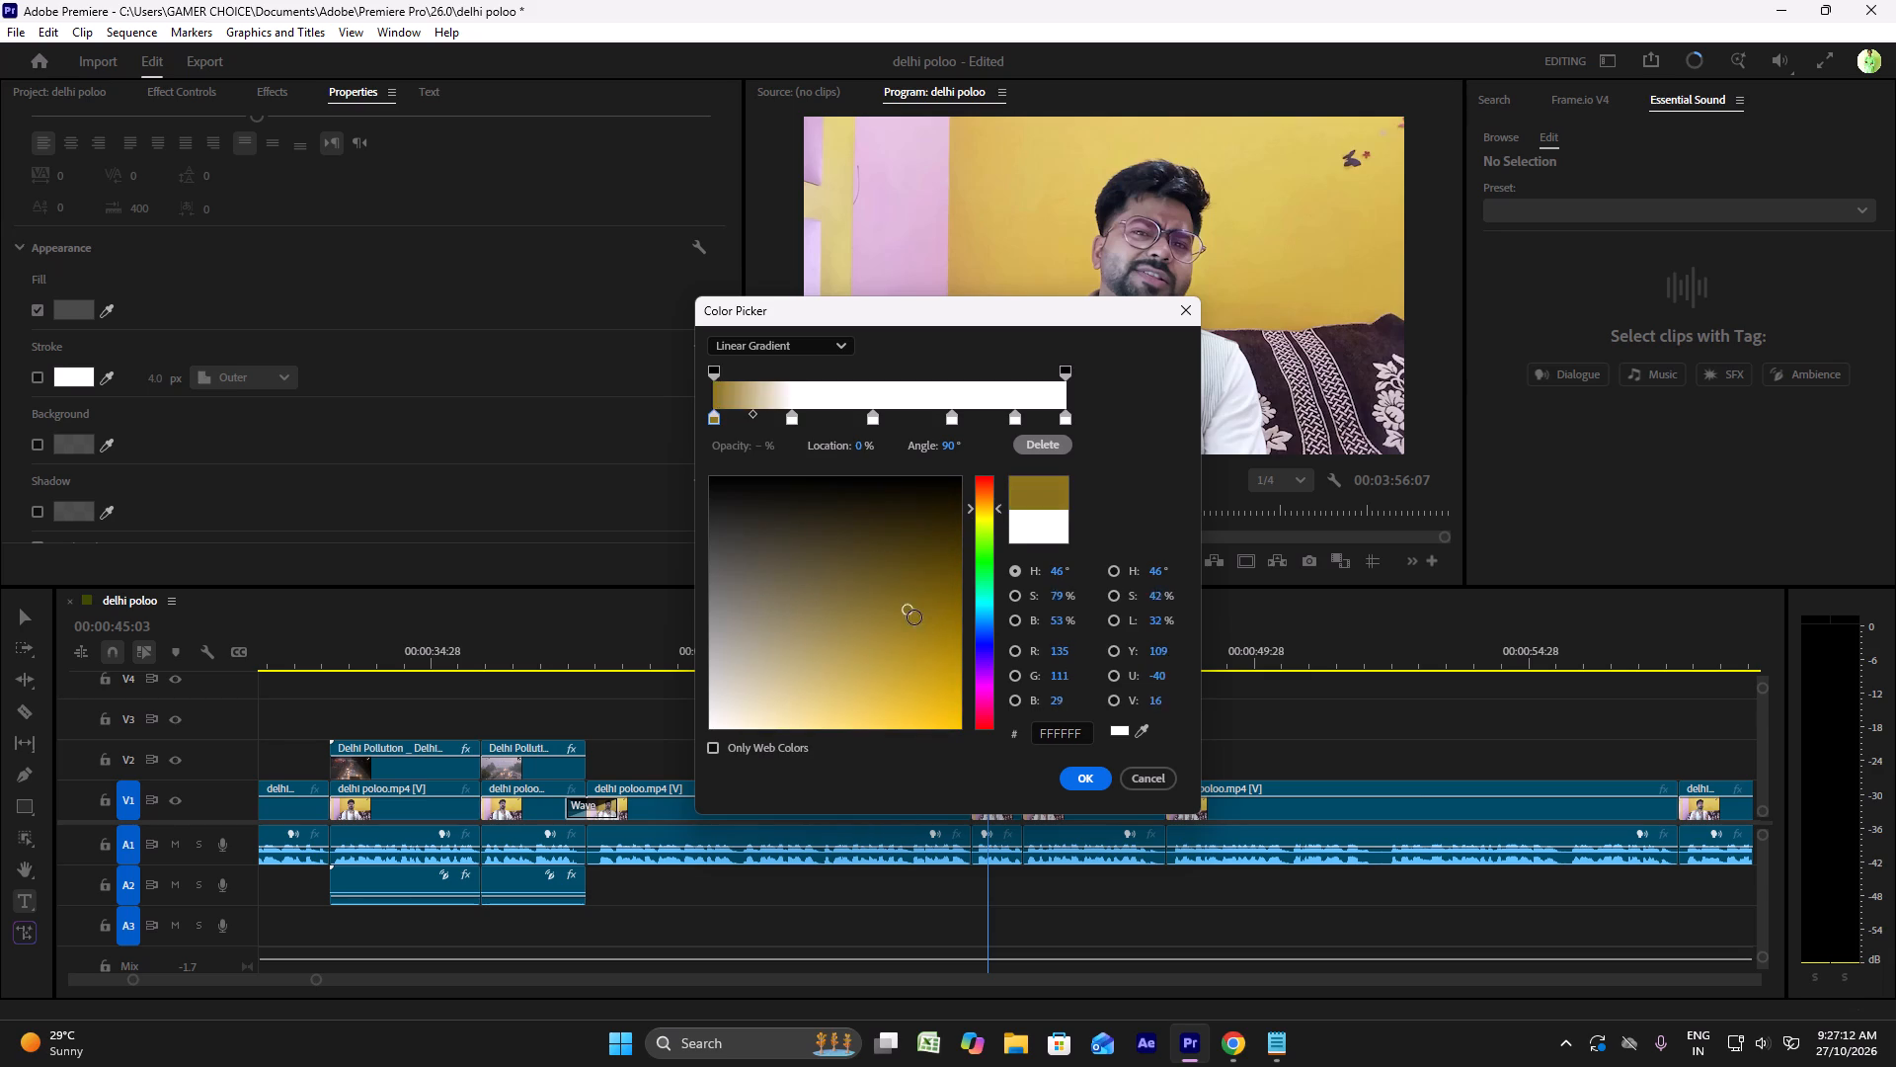
pyautogui.moveTo(914, 617); pyautogui.dragTo(1023, 803)
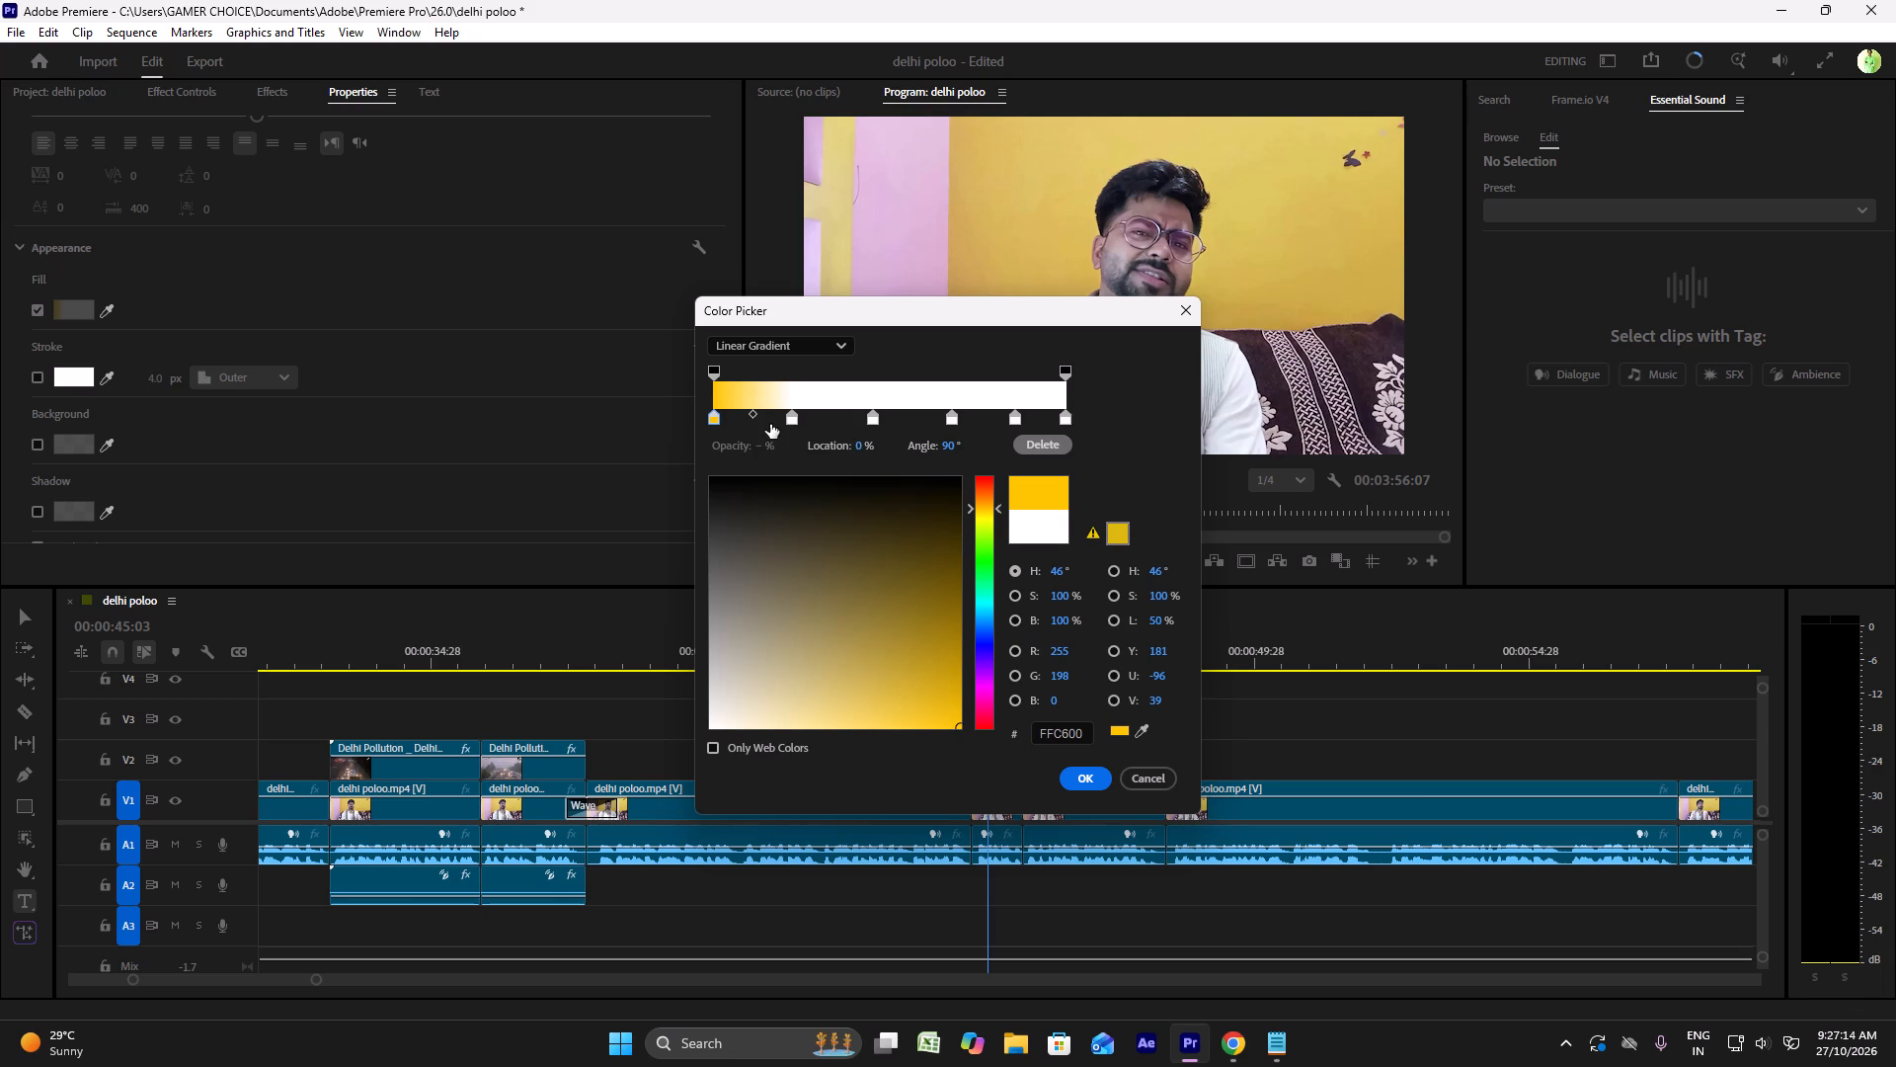
# Set the gradient's colour stop at 22% to the lime yellow D8FF00.
pyautogui.click(788, 419)
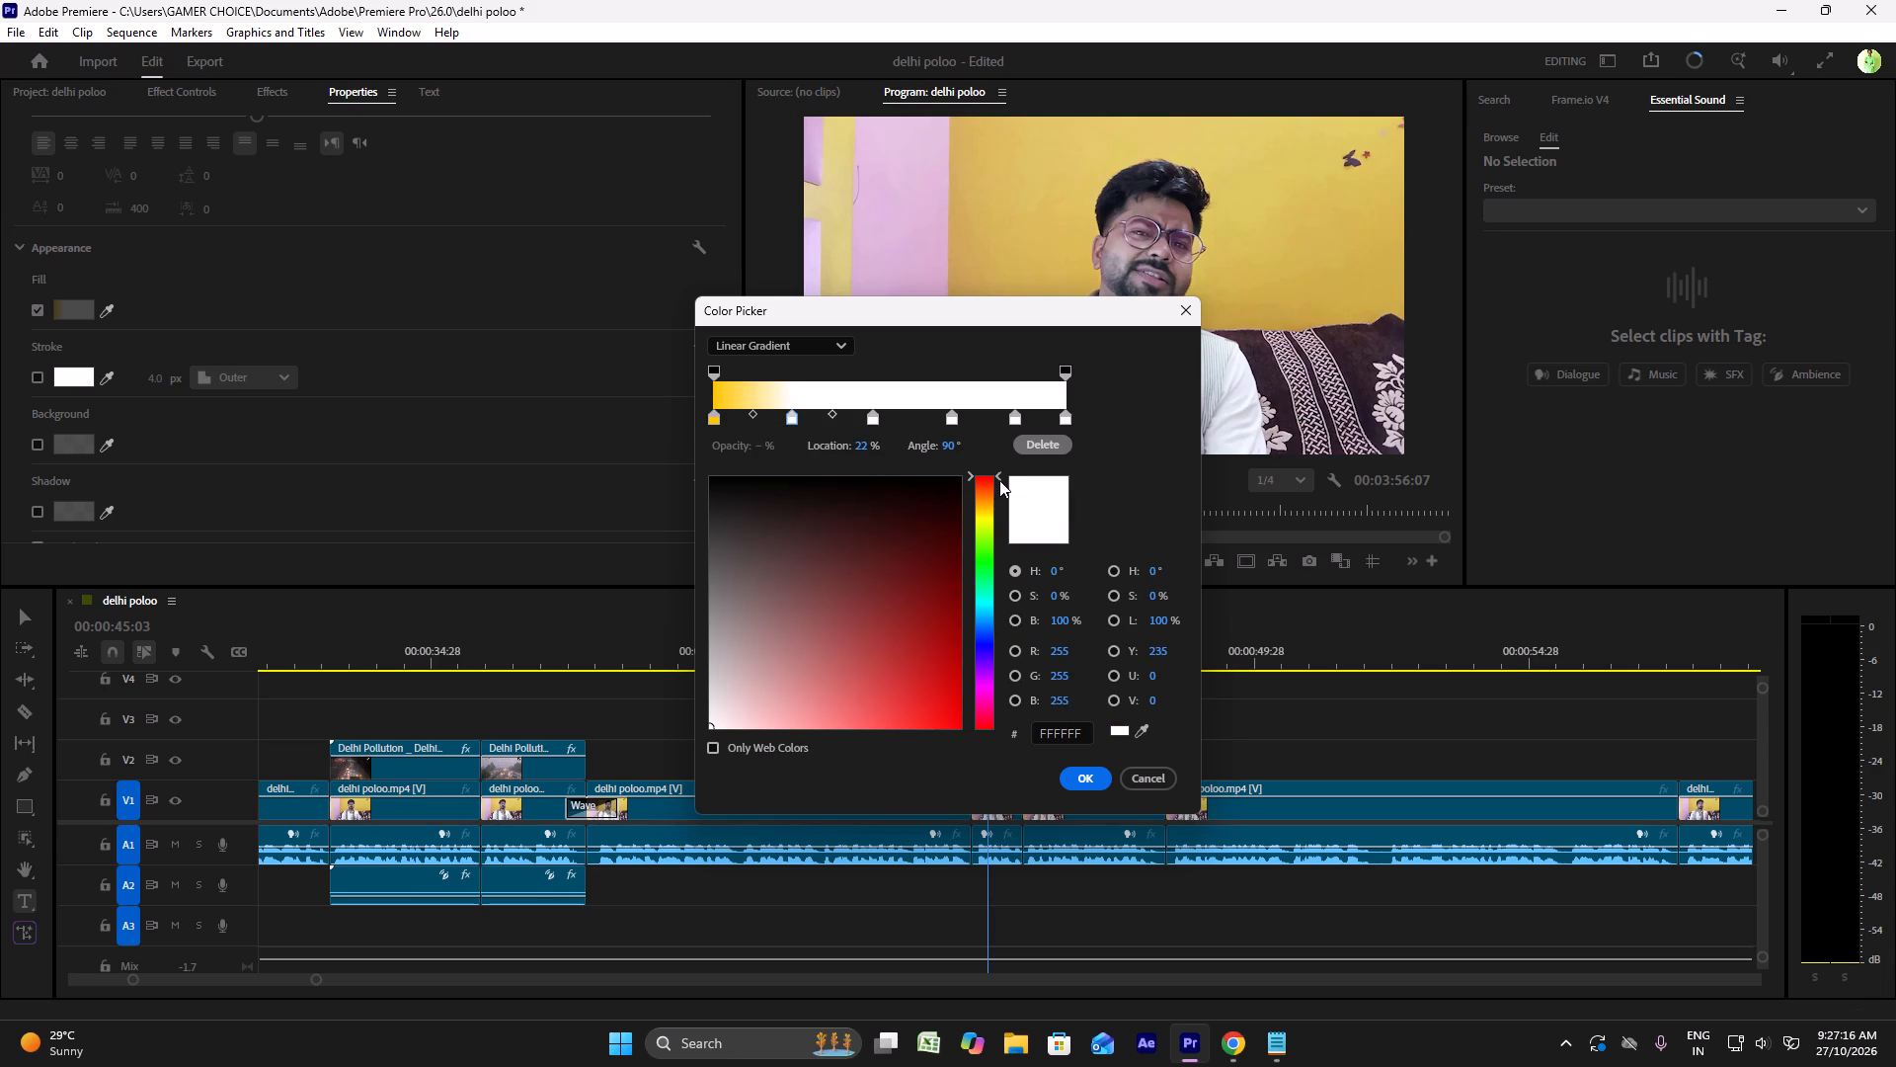
pyautogui.moveTo(999, 474); pyautogui.dragTo(998, 519)
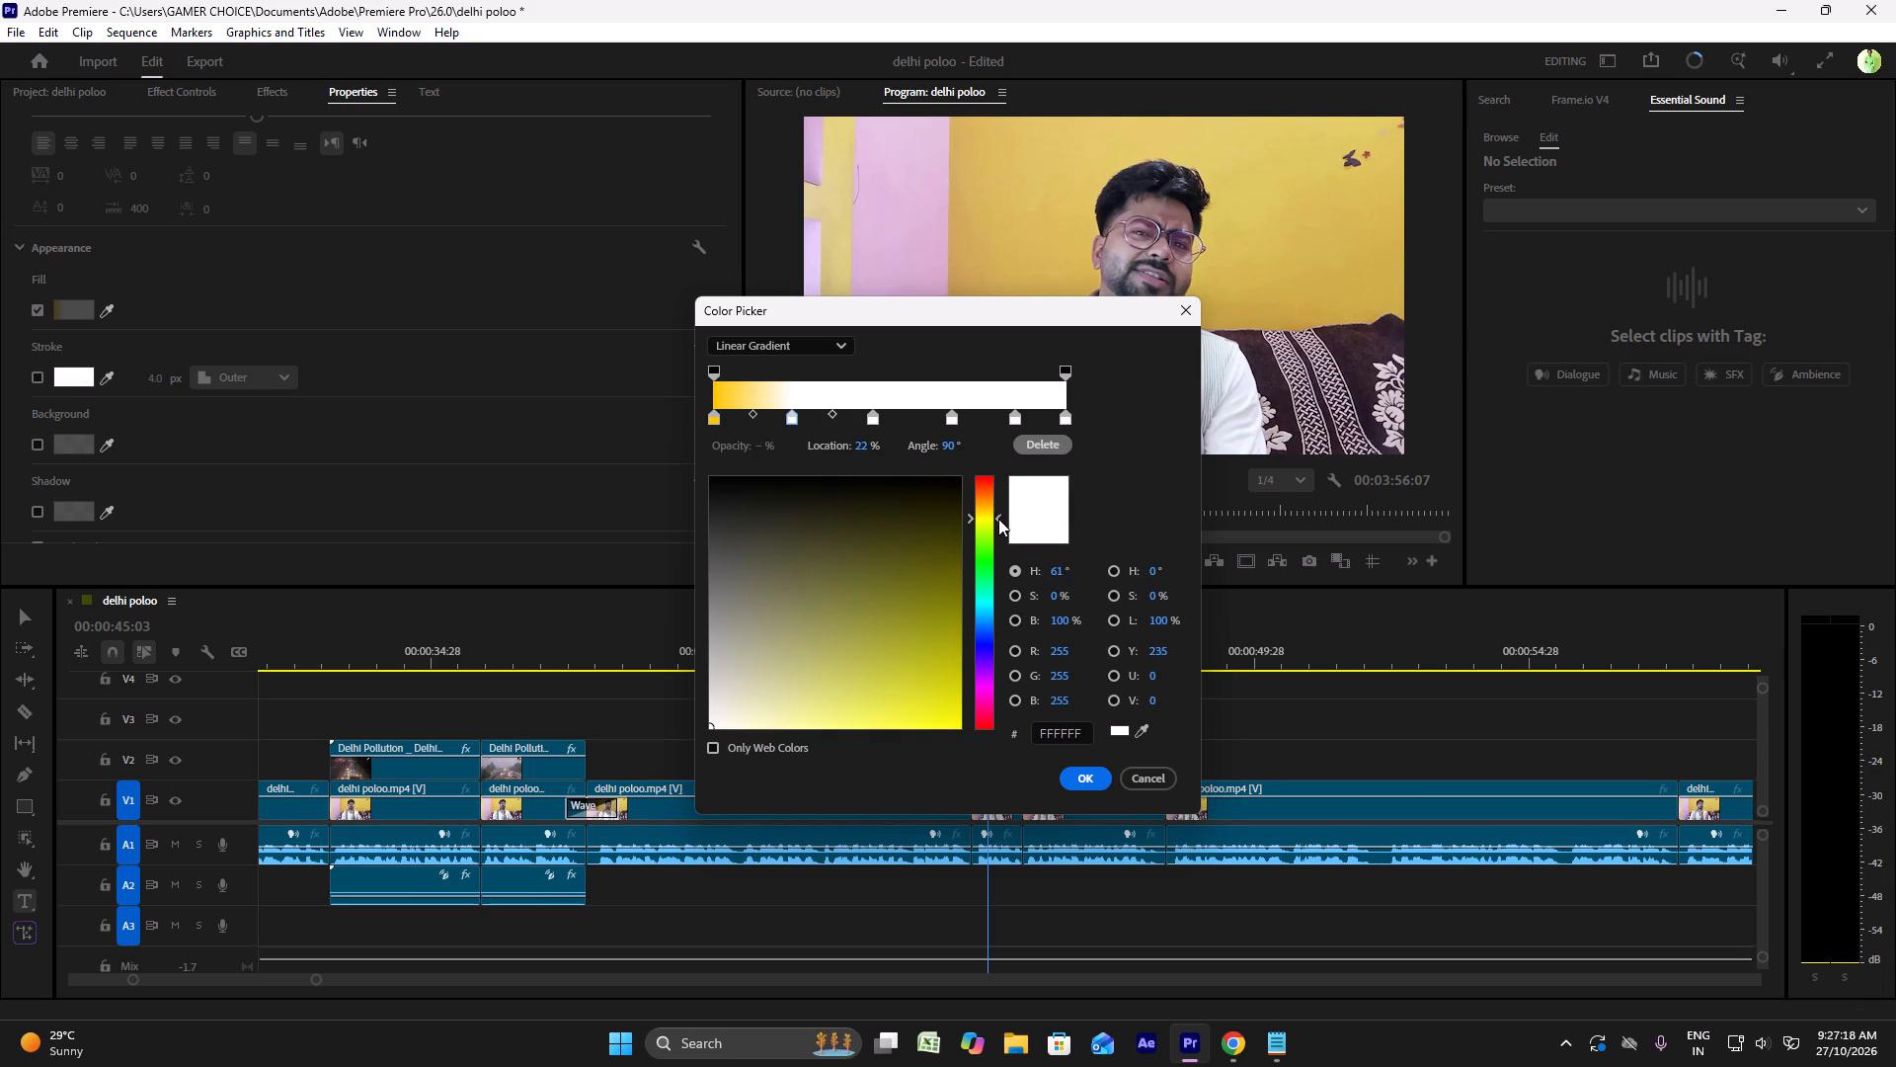
pyautogui.moveTo(998, 519); pyautogui.dragTo(998, 525)
pyautogui.moveTo(922, 653); pyautogui.dragTo(1056, 788)
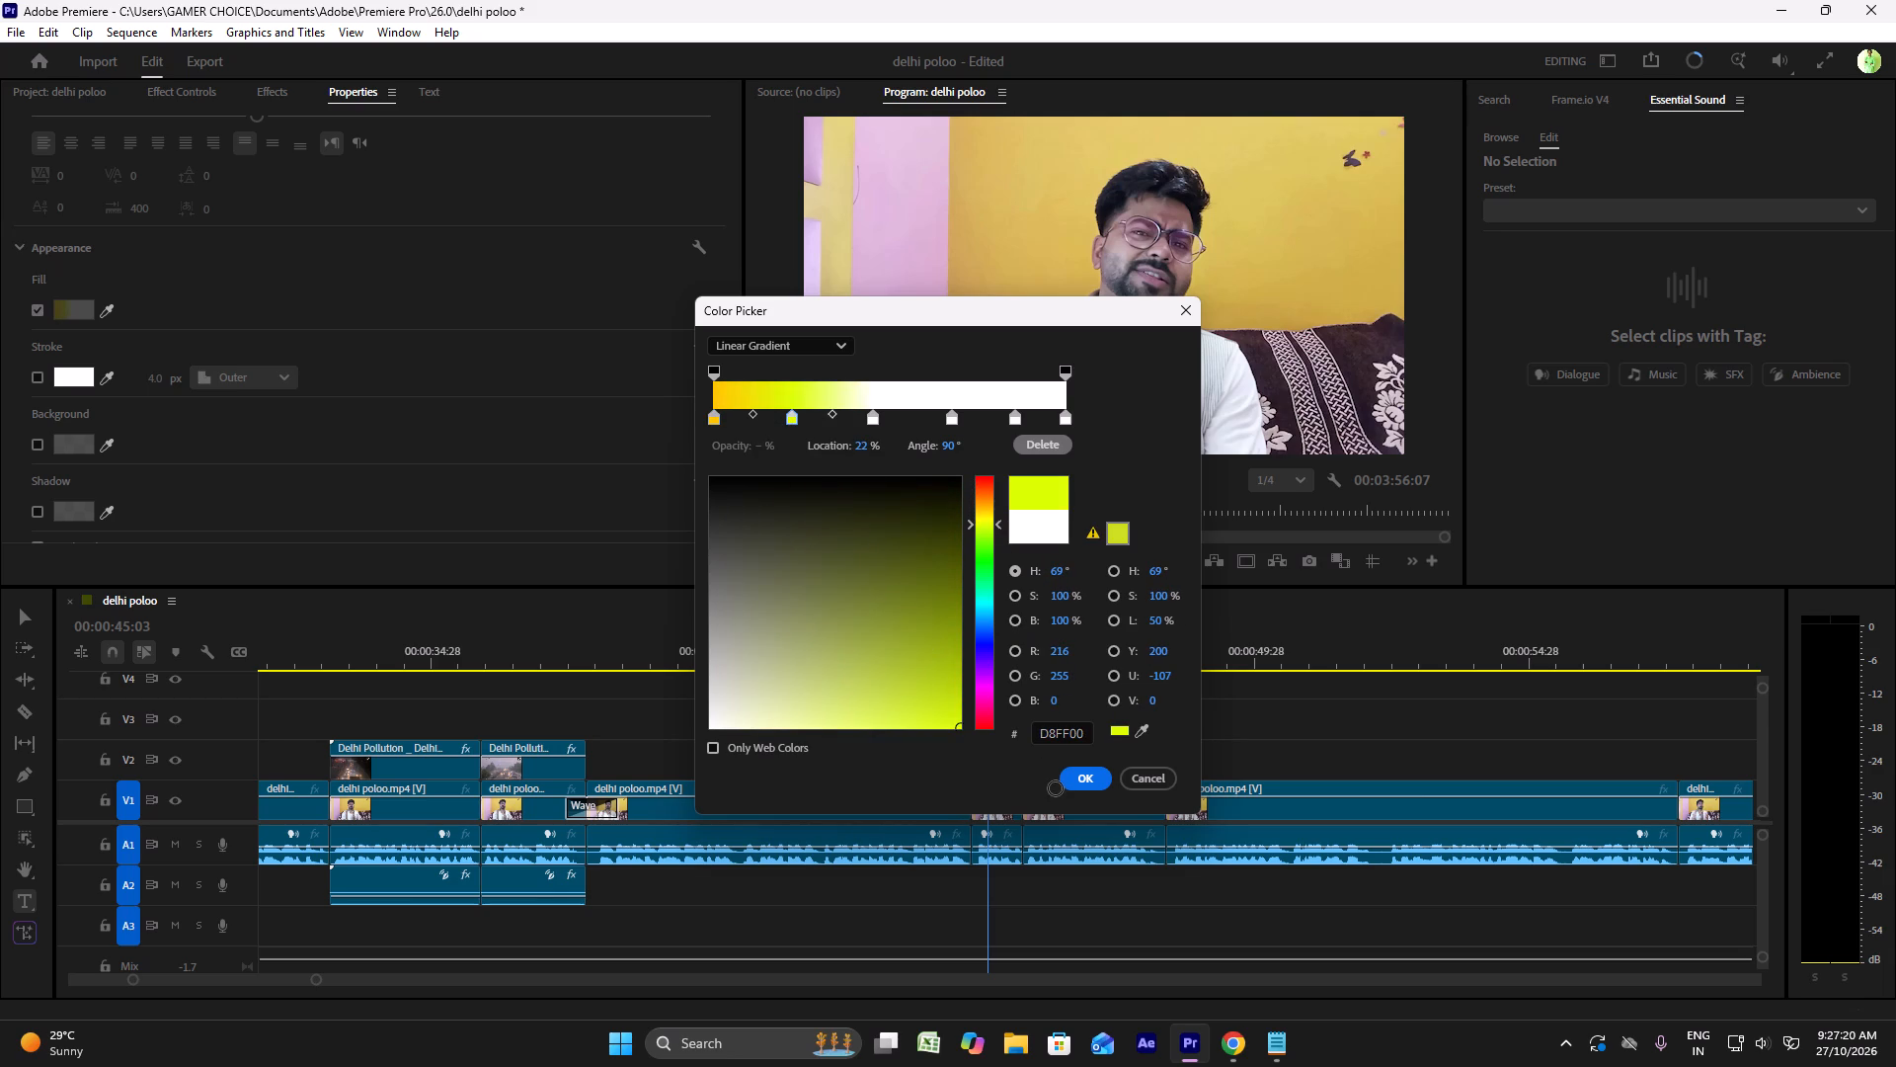
pyautogui.moveTo(1056, 788); pyautogui.dragTo(1061, 797)
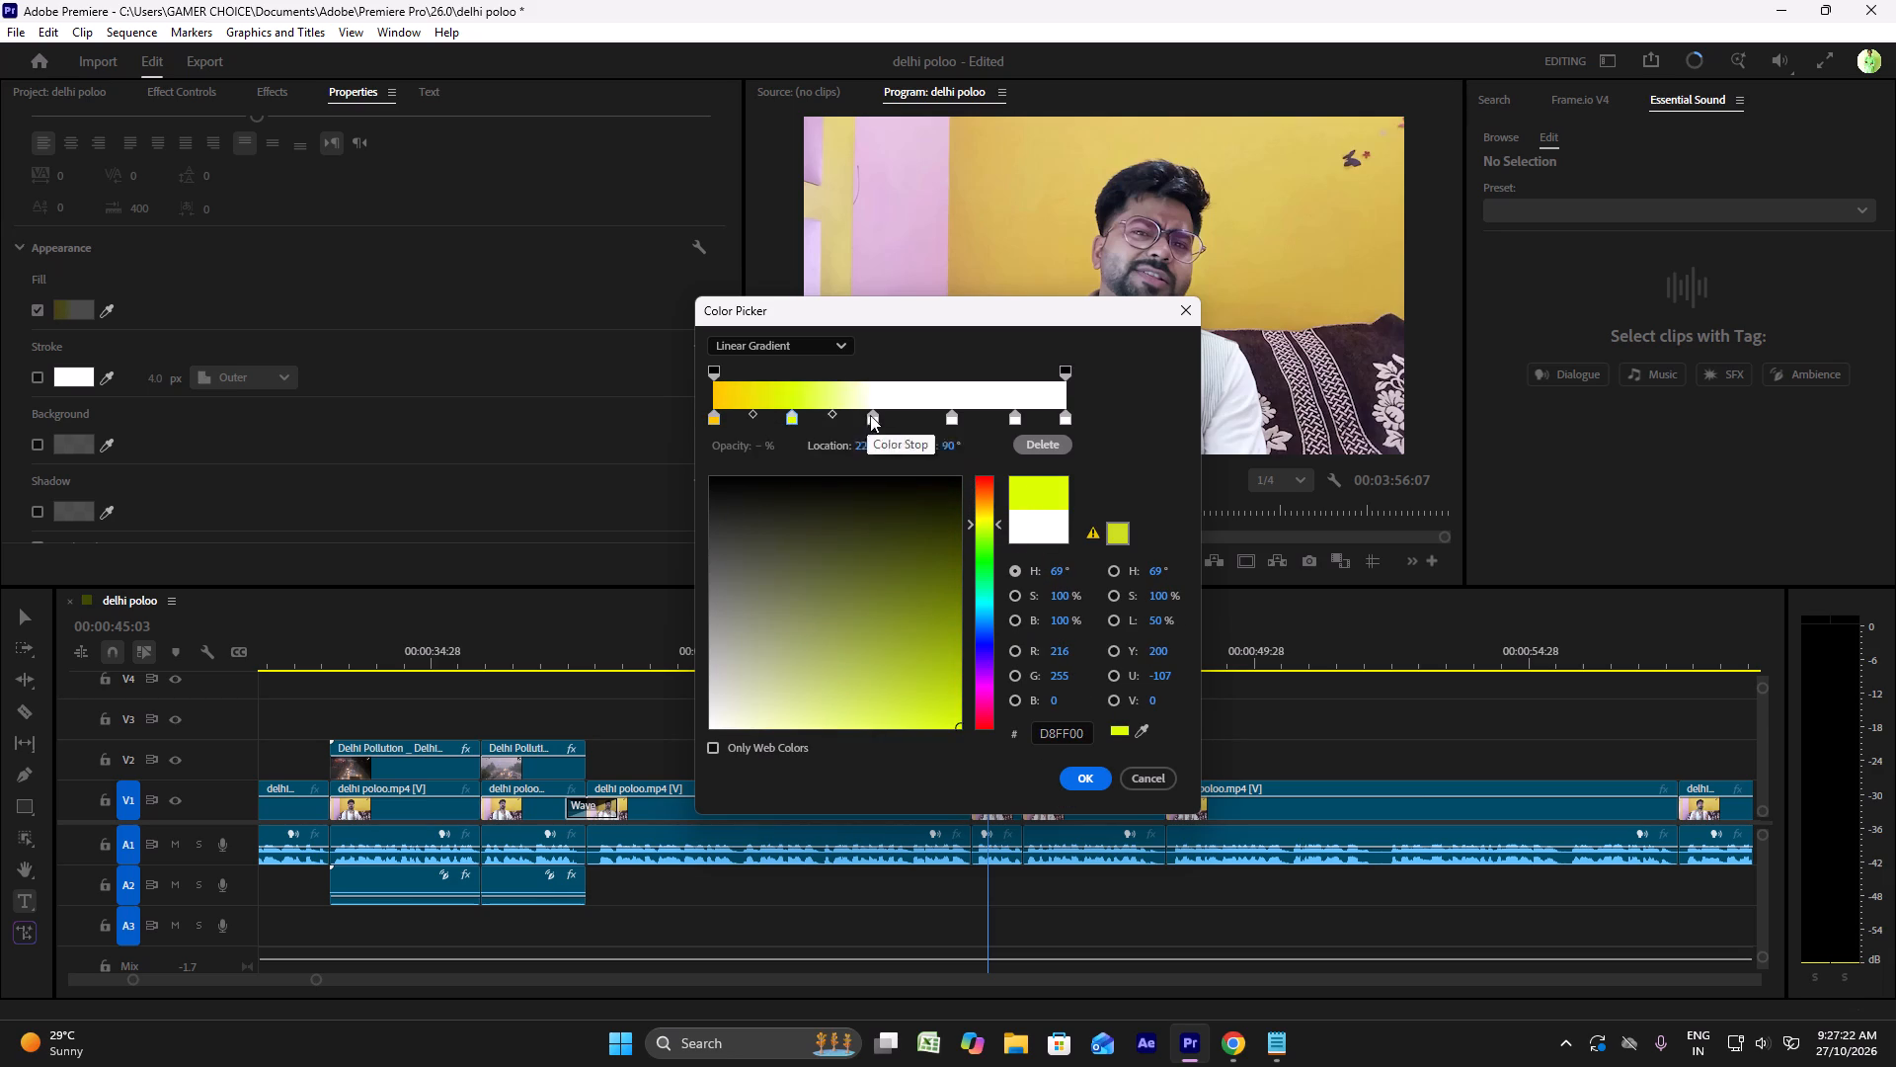
# Set the gradient's colour stop at 45% to the amber FFBA00.
pyautogui.click(873, 420)
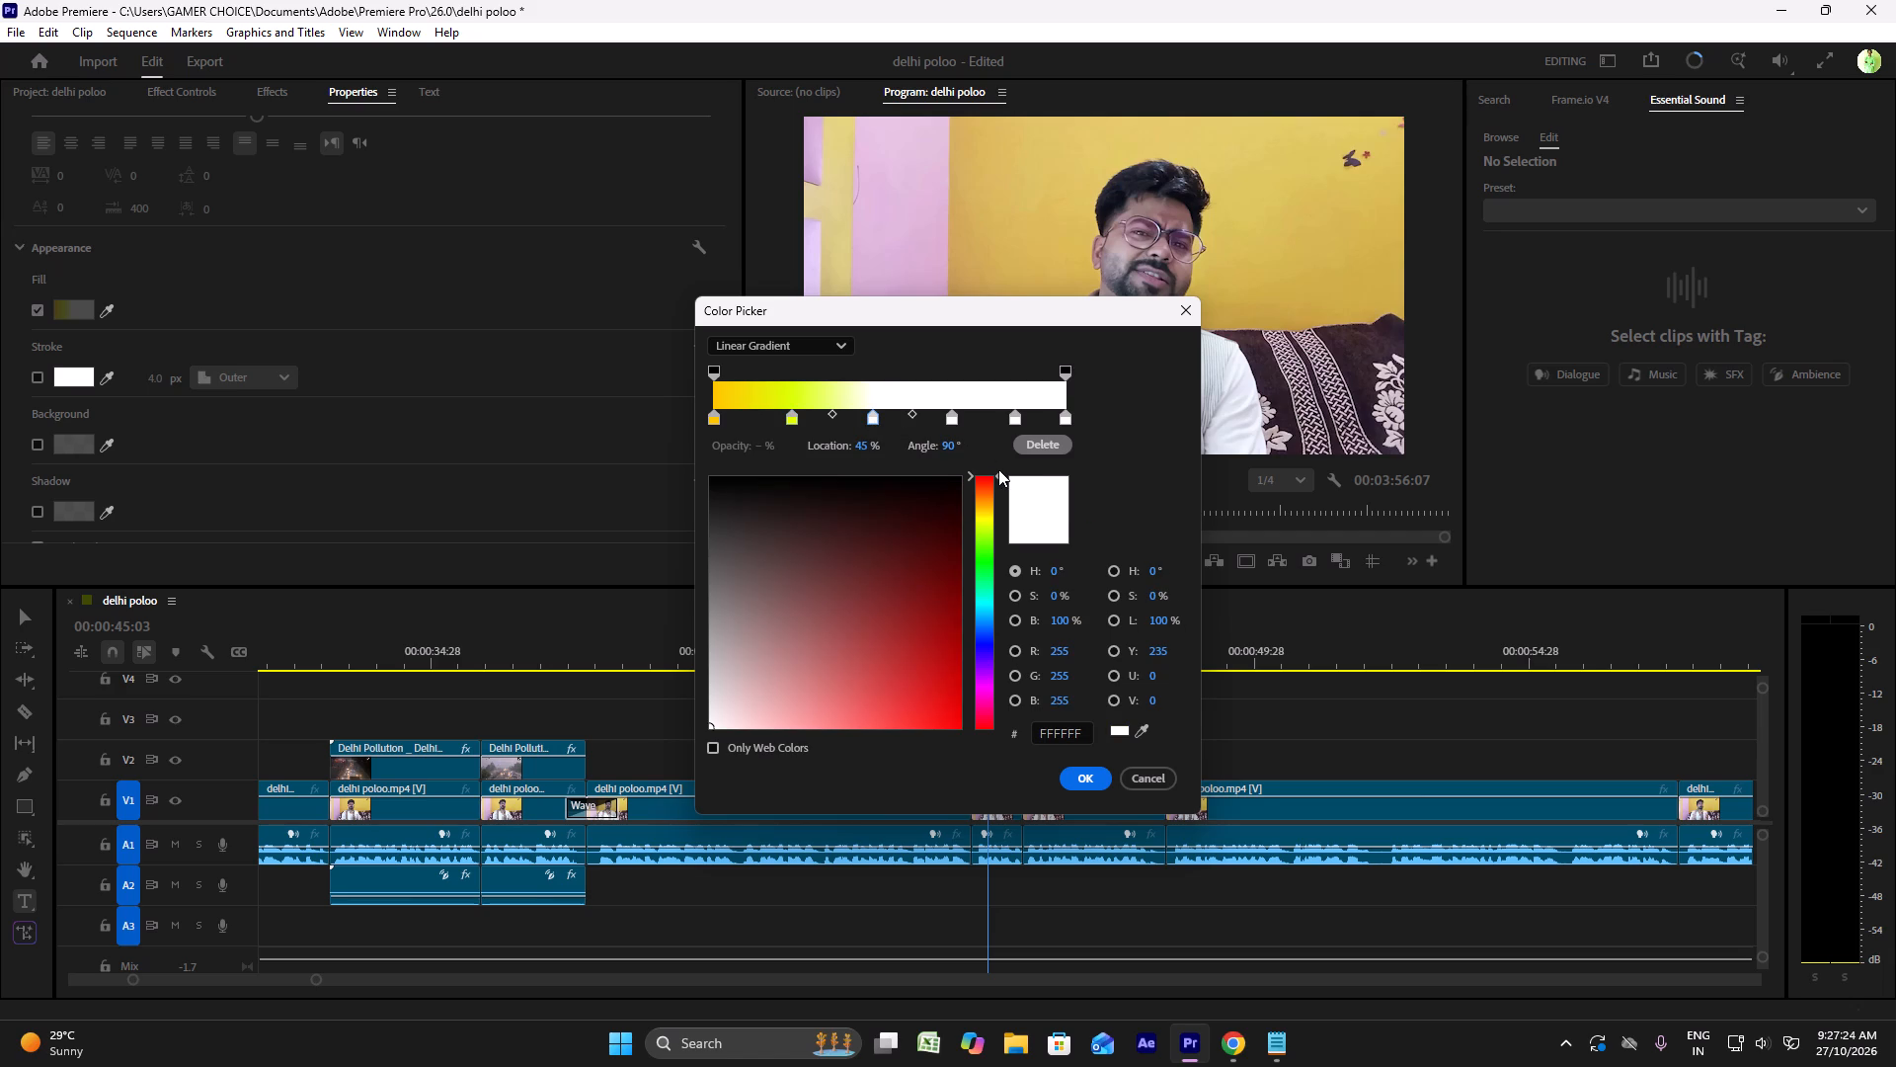
pyautogui.moveTo(998, 469); pyautogui.dragTo(1000, 519)
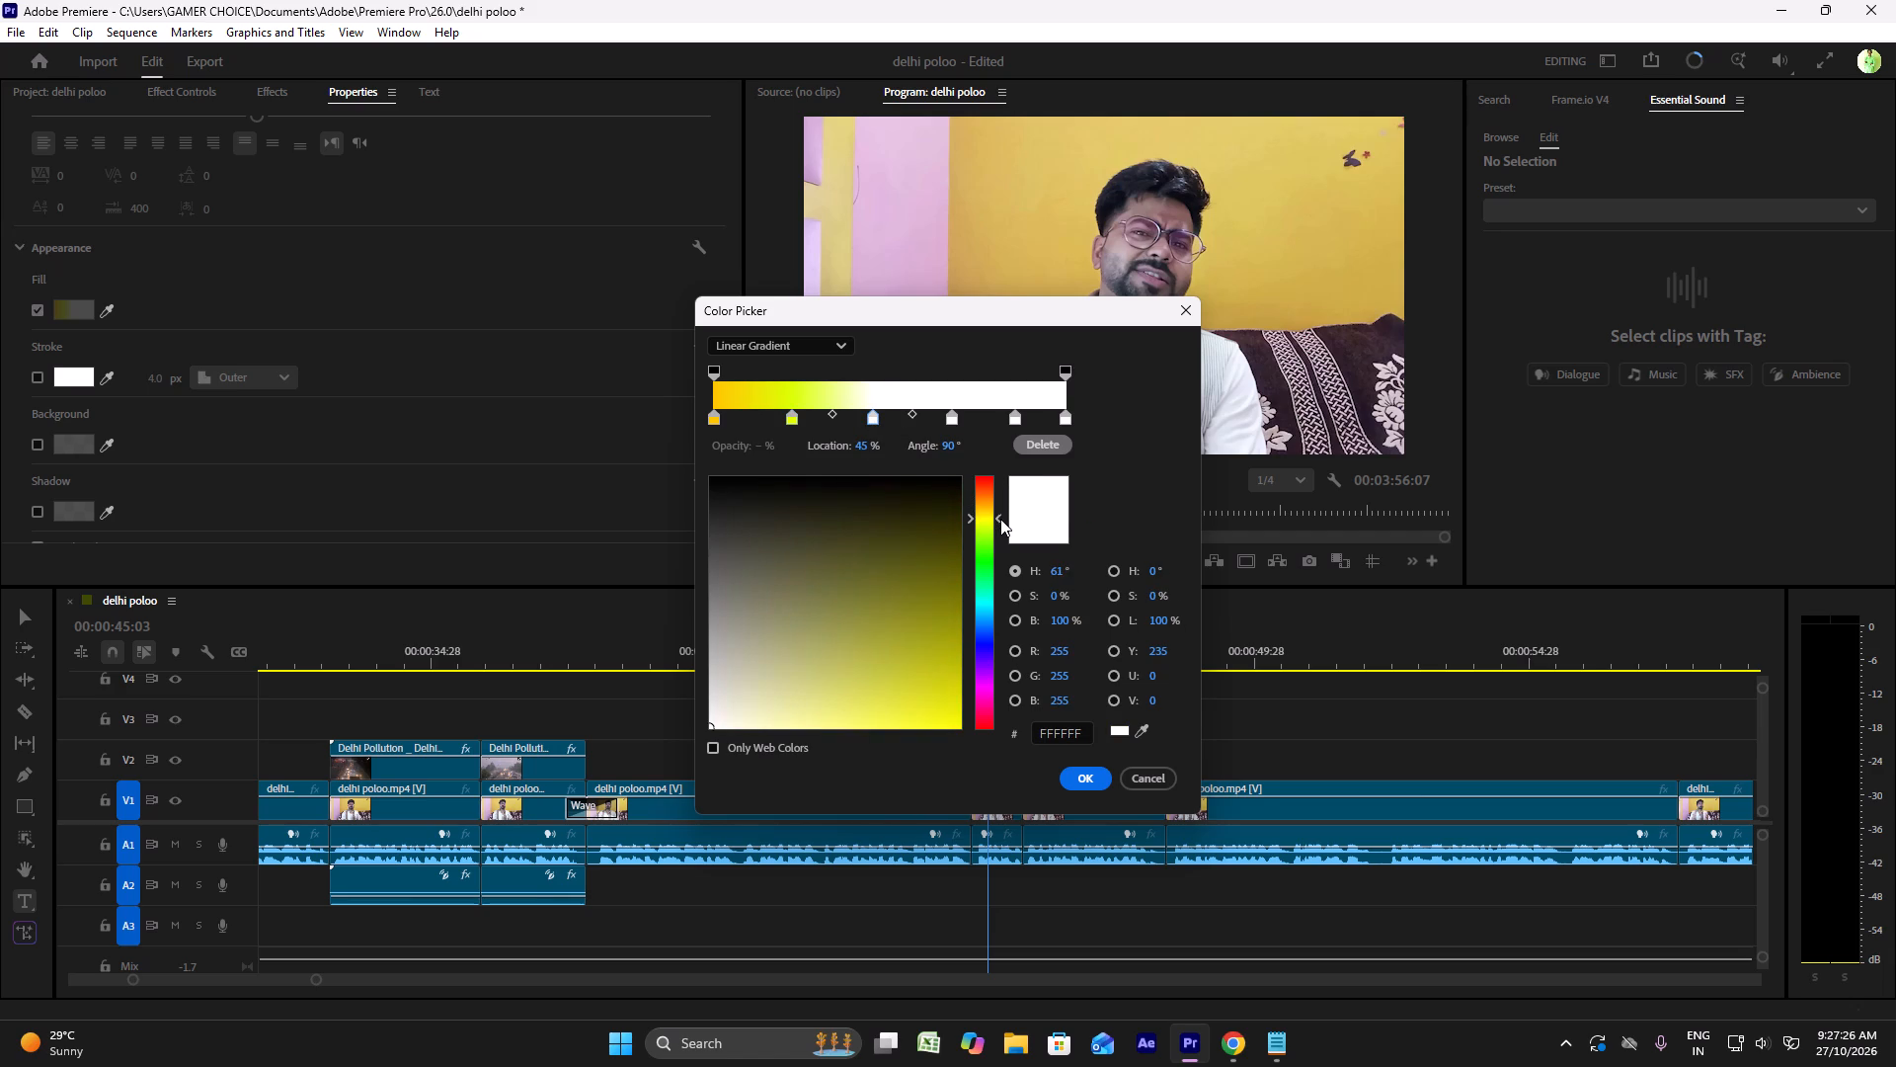
pyautogui.moveTo(1000, 519); pyautogui.dragTo(1000, 507)
pyautogui.moveTo(901, 635); pyautogui.dragTo(997, 766)
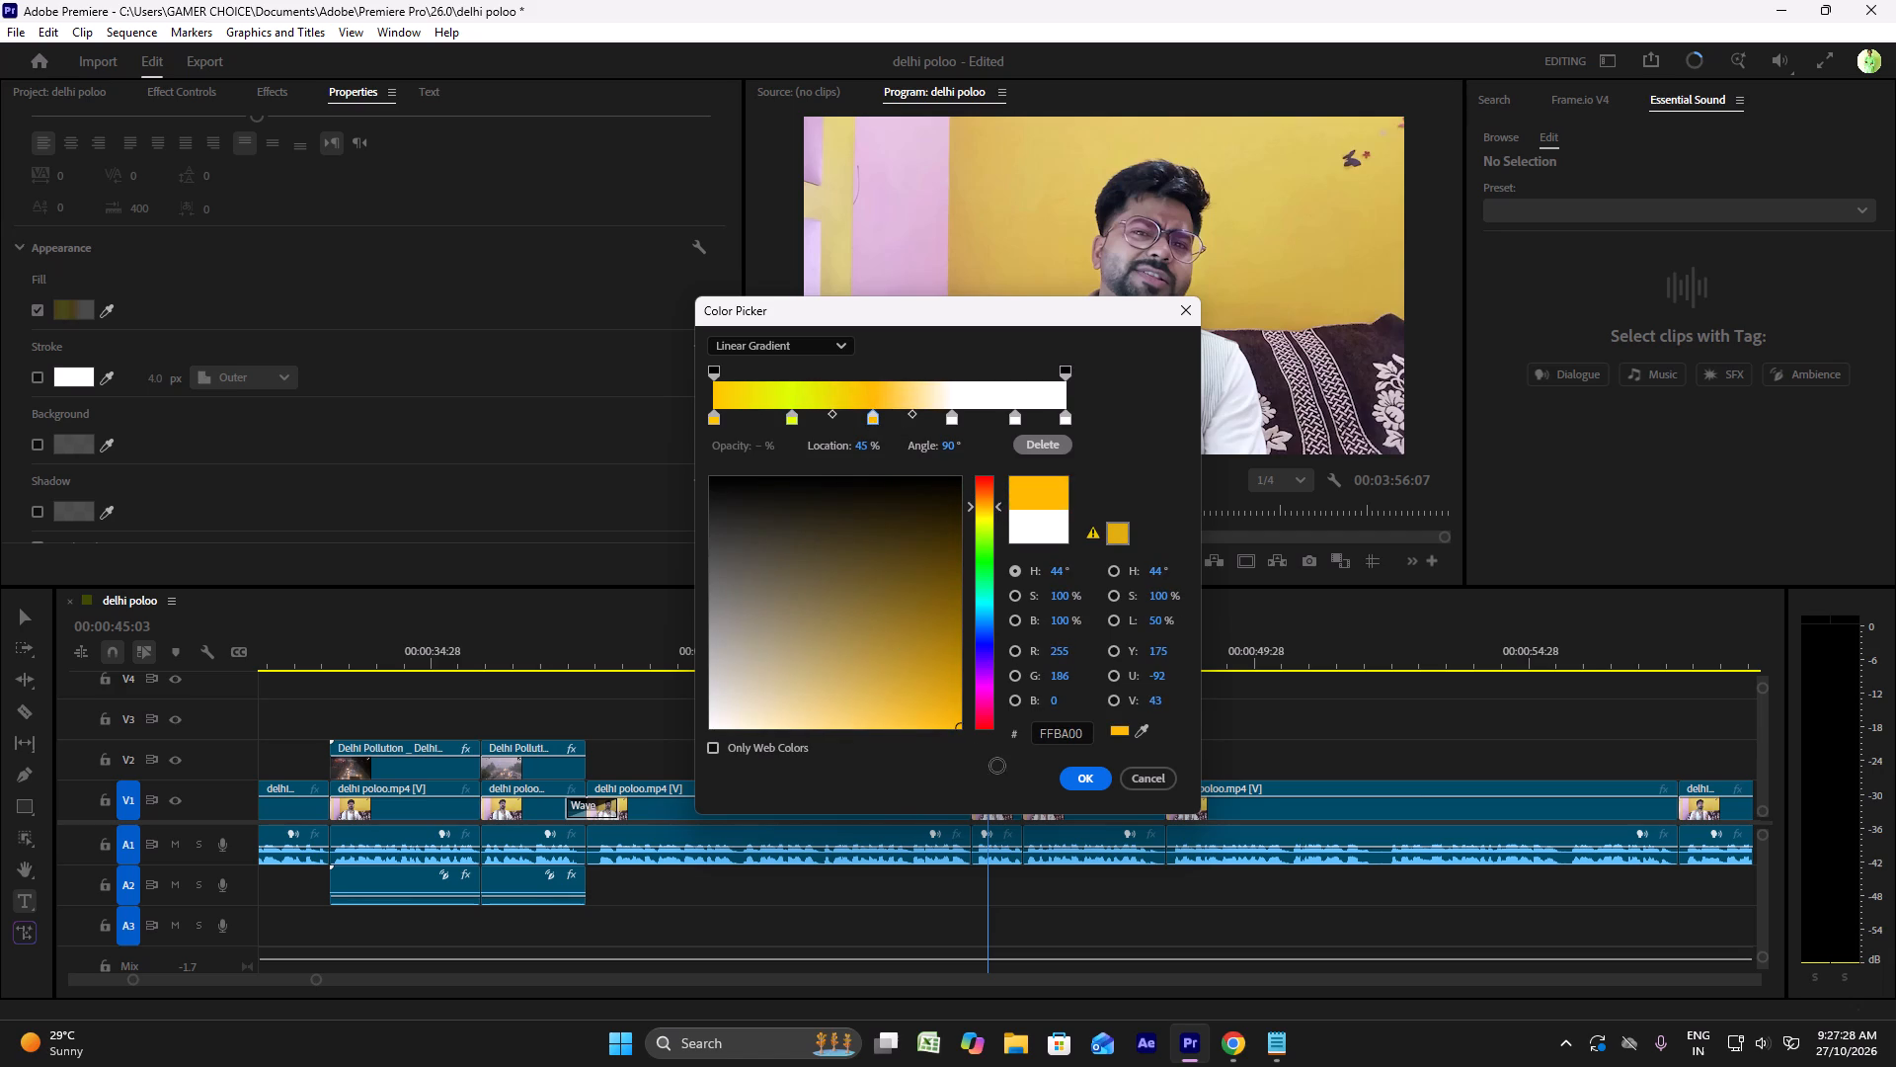
pyautogui.moveTo(997, 766); pyautogui.dragTo(1011, 772)
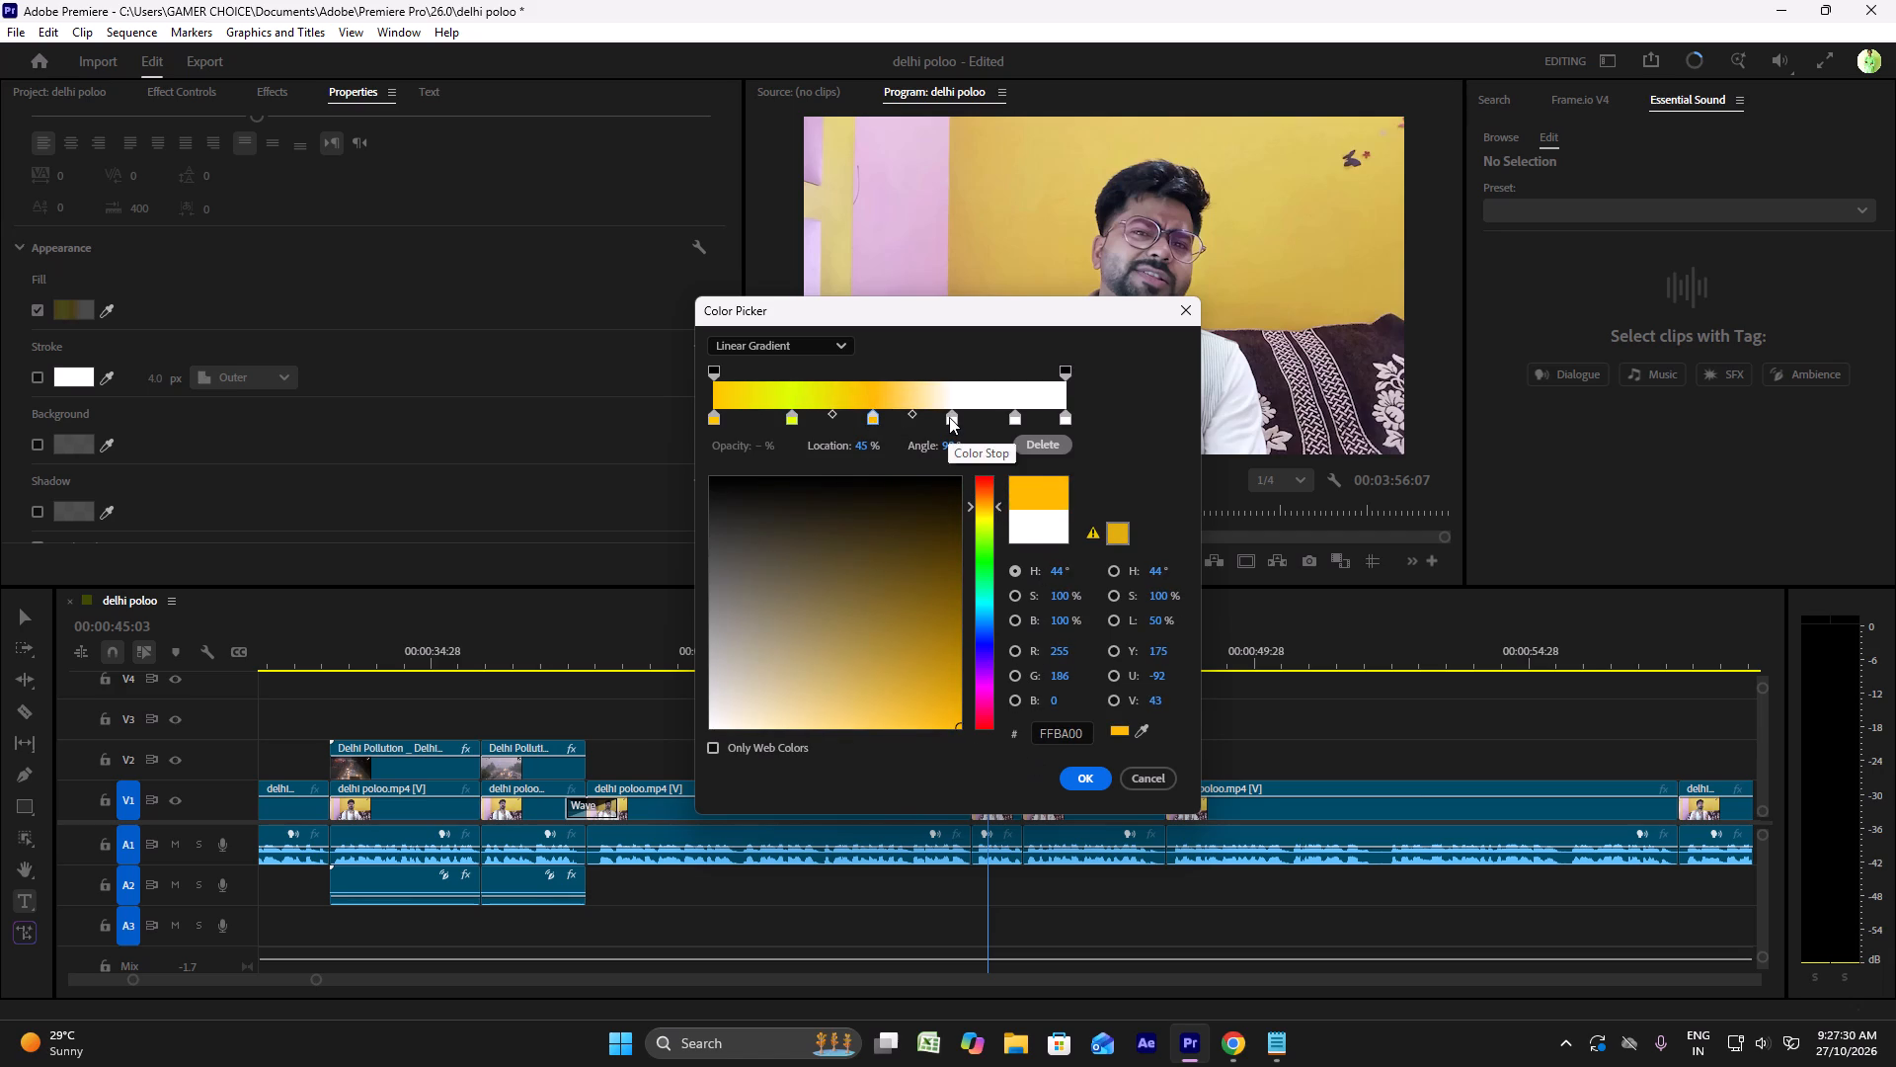
# Set the gradient's colour stop at 68% to the bright yellow FFFC00.
pyautogui.click(949, 417)
pyautogui.moveTo(985, 497); pyautogui.dragTo(988, 524)
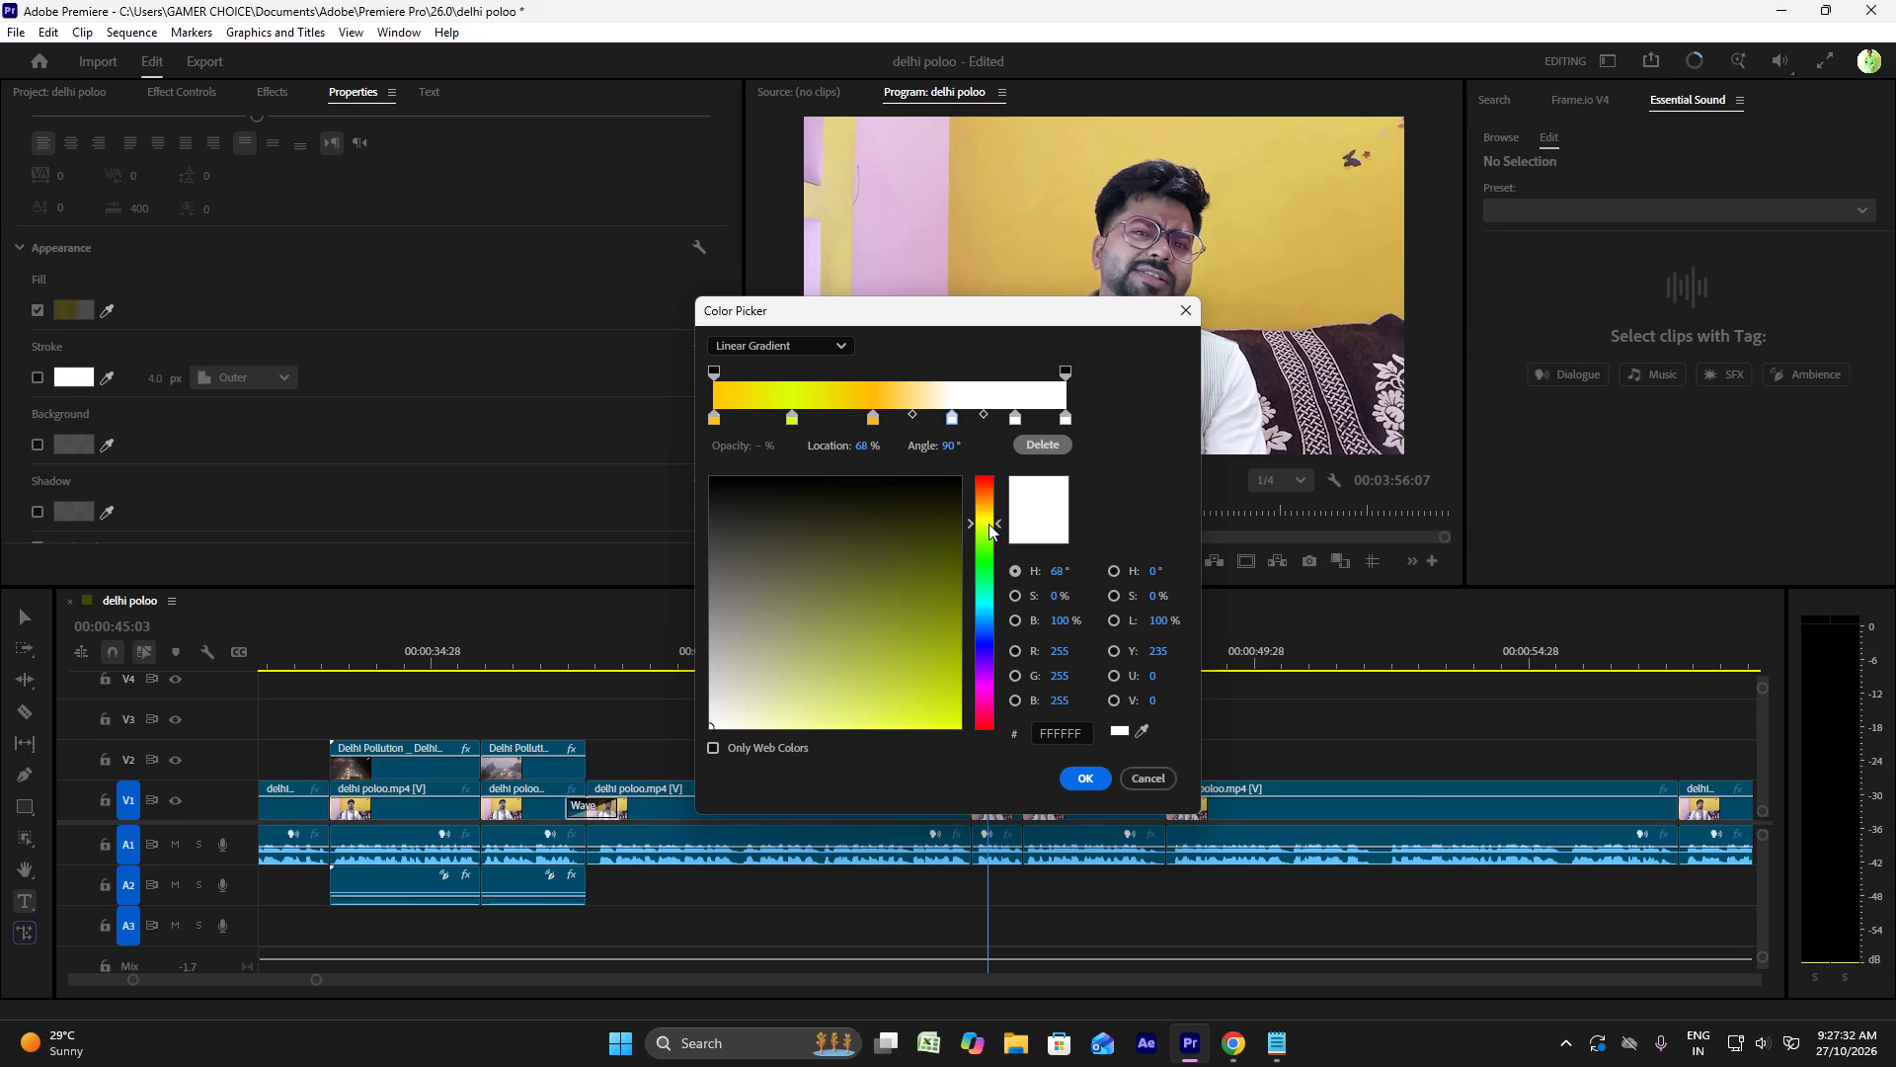
pyautogui.moveTo(988, 524); pyautogui.dragTo(994, 518)
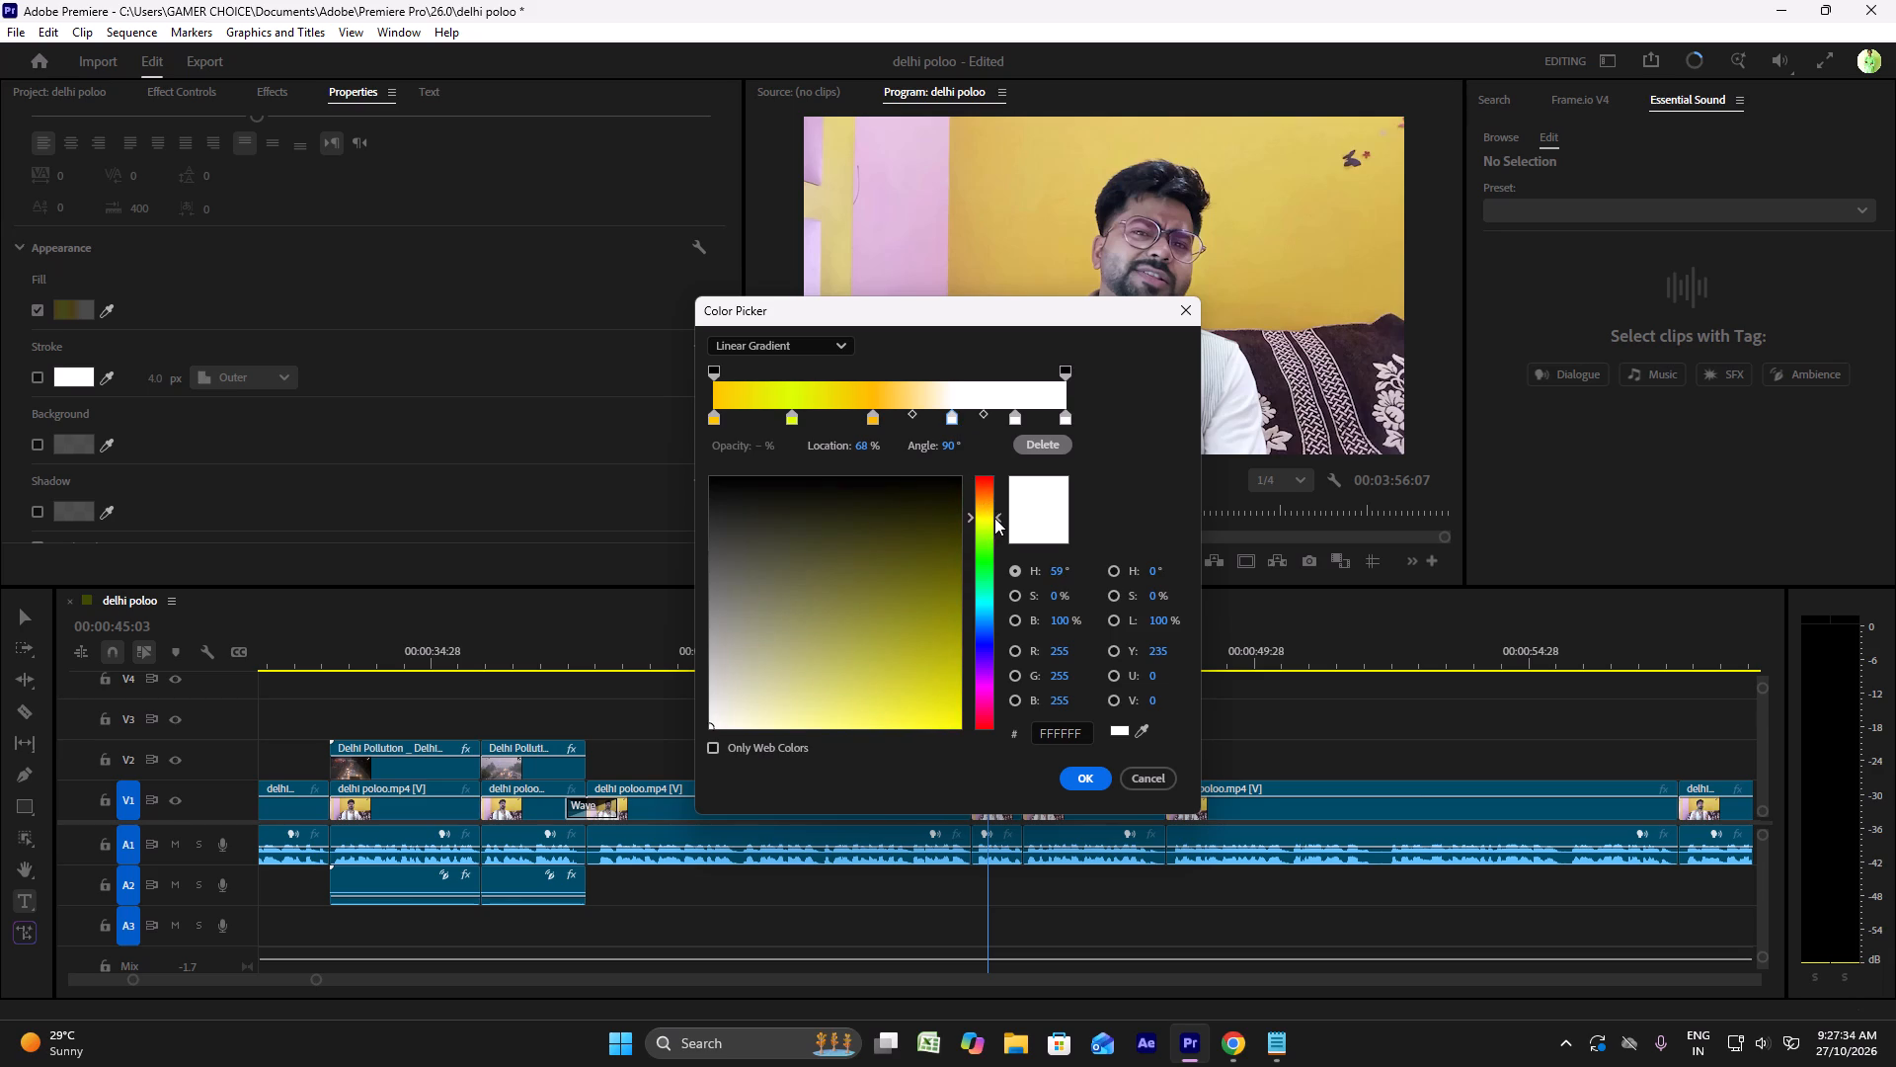
pyautogui.moveTo(939, 603); pyautogui.dragTo(998, 752)
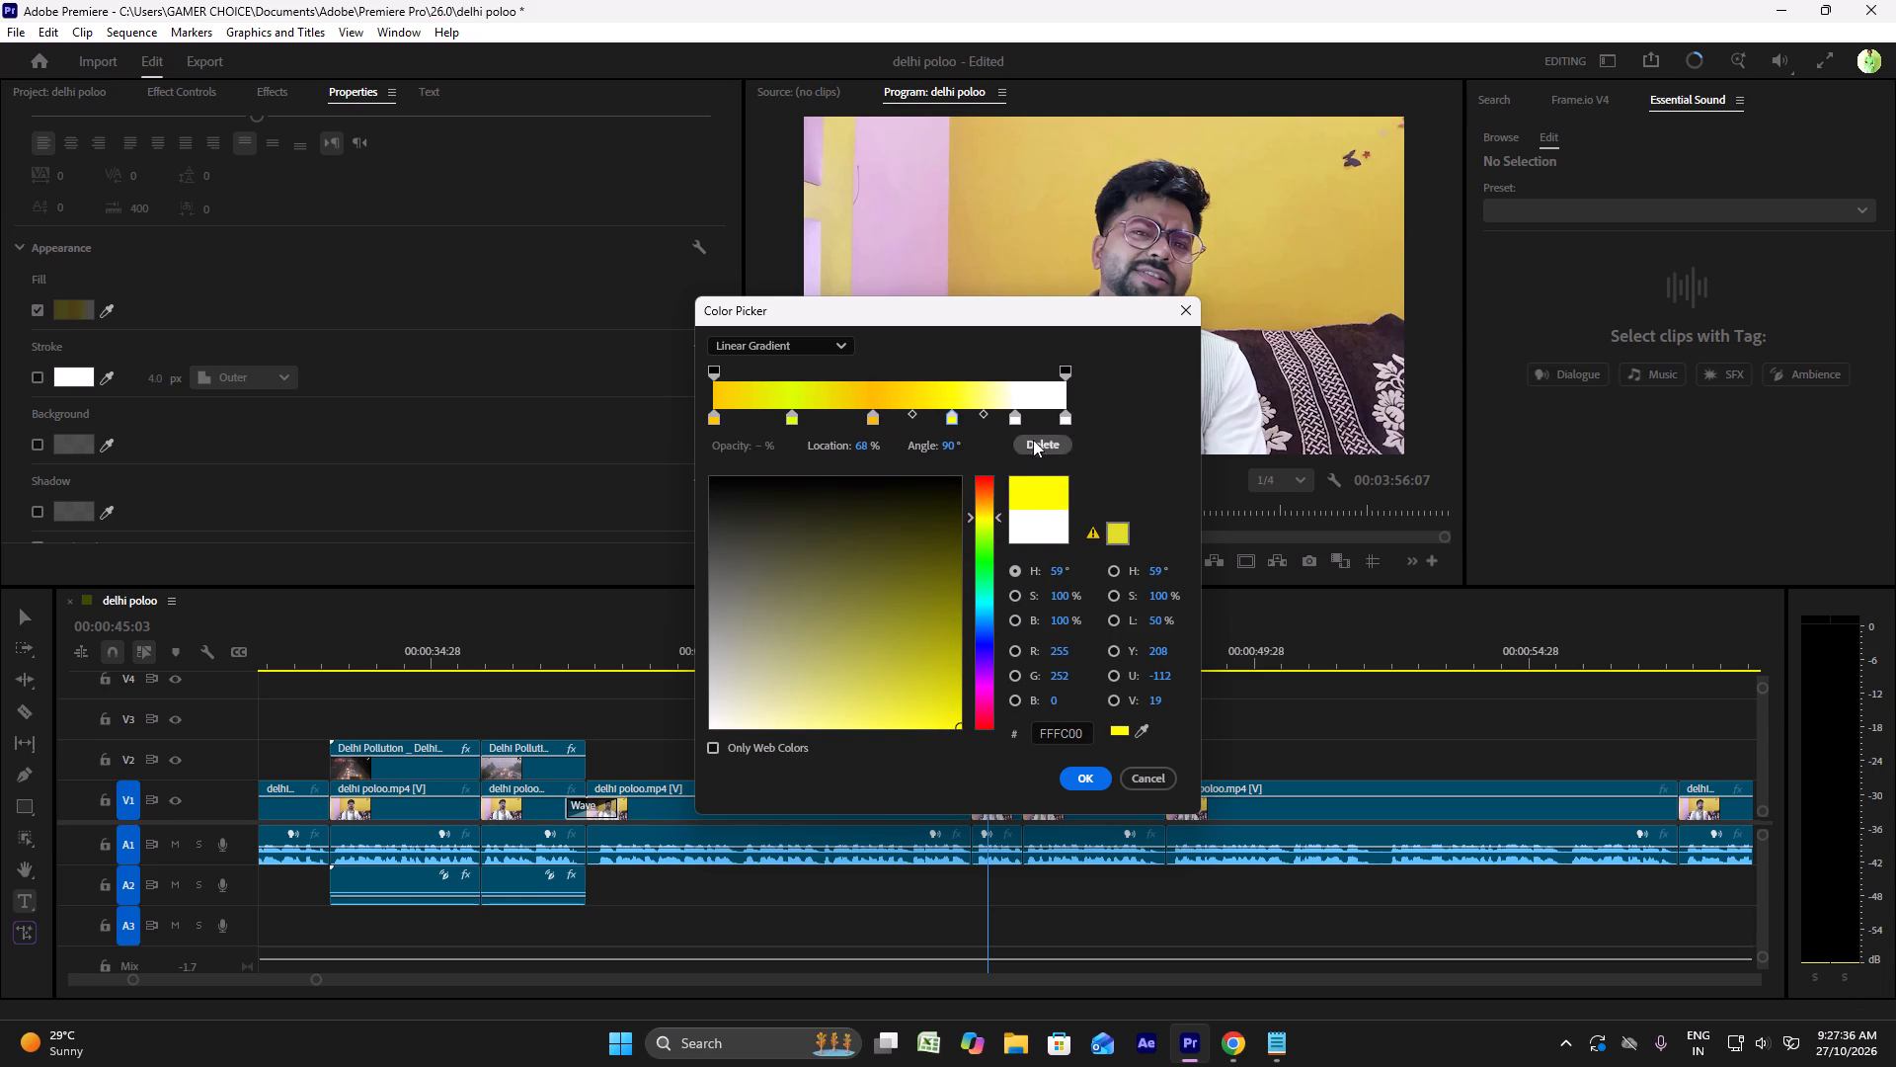
# Set the gradient's colour stop at about 85% to the orange FFA200.
pyautogui.click(1013, 415)
pyautogui.moveTo(999, 475); pyautogui.dragTo(998, 475)
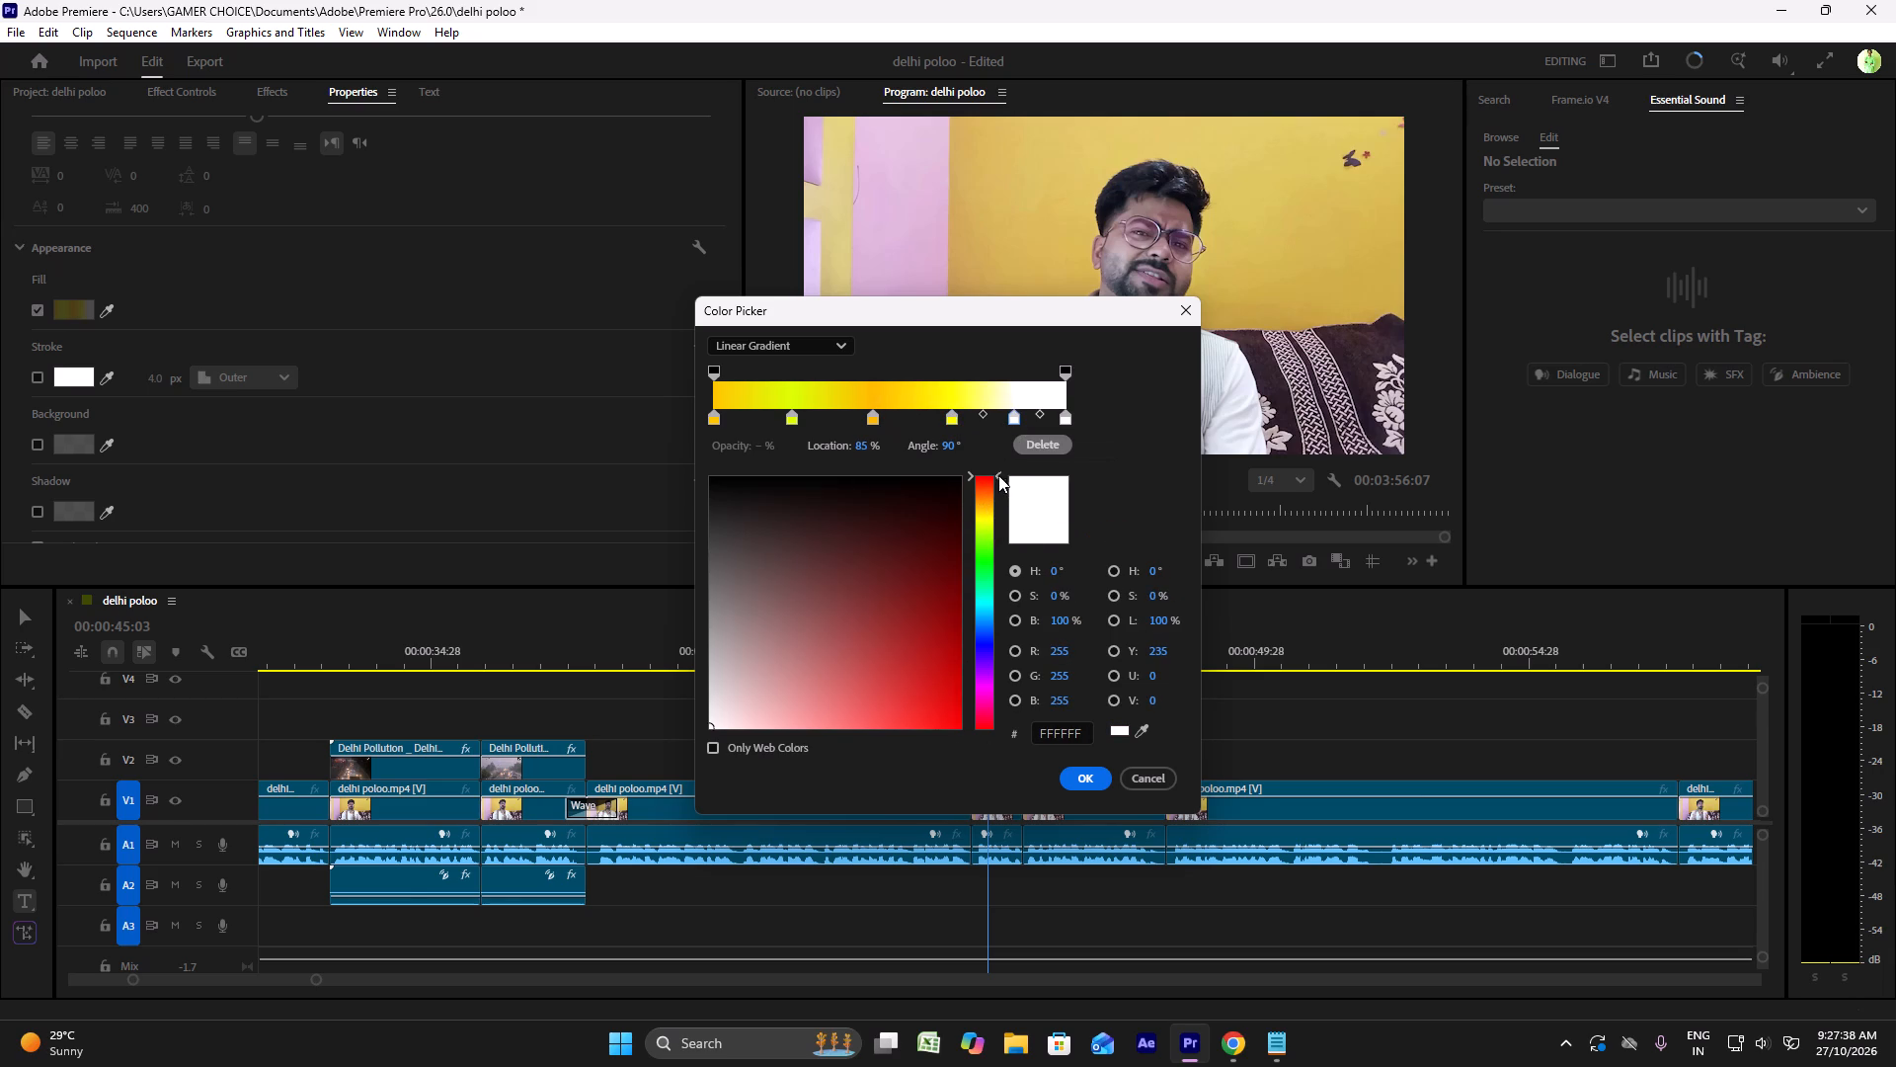
pyautogui.moveTo(998, 475); pyautogui.dragTo(995, 503)
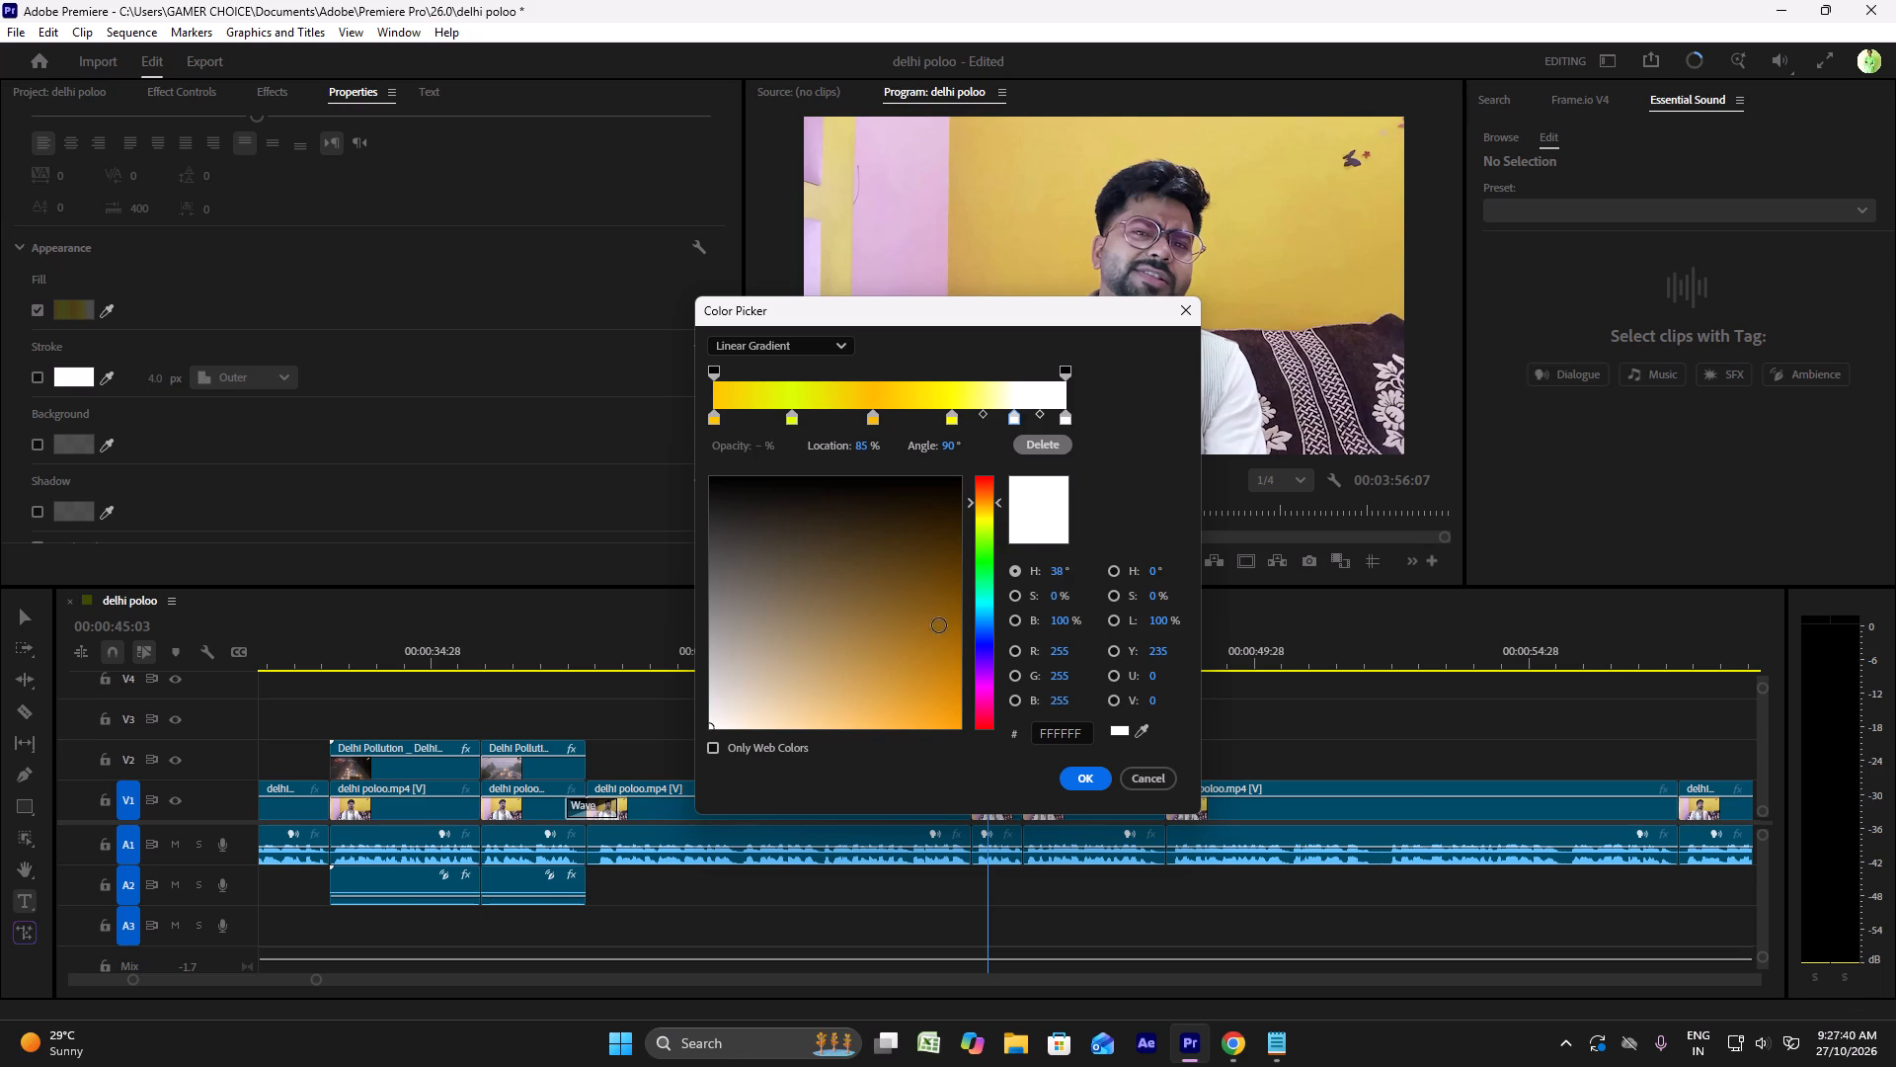
pyautogui.moveTo(939, 632); pyautogui.dragTo(997, 759)
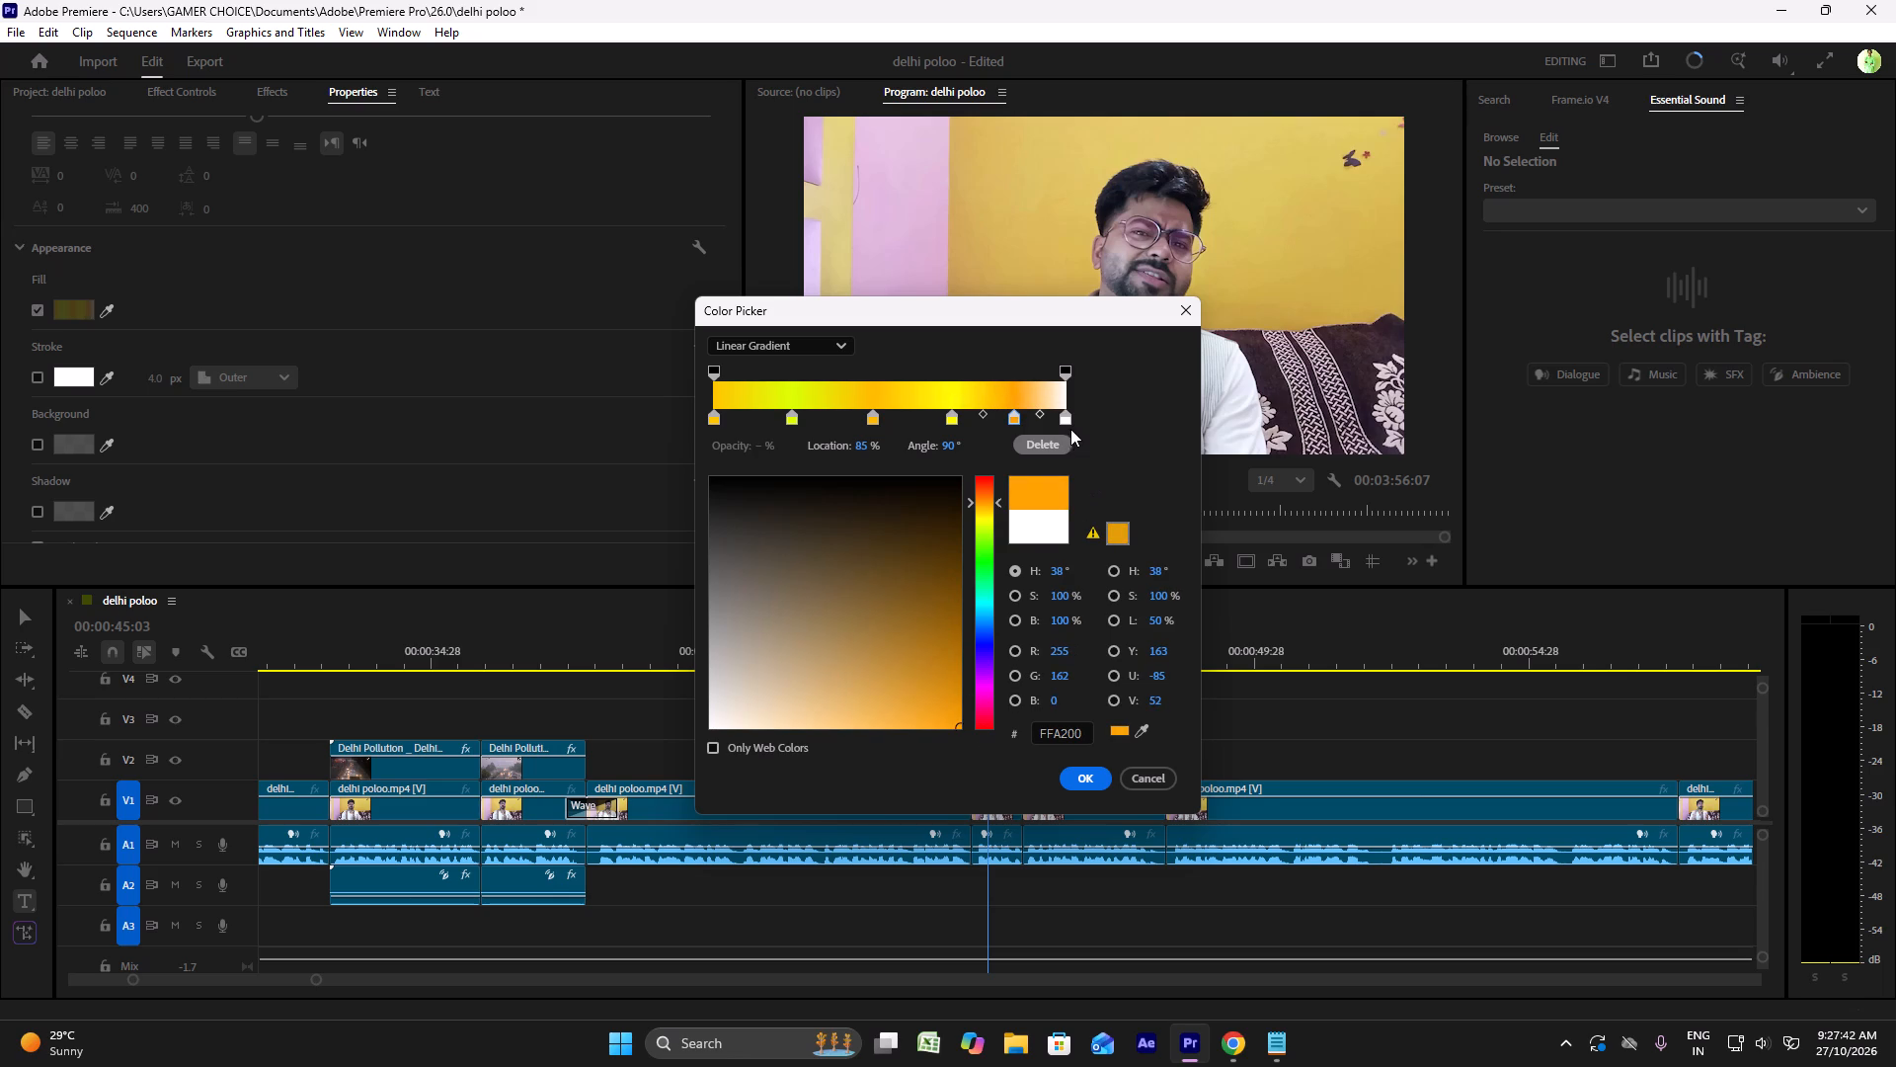
# Set the gradient's end colour stop at 100% to the yellow FFDE00 and apply the gradient fill to the October text.
pyautogui.click(1065, 422)
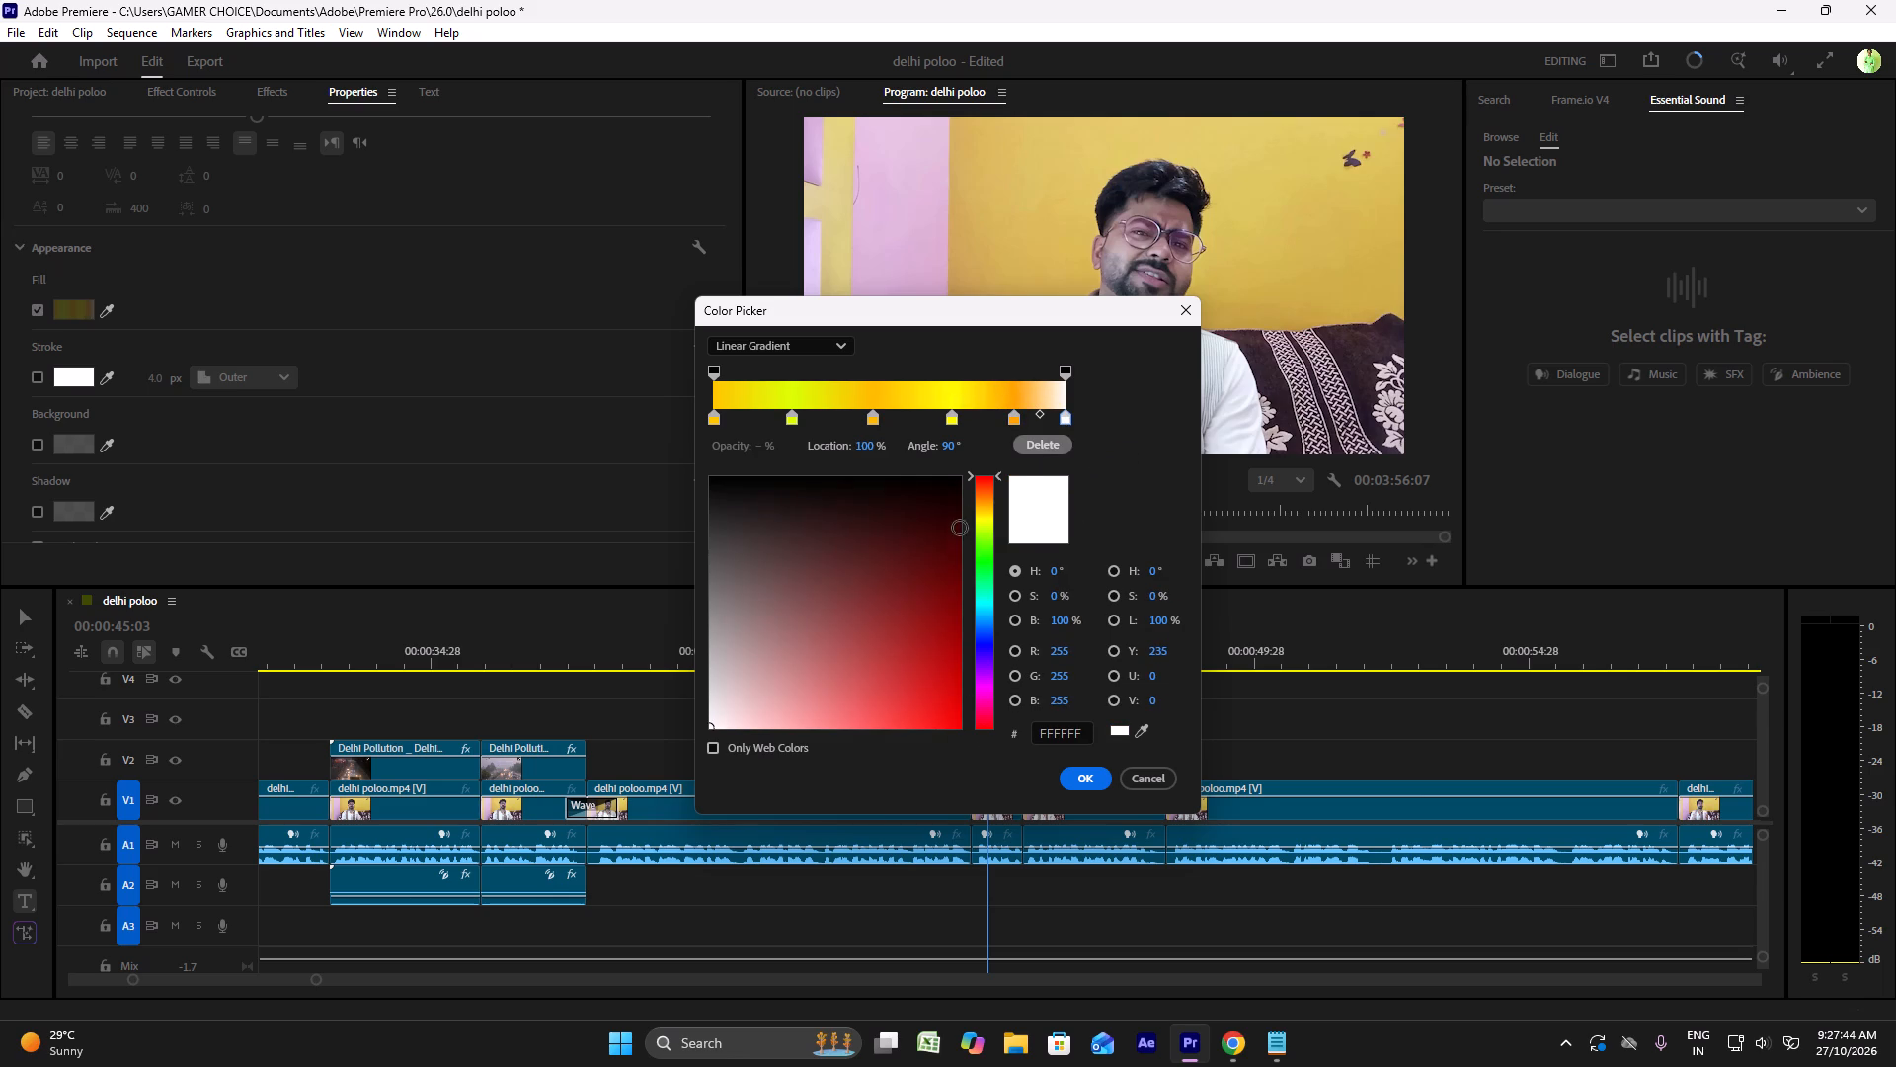
pyautogui.moveTo(997, 487); pyautogui.dragTo(991, 513)
pyautogui.moveTo(932, 569); pyautogui.dragTo(979, 744)
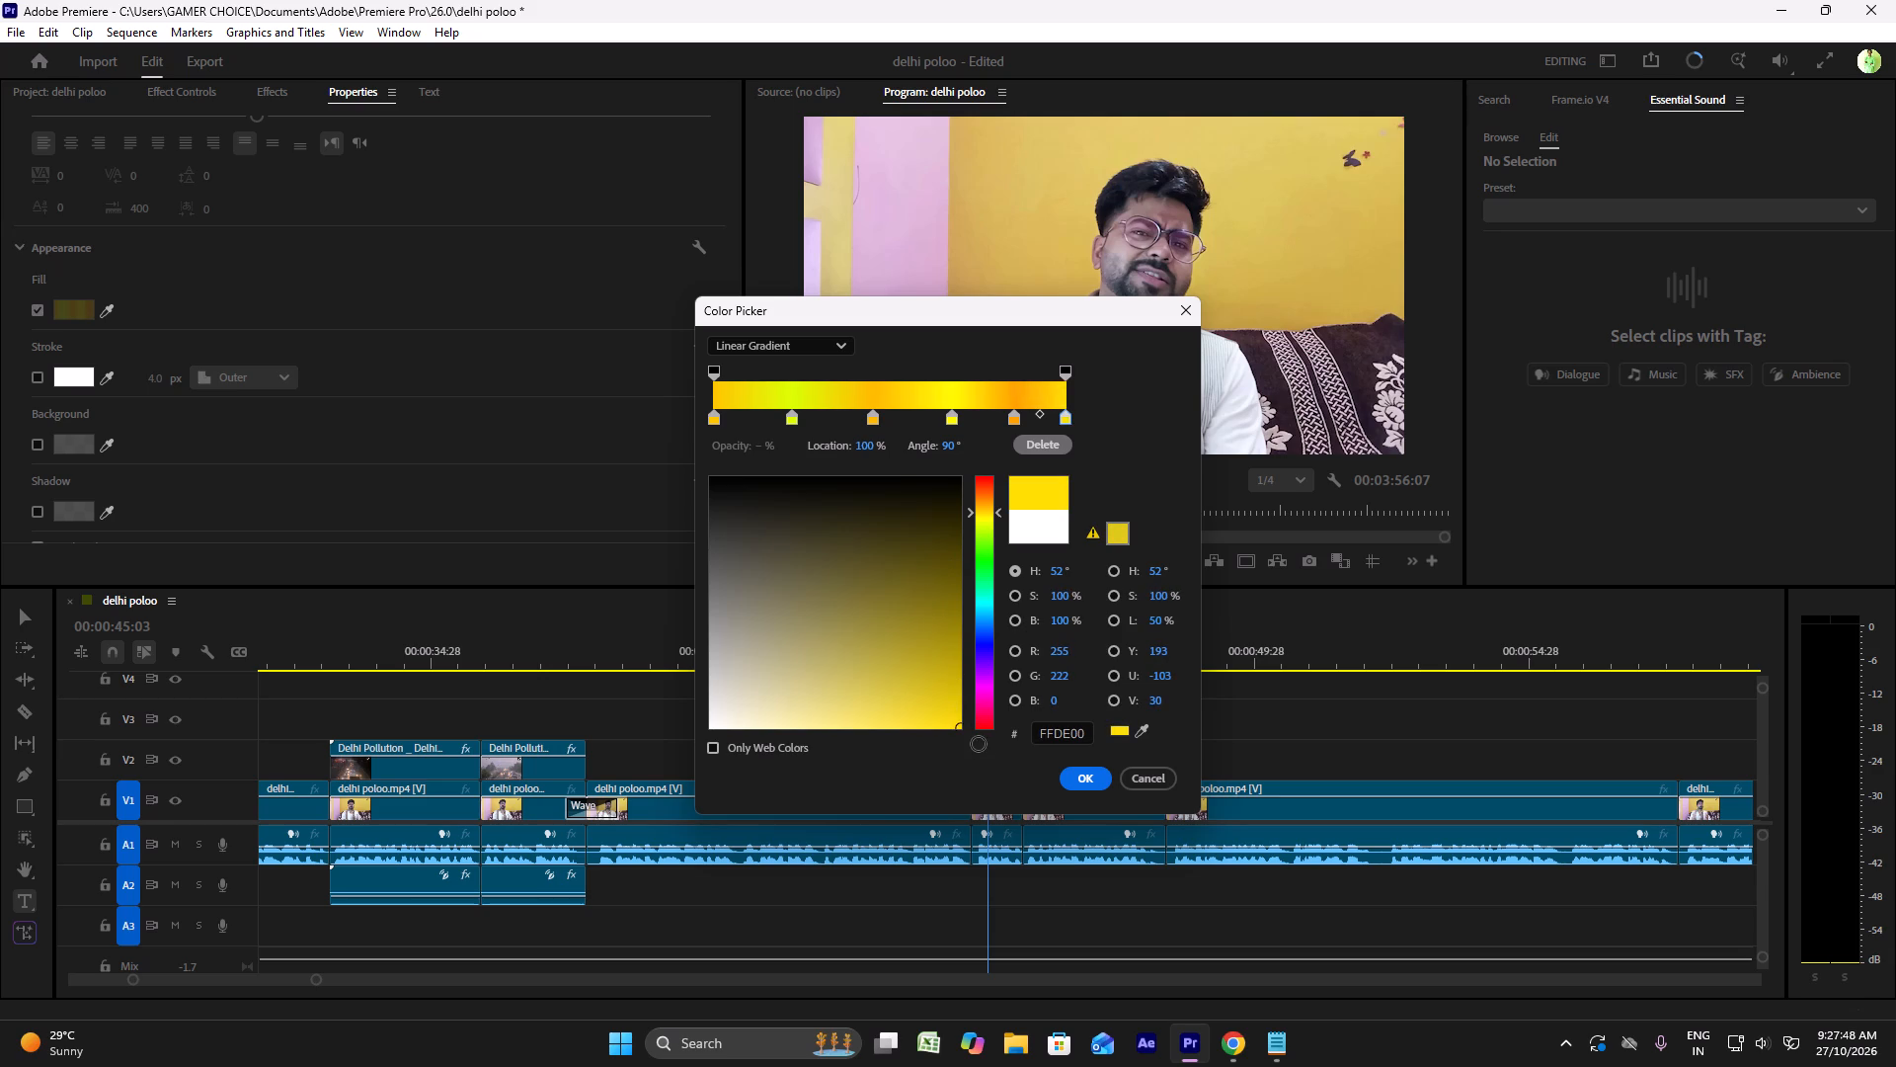
pyautogui.moveTo(979, 744); pyautogui.dragTo(994, 766)
pyautogui.click(1104, 780)
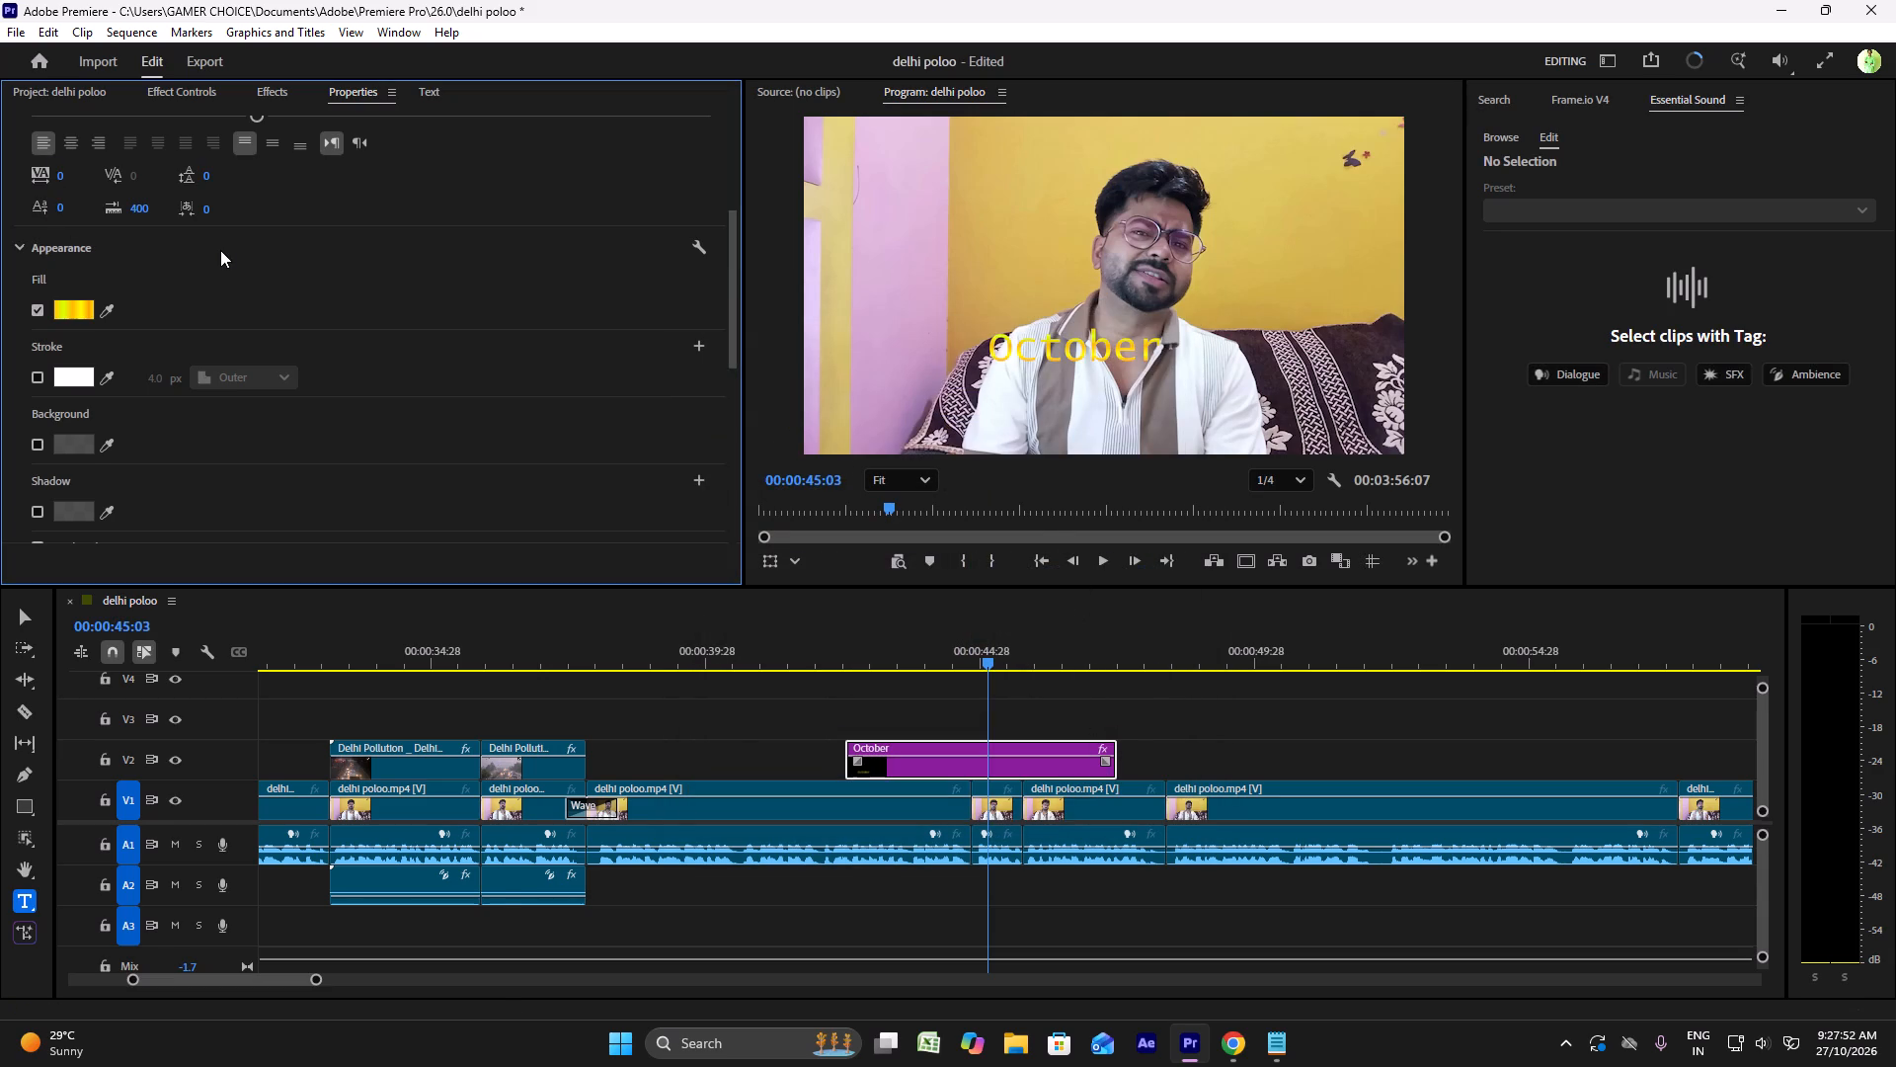
# Examine the font samples listed after Lucida Console to find a suitable typeface for the October text.
pyautogui.scroll(14, 222, 247)
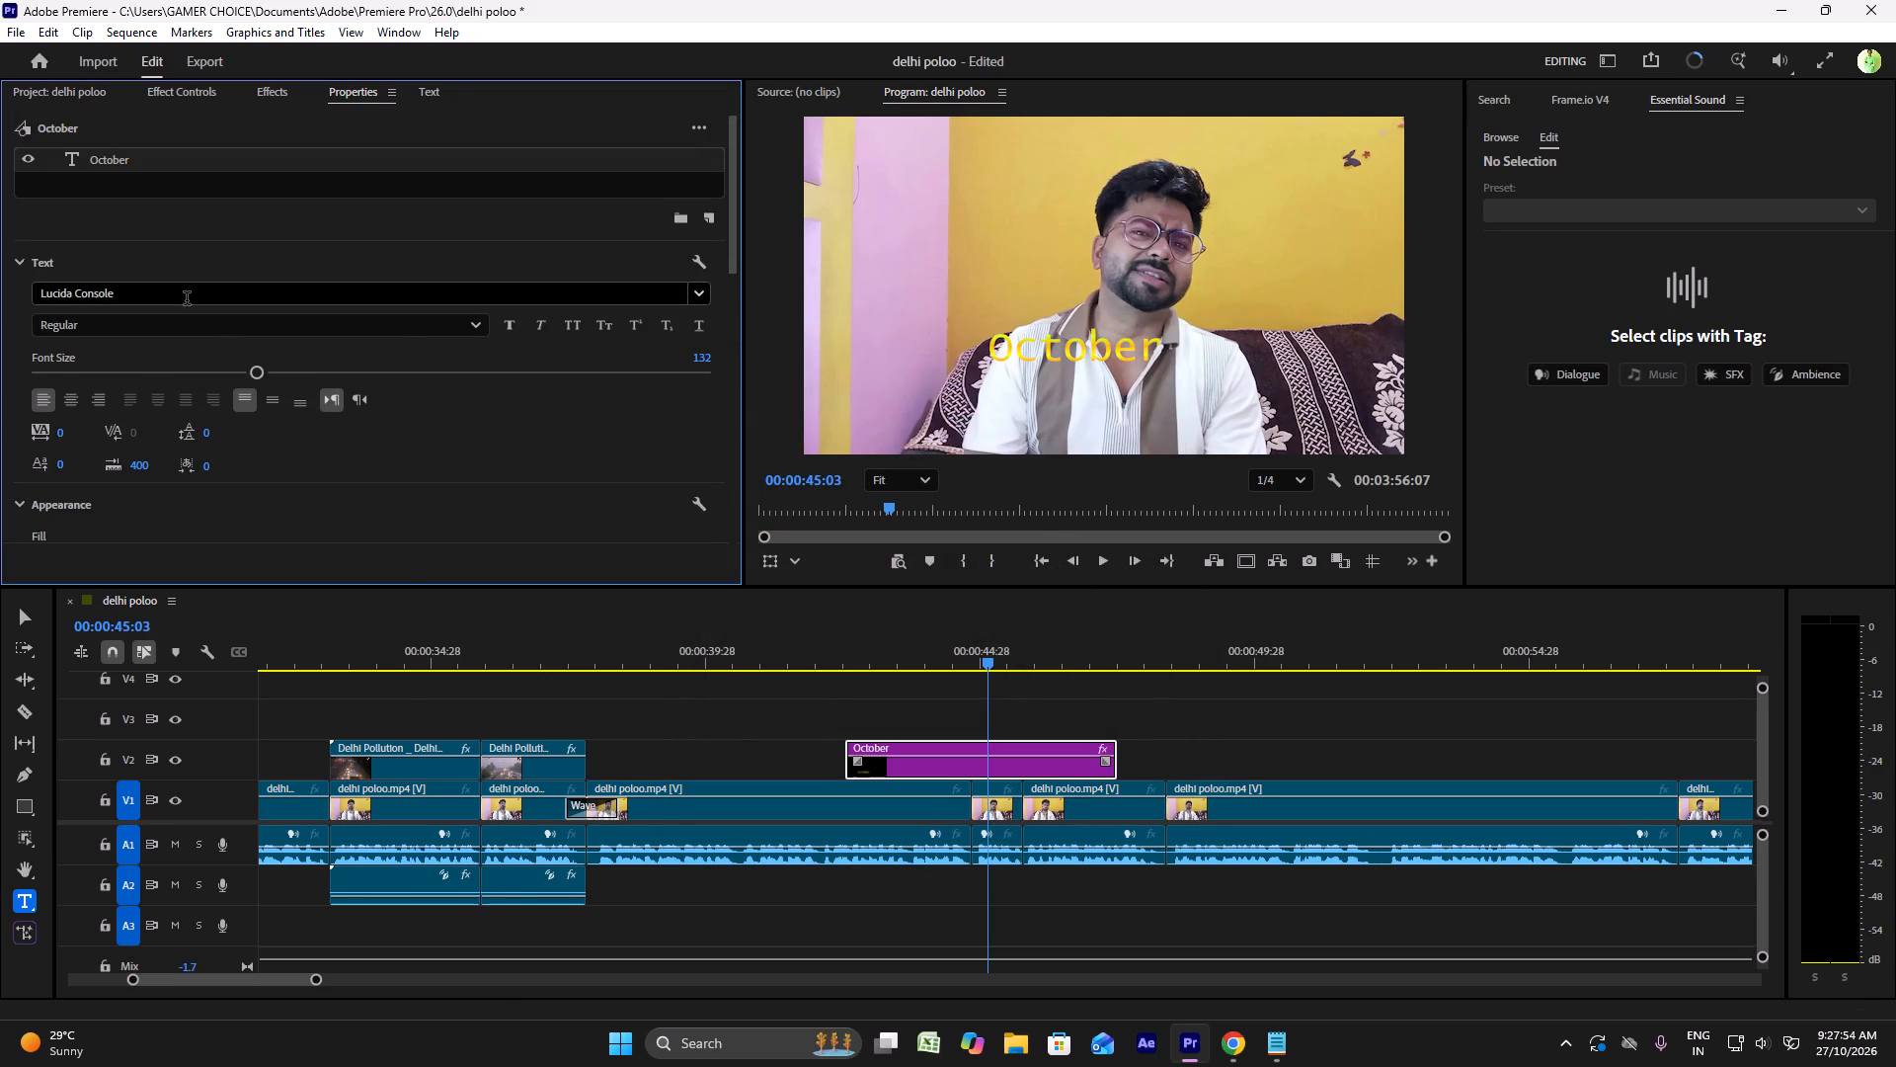
pyautogui.click(189, 296)
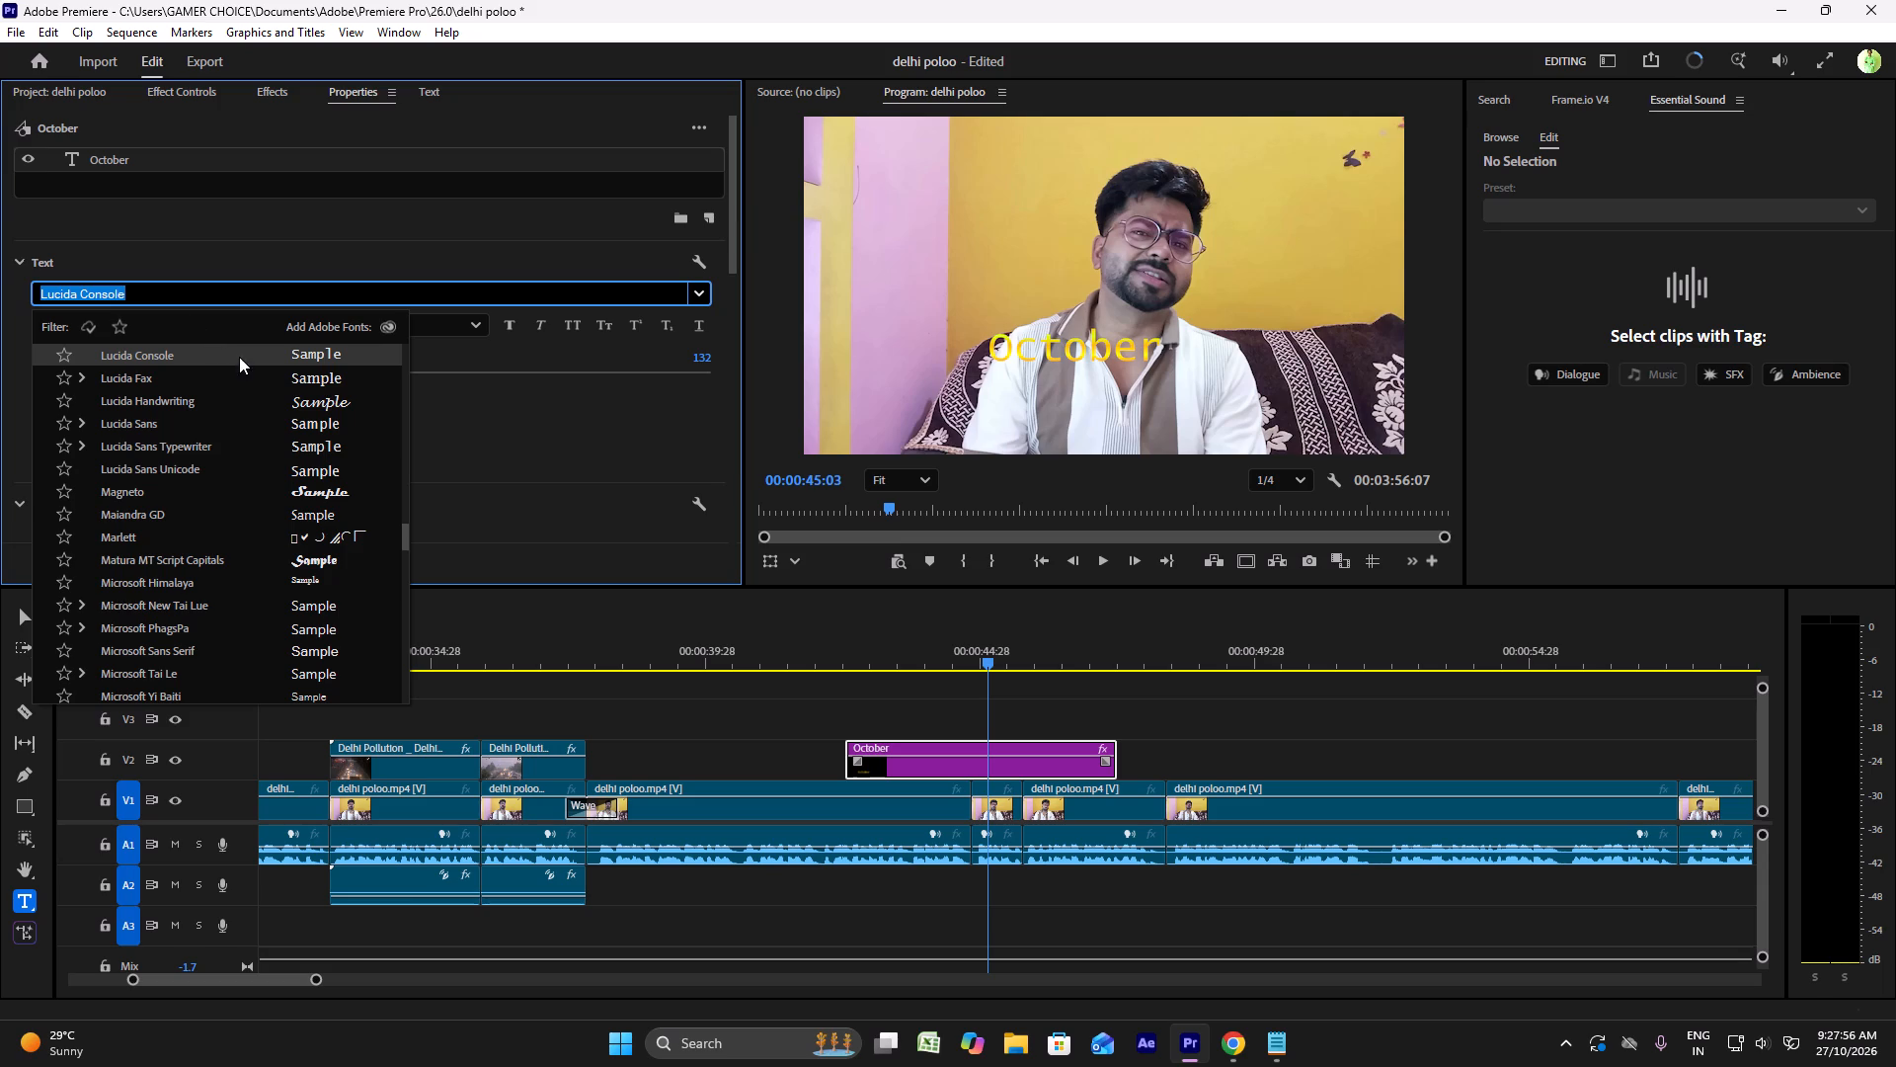
pyautogui.click(45, 324)
pyautogui.click(311, 329)
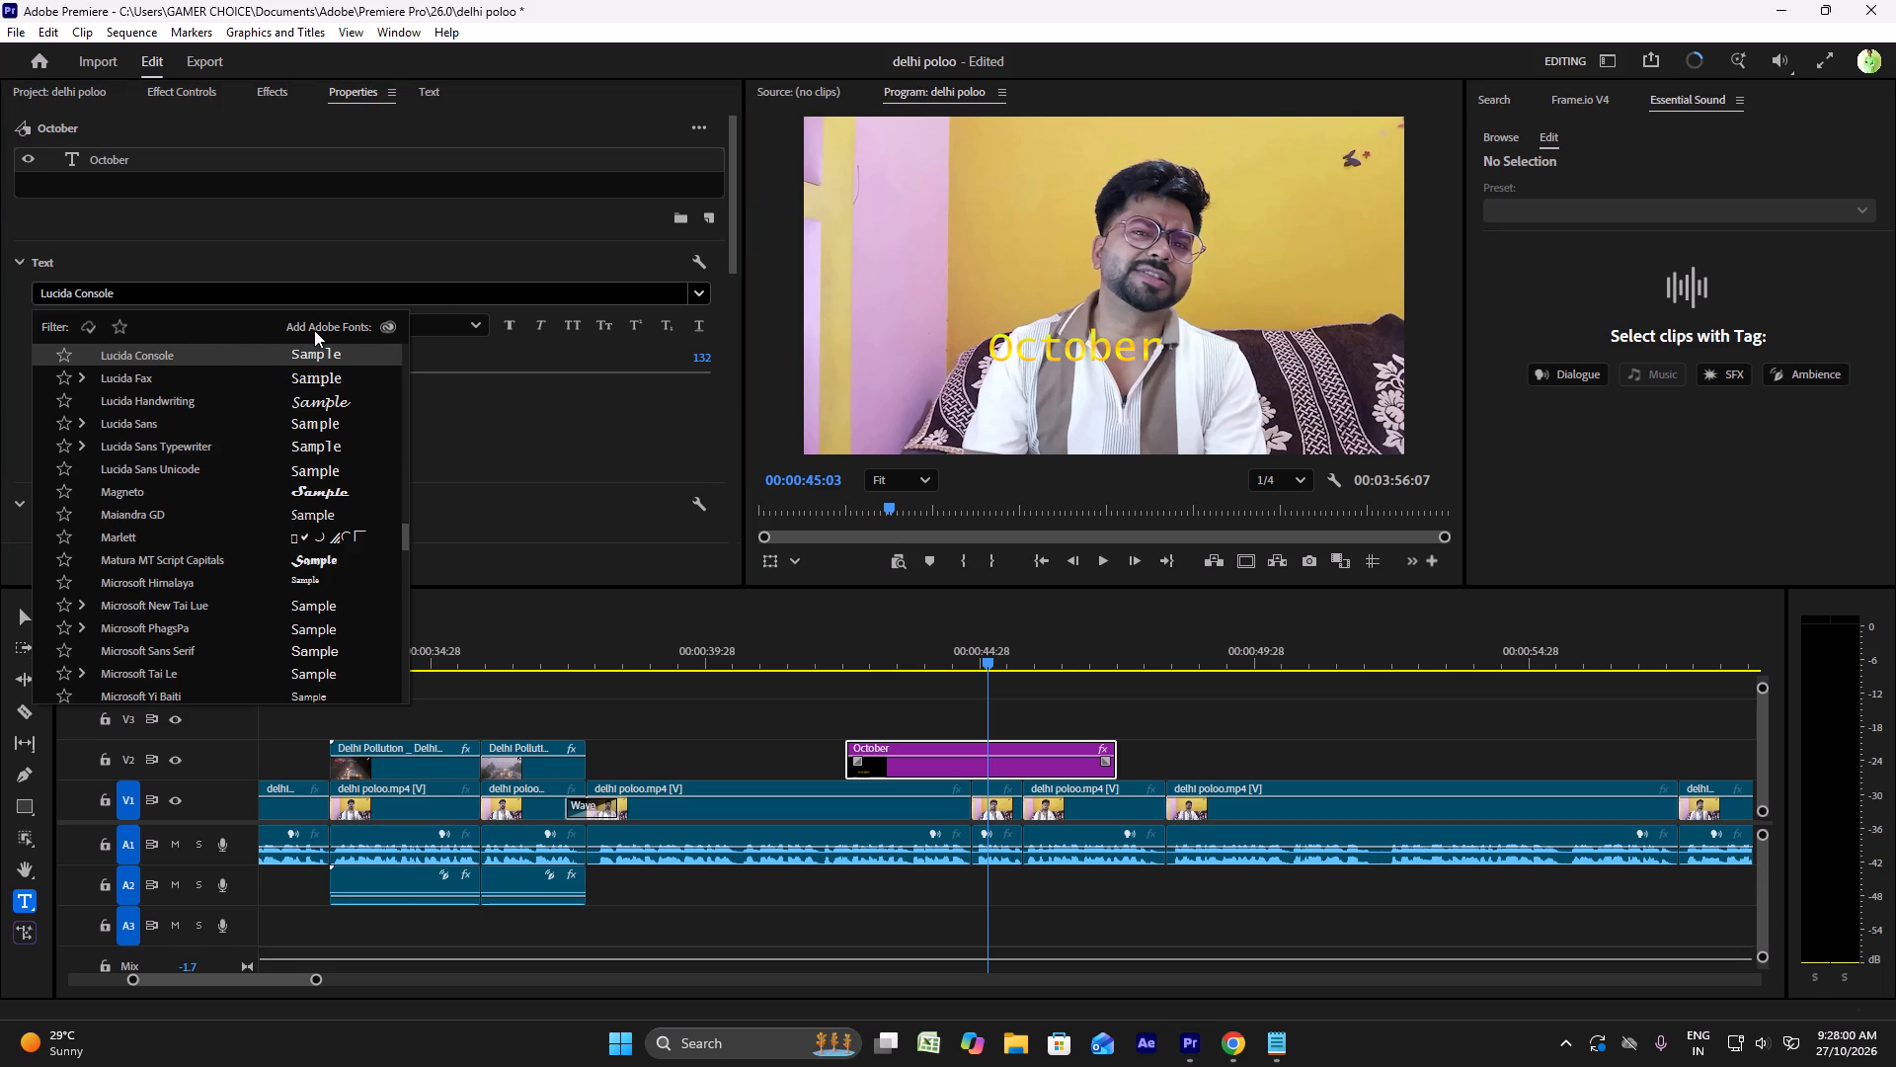
pyautogui.click(444, 304)
pyautogui.scroll(-5, 307, 471)
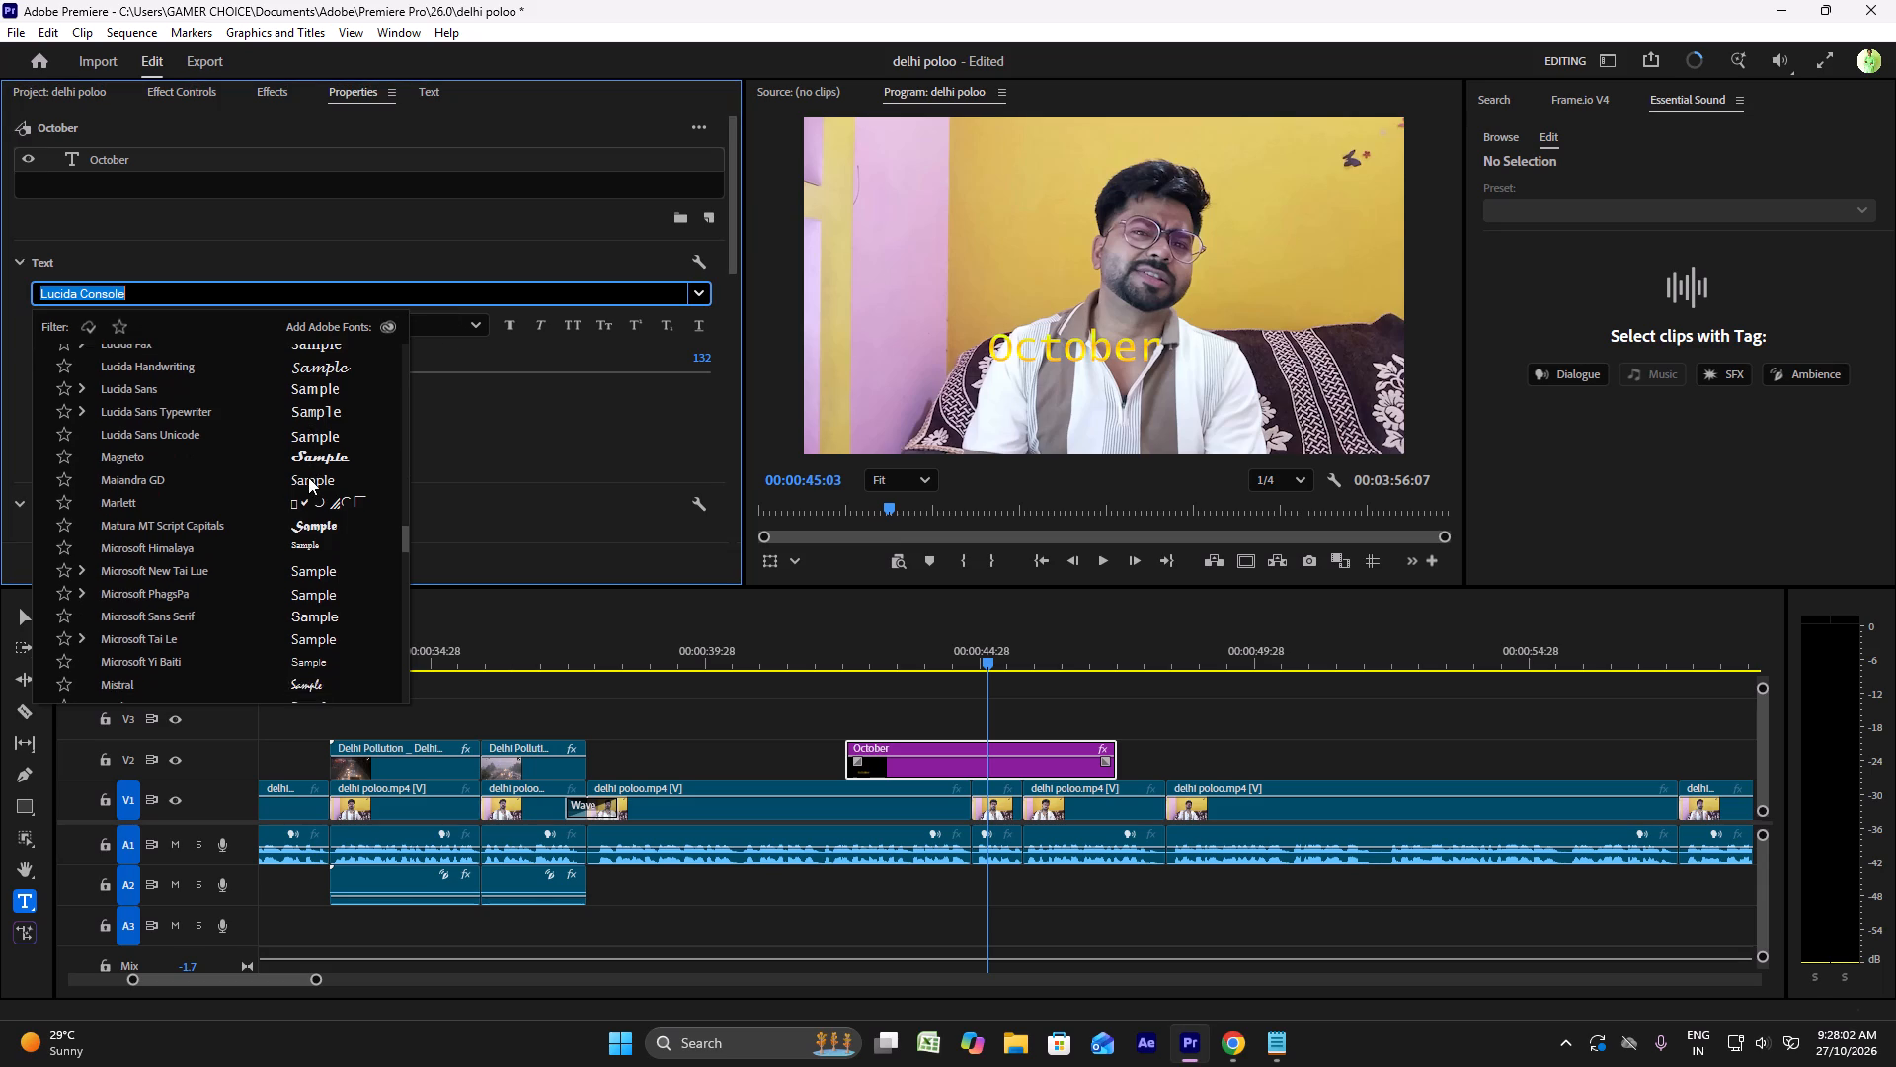
pyautogui.scroll(-16, 308, 477)
pyautogui.scroll(-6, 285, 421)
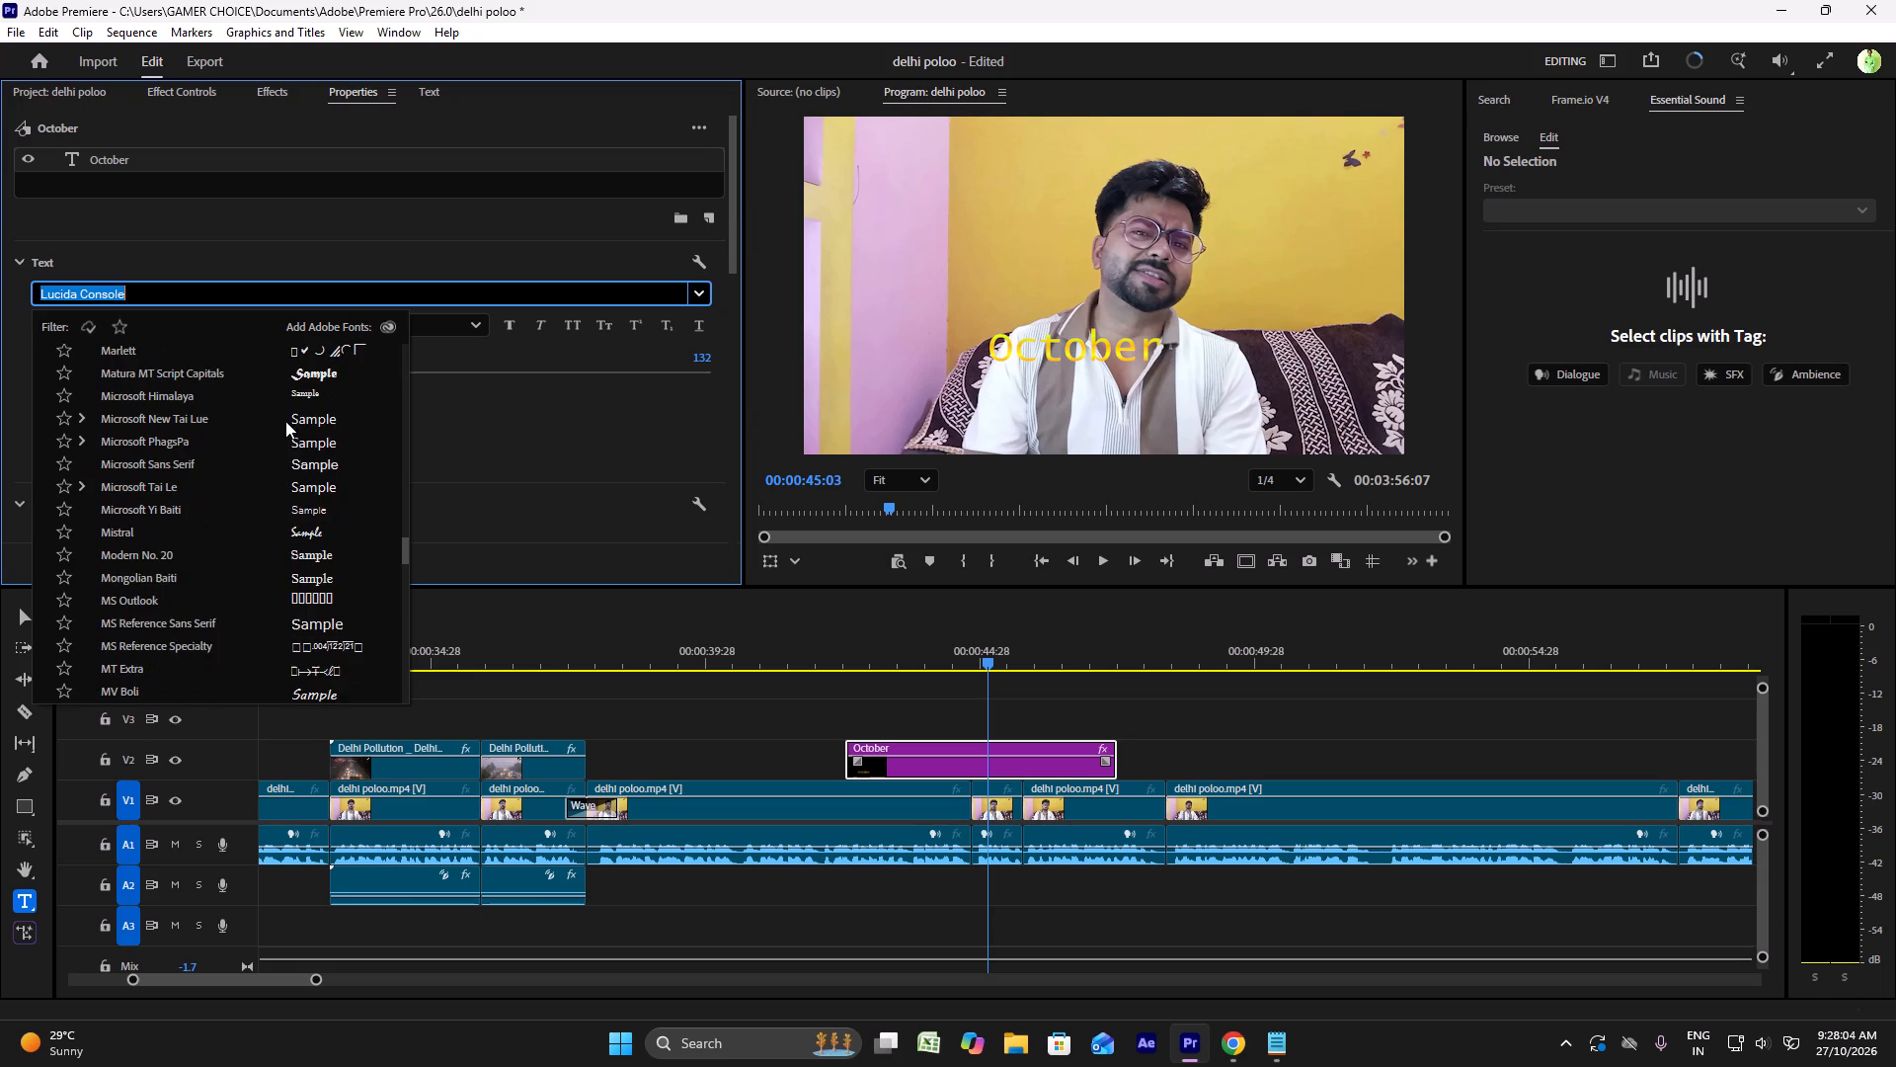
pyautogui.scroll(-19, 285, 421)
pyautogui.scroll(-2, 284, 417)
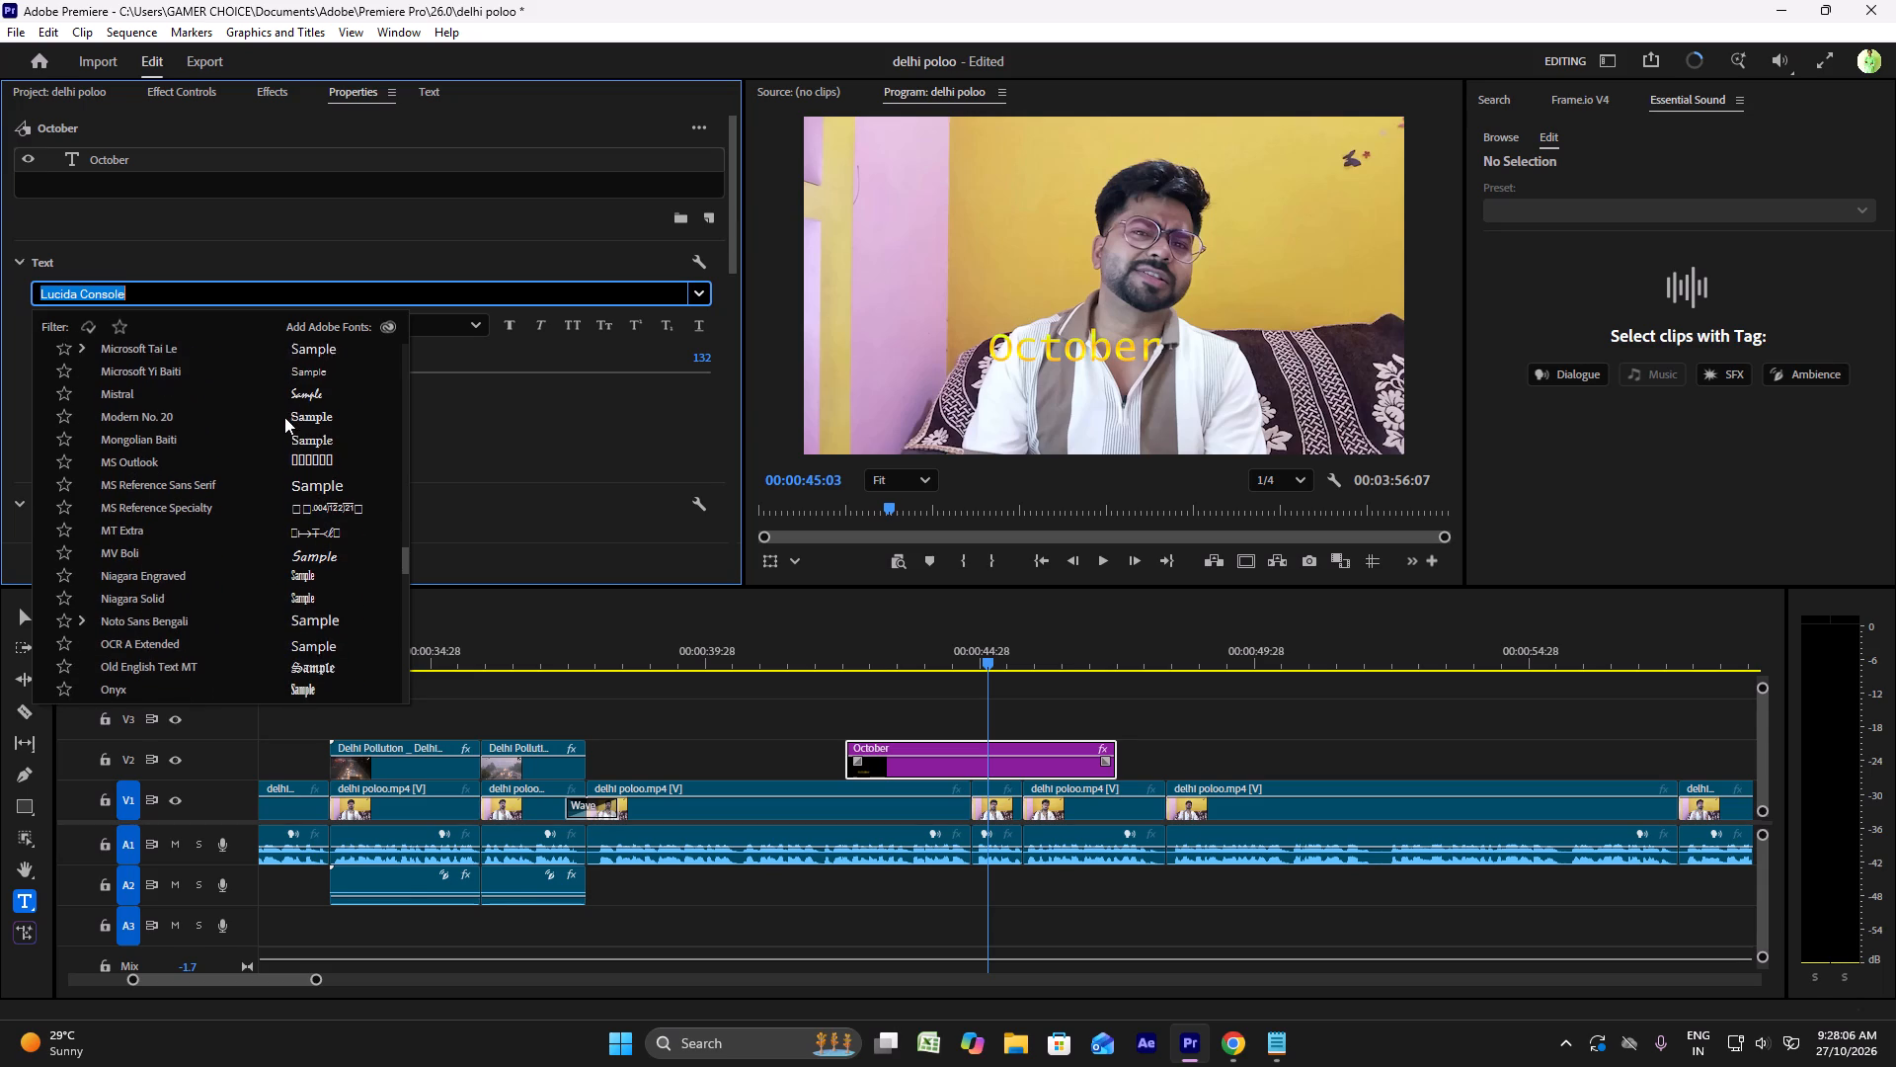
pyautogui.scroll(-14, 284, 417)
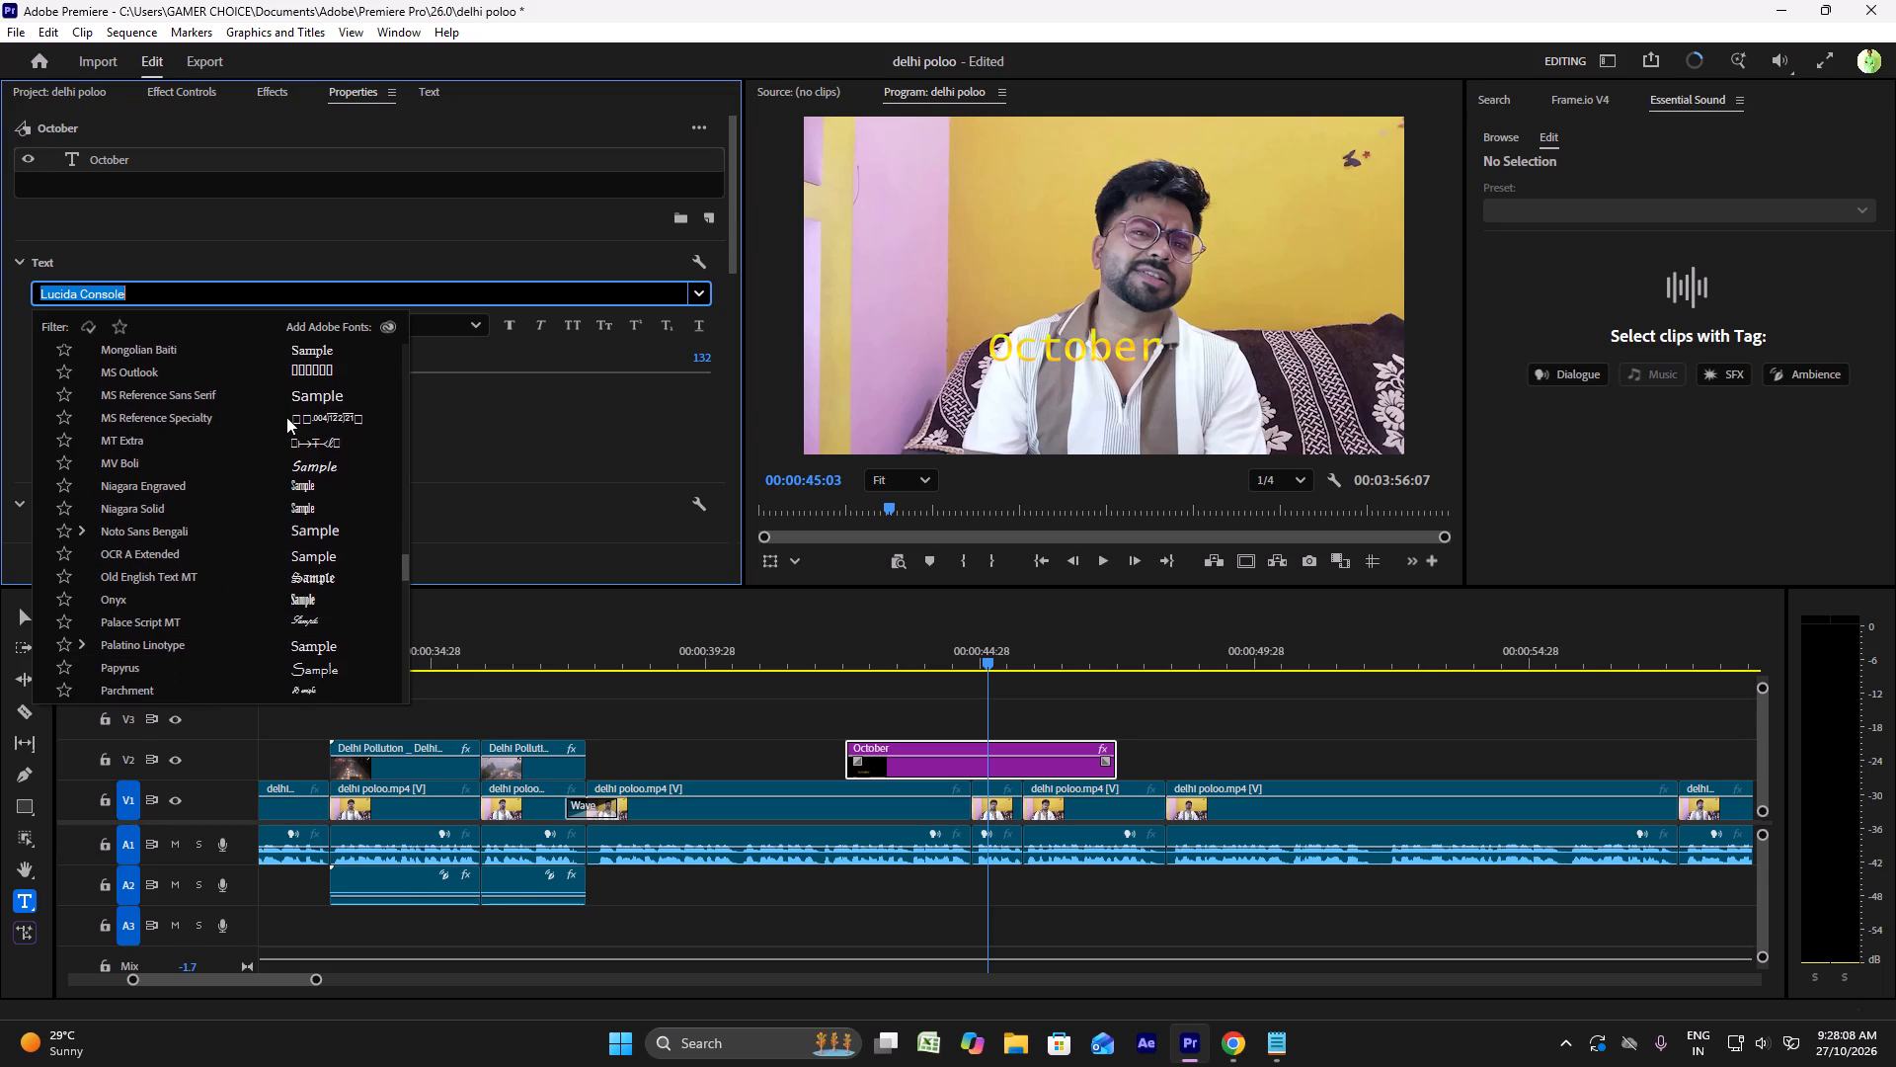
pyautogui.scroll(-14, 286, 417)
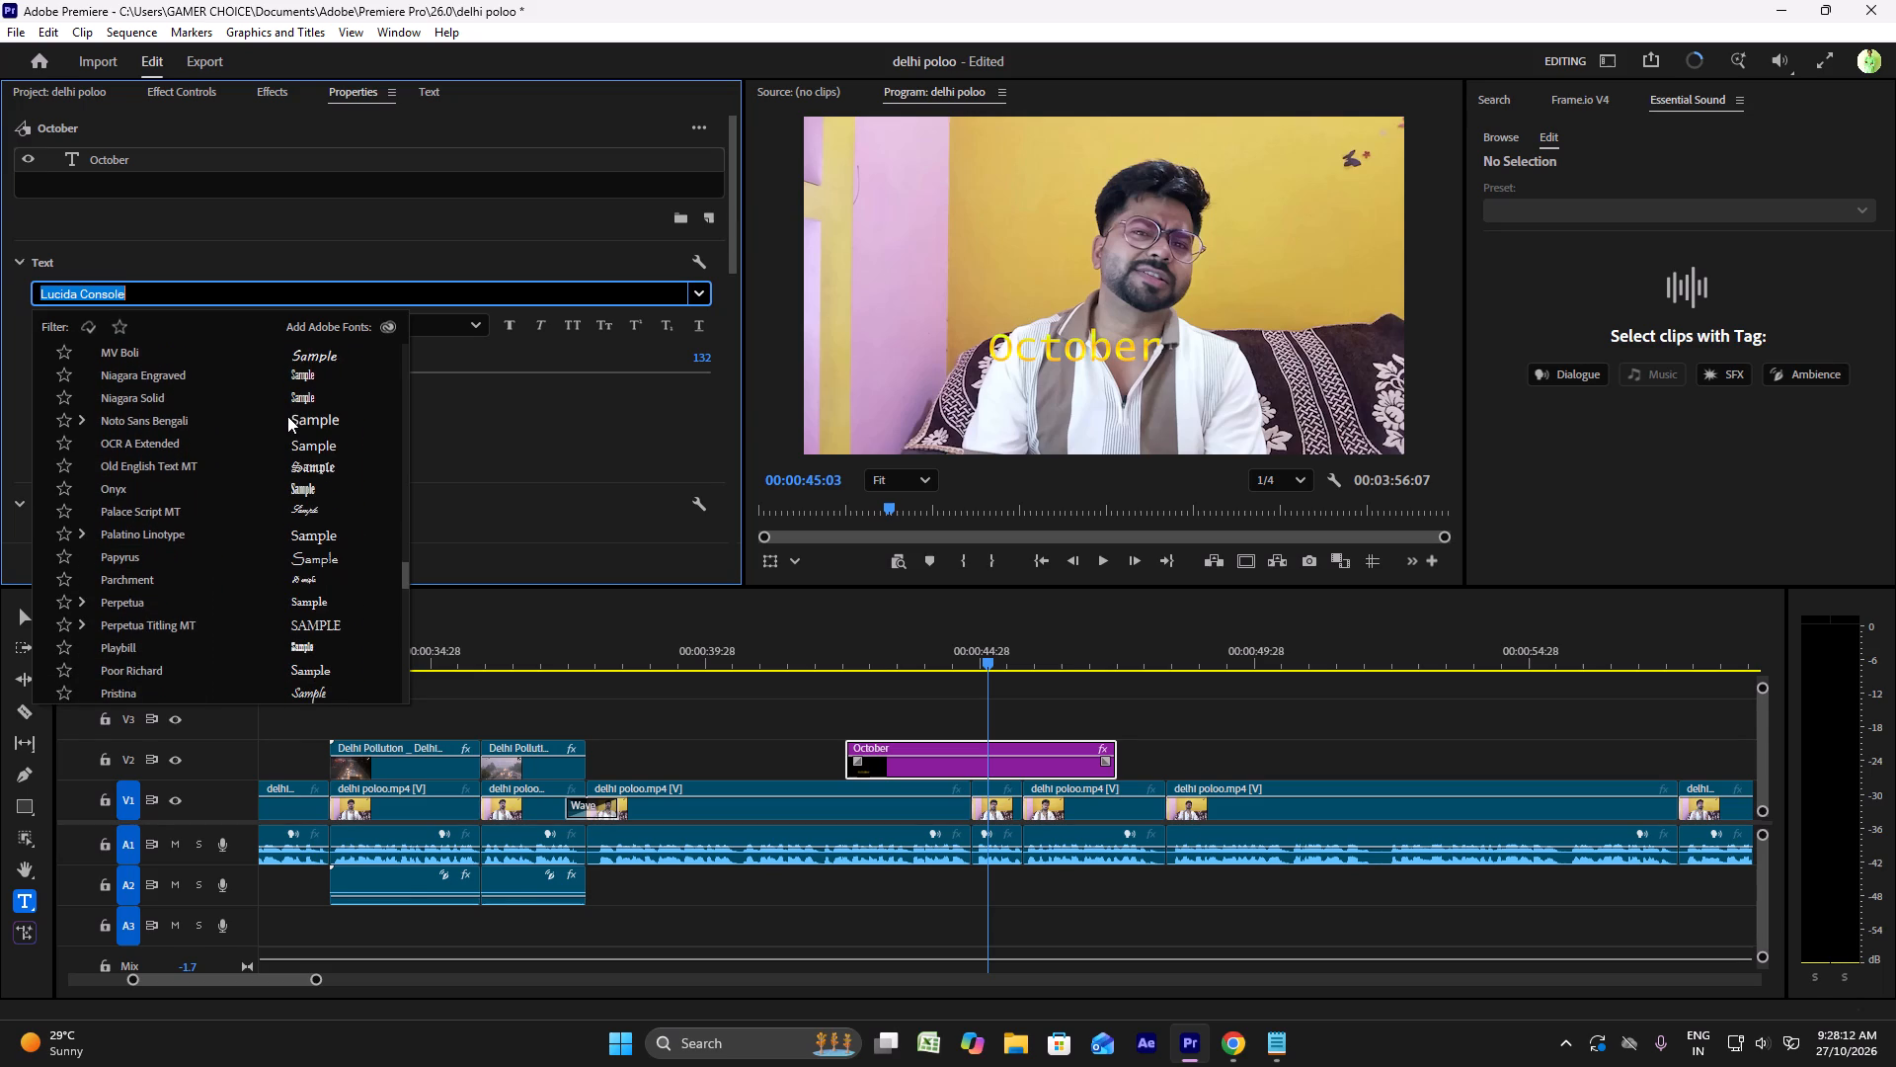
pyautogui.scroll(-18, 287, 416)
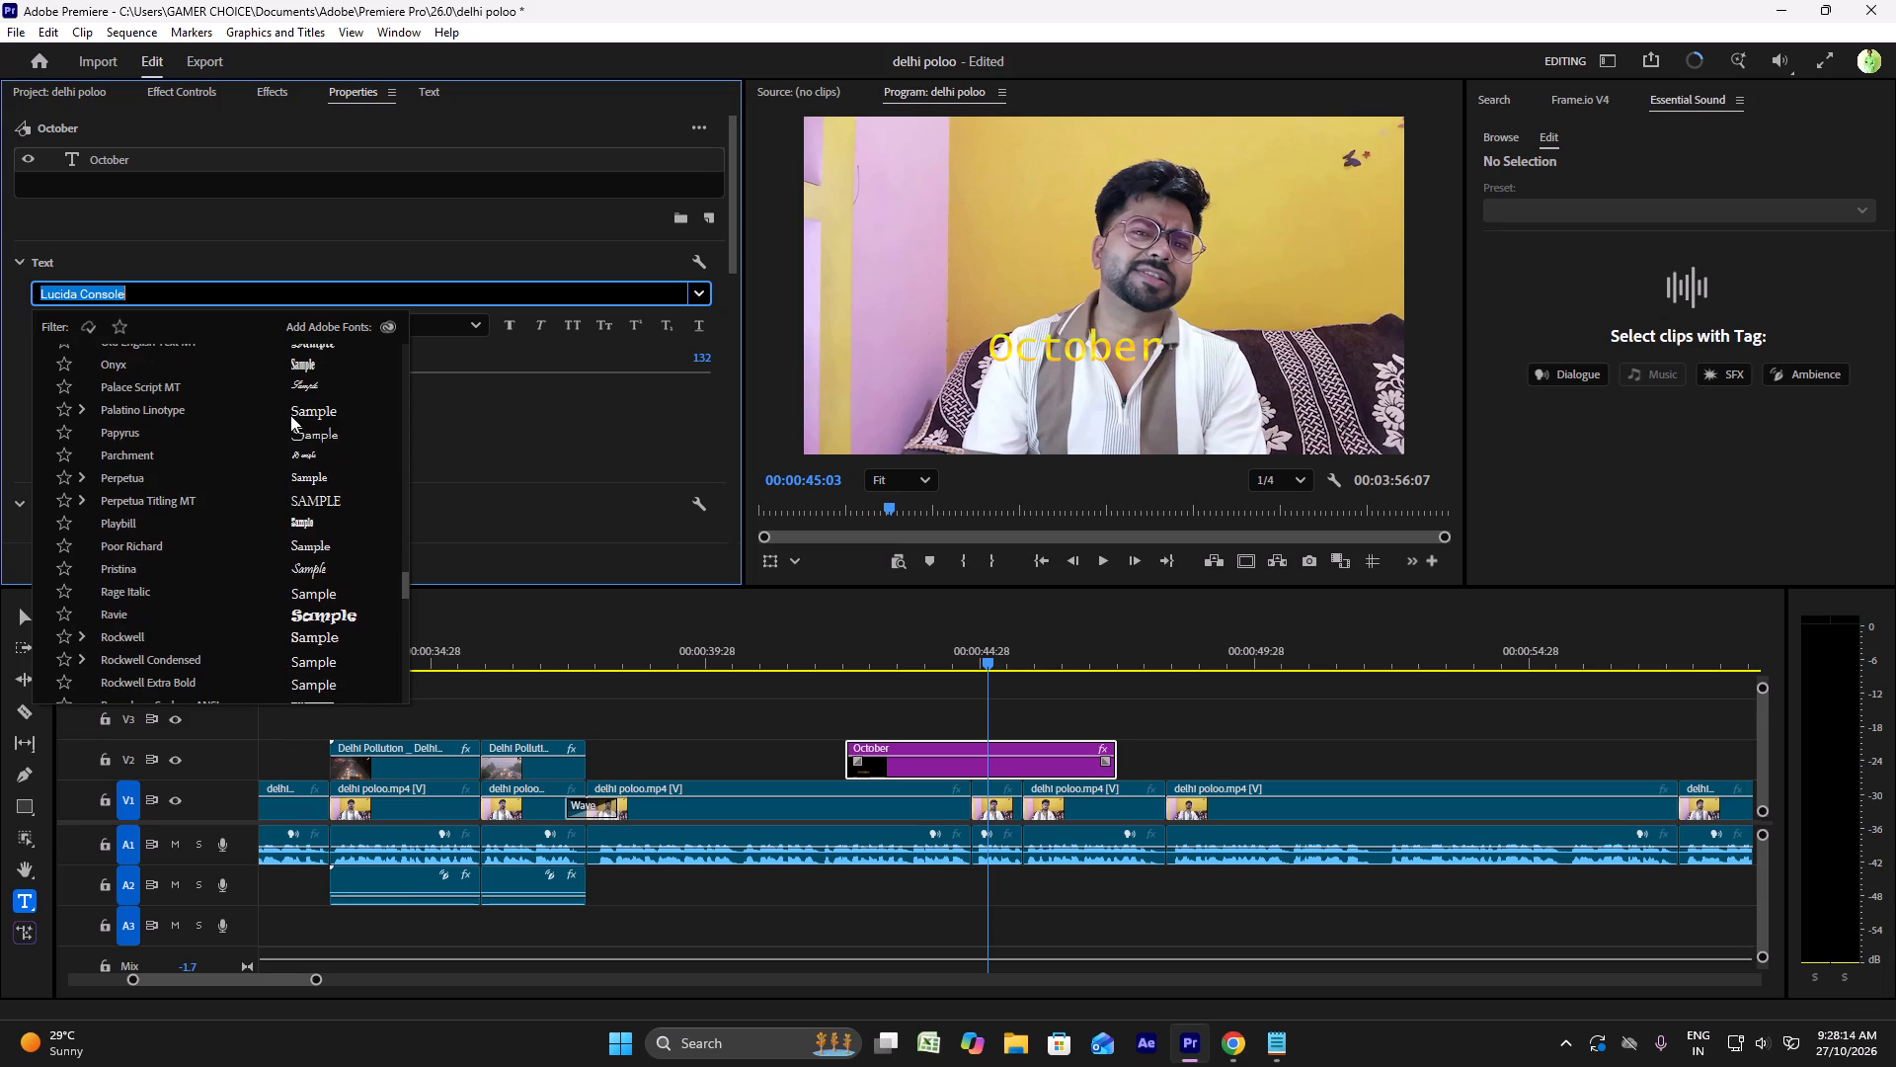
pyautogui.scroll(-19, 290, 417)
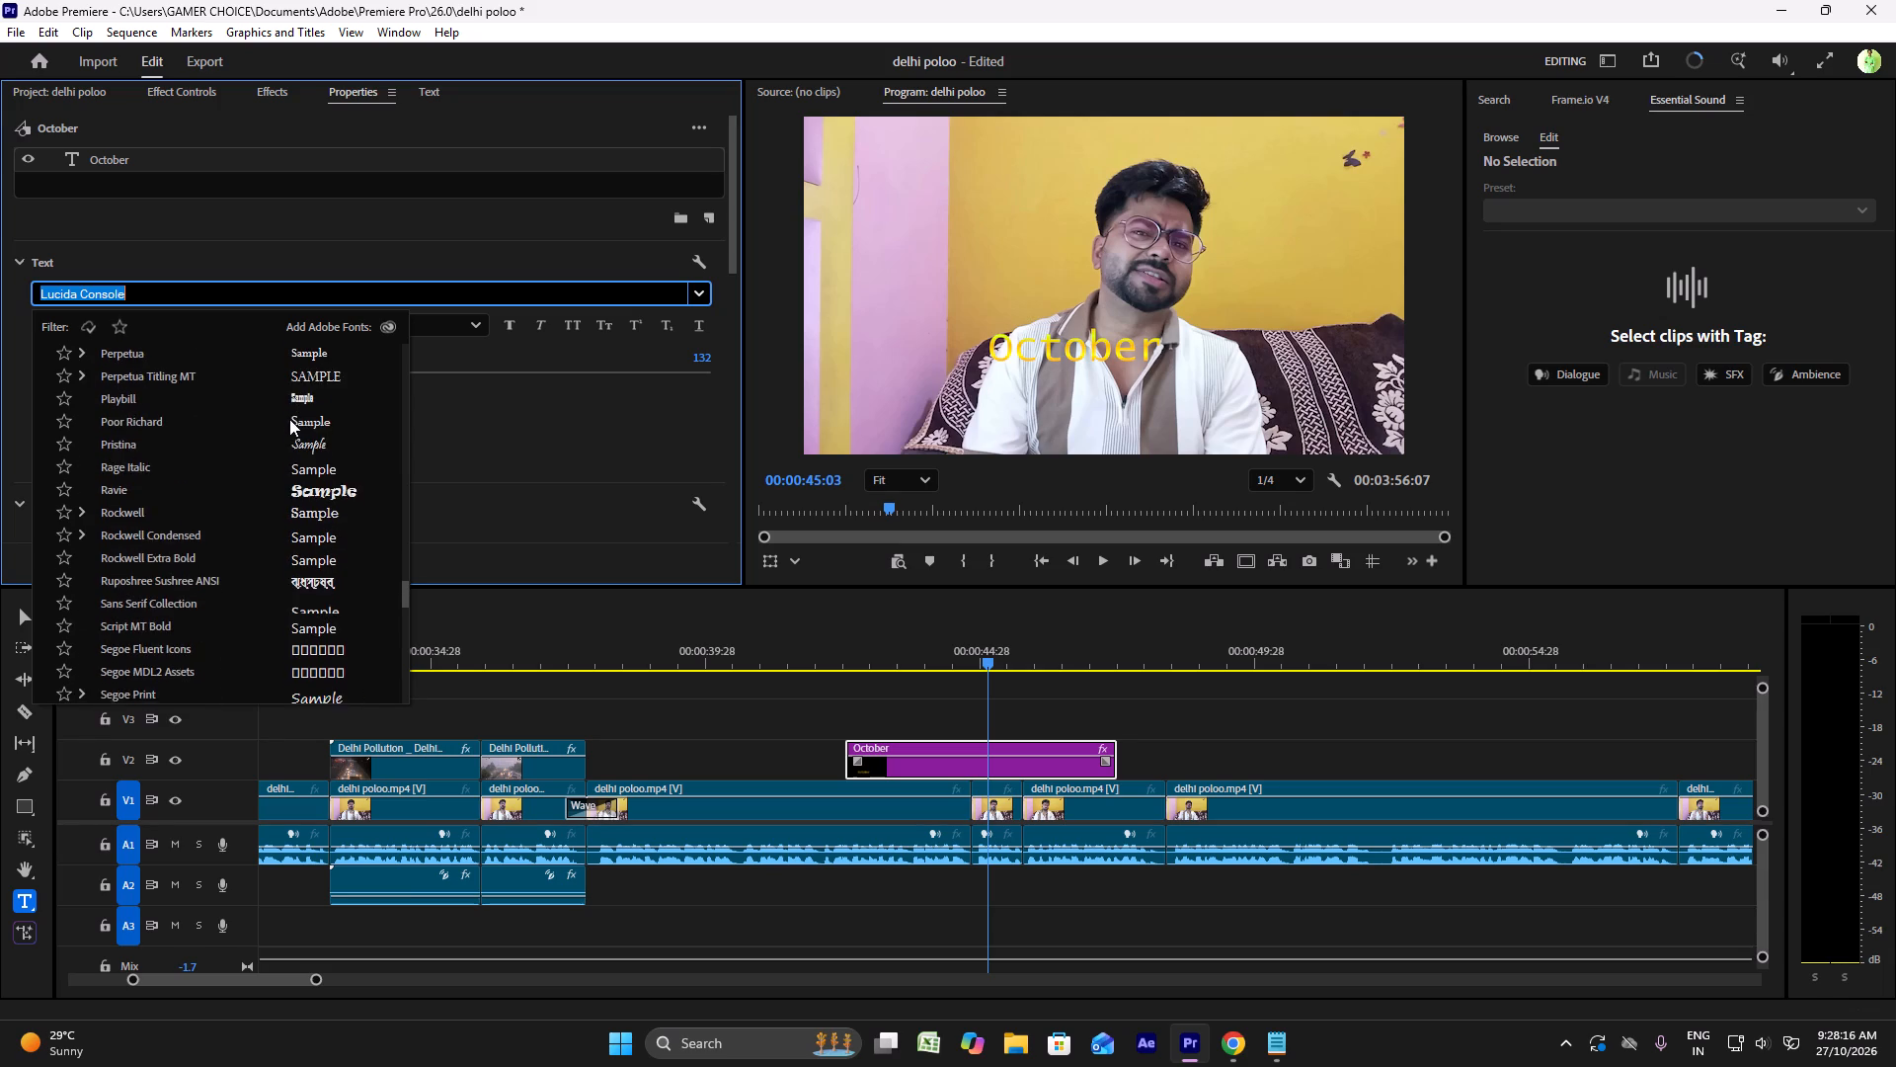
pyautogui.scroll(-17, 289, 419)
pyautogui.scroll(-5, 290, 417)
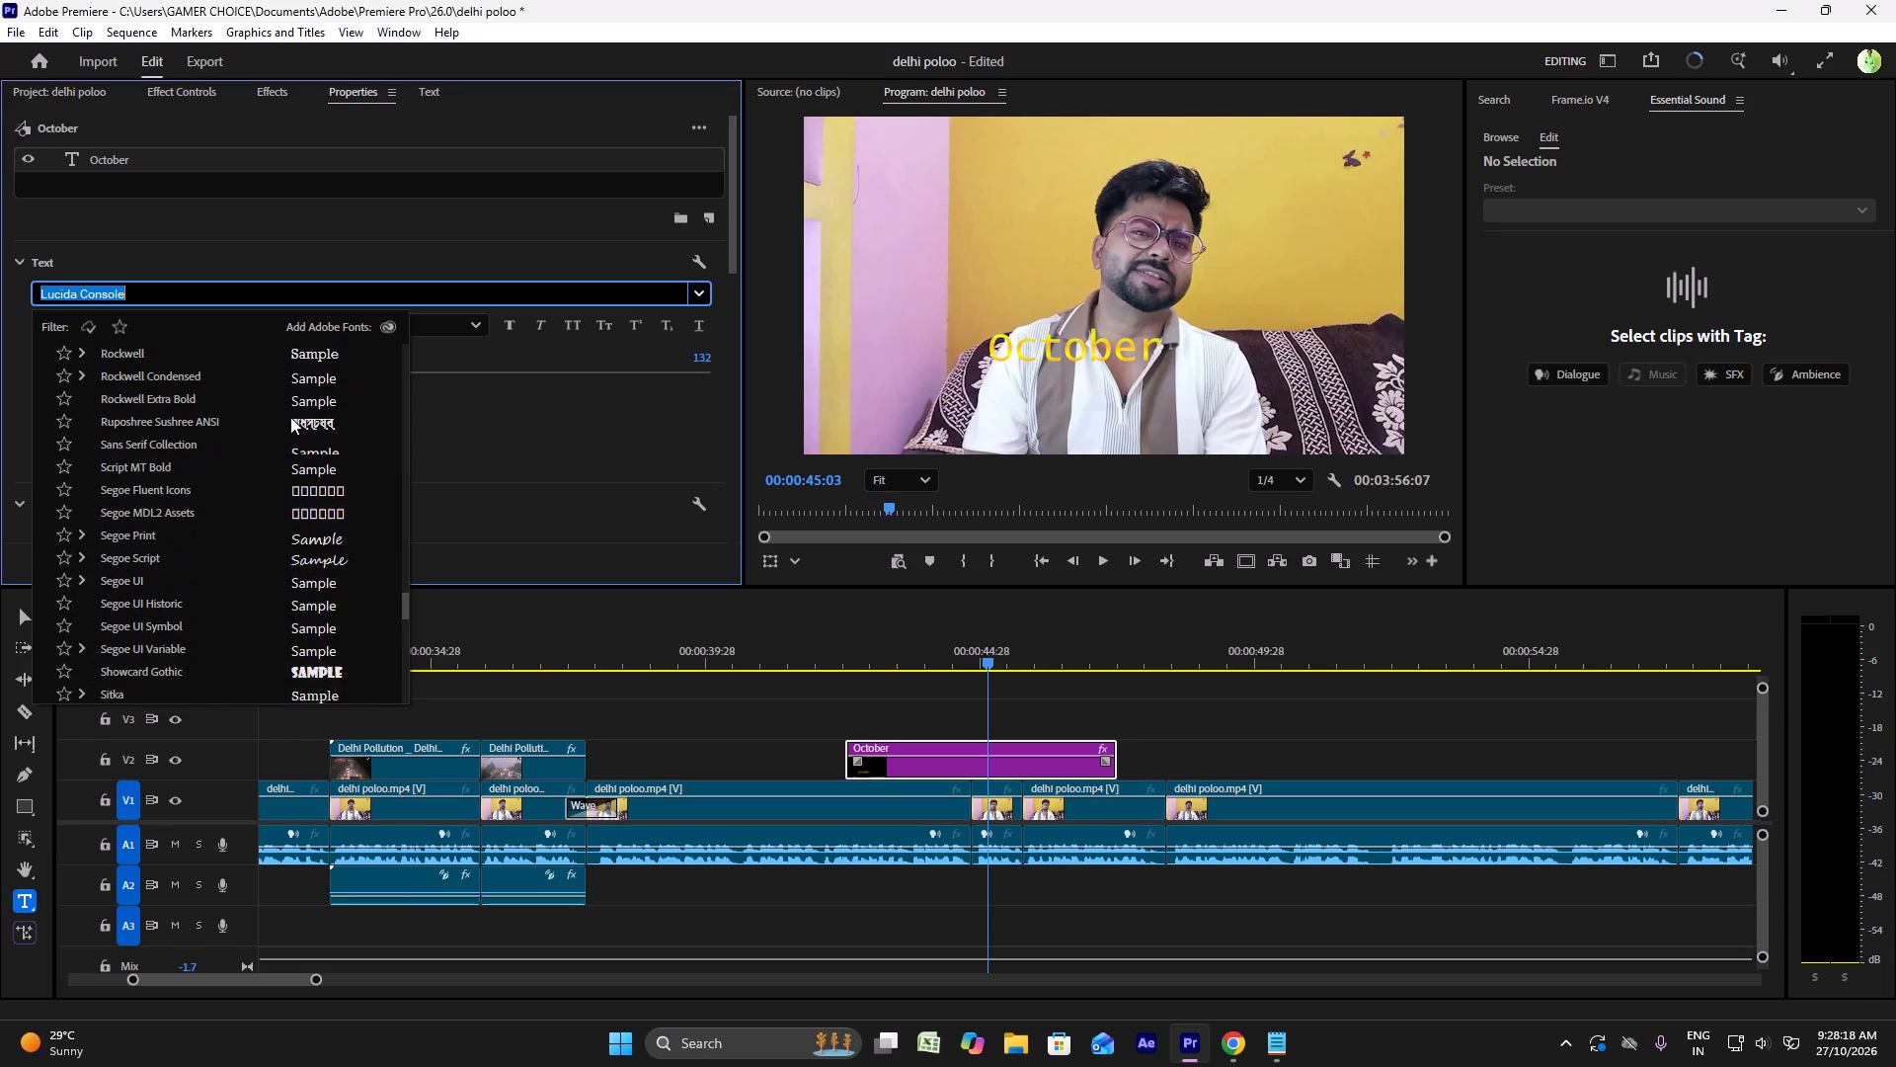
pyautogui.scroll(-17, 290, 416)
pyautogui.scroll(-8, 292, 415)
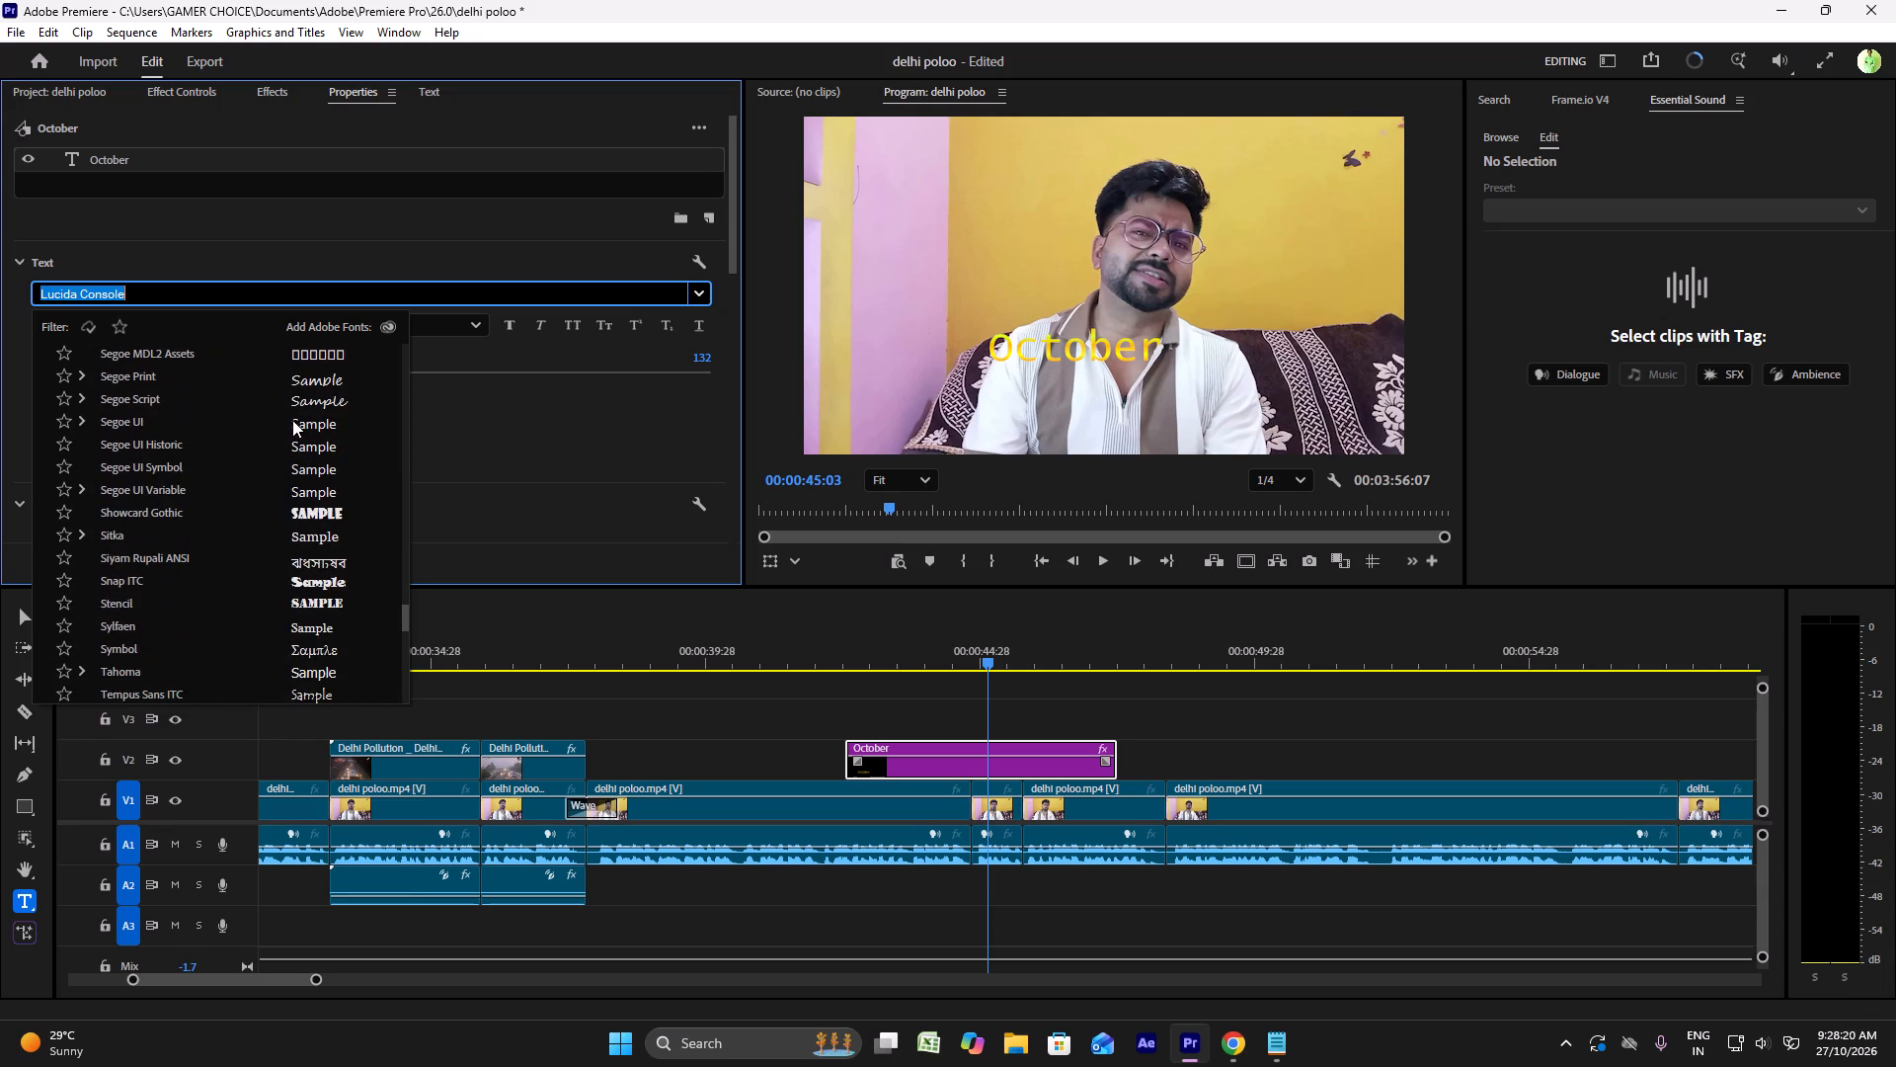
pyautogui.scroll(-18, 292, 418)
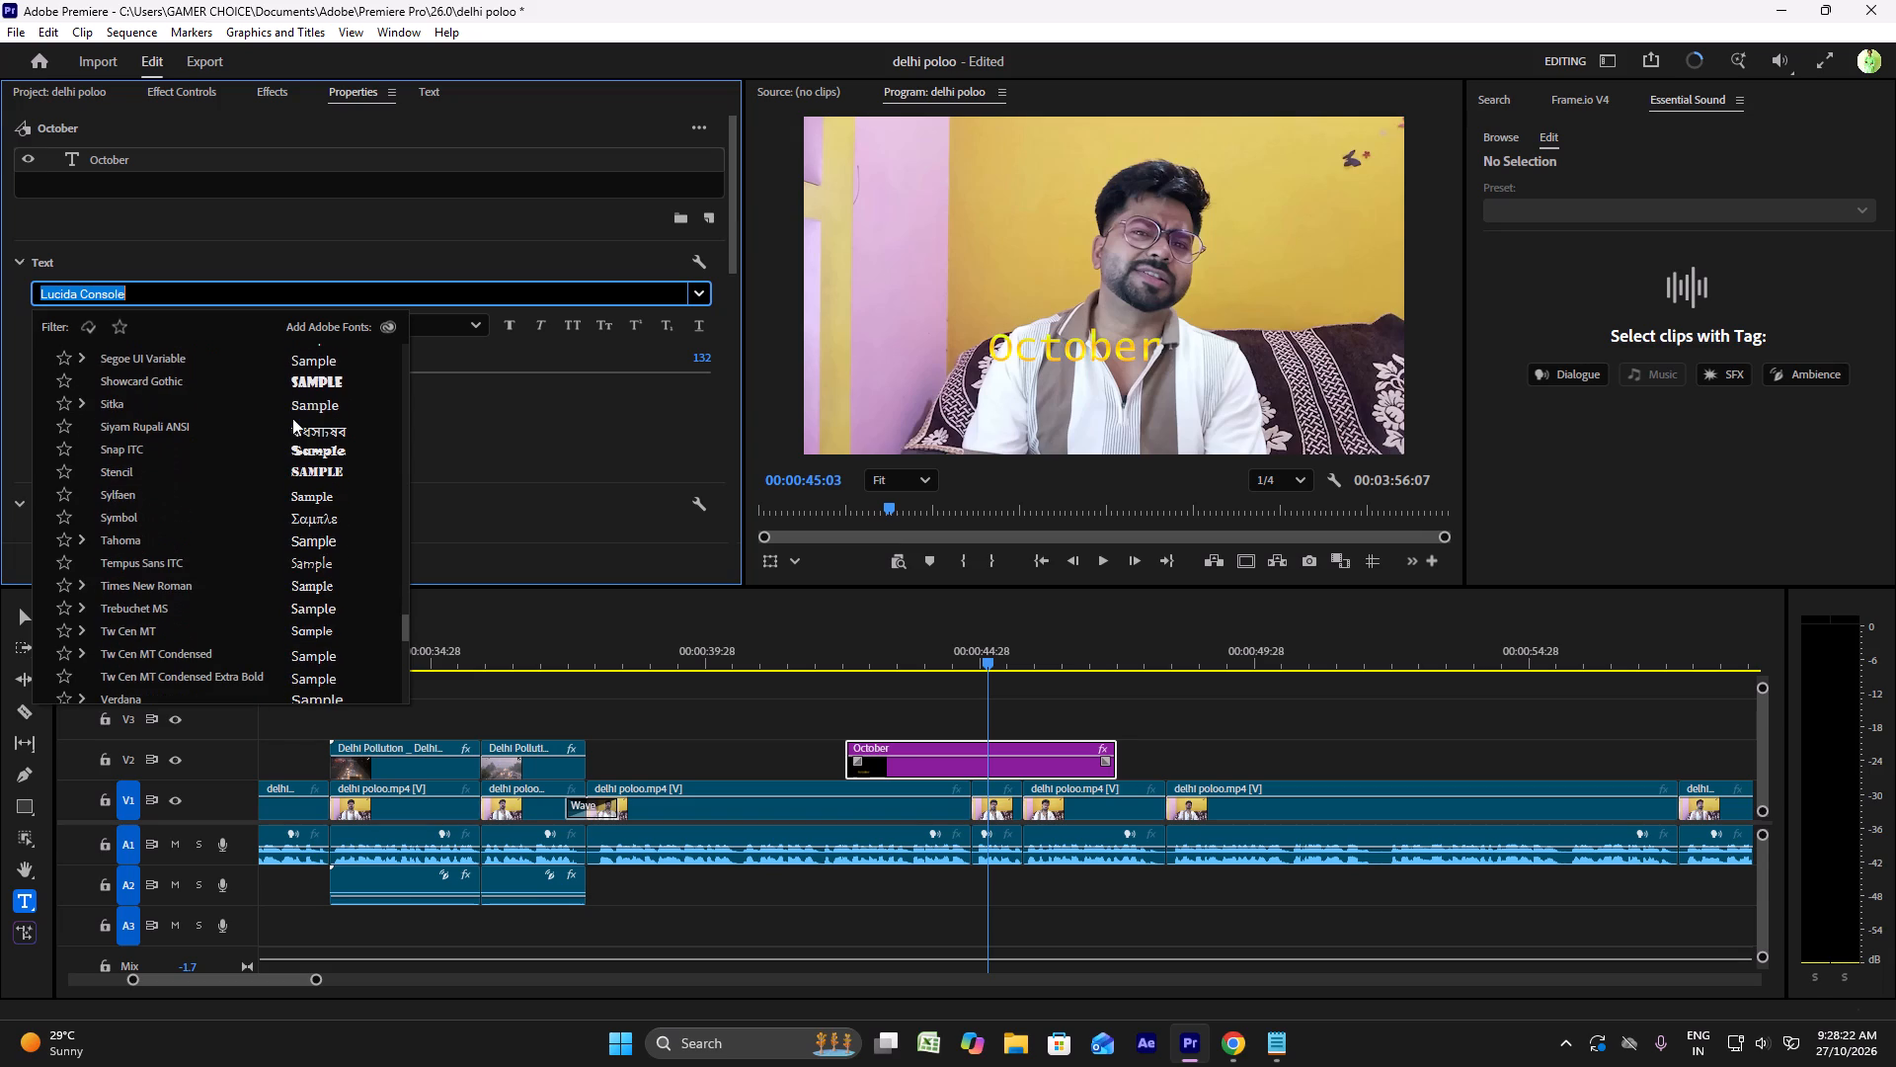
pyautogui.scroll(-11, 292, 418)
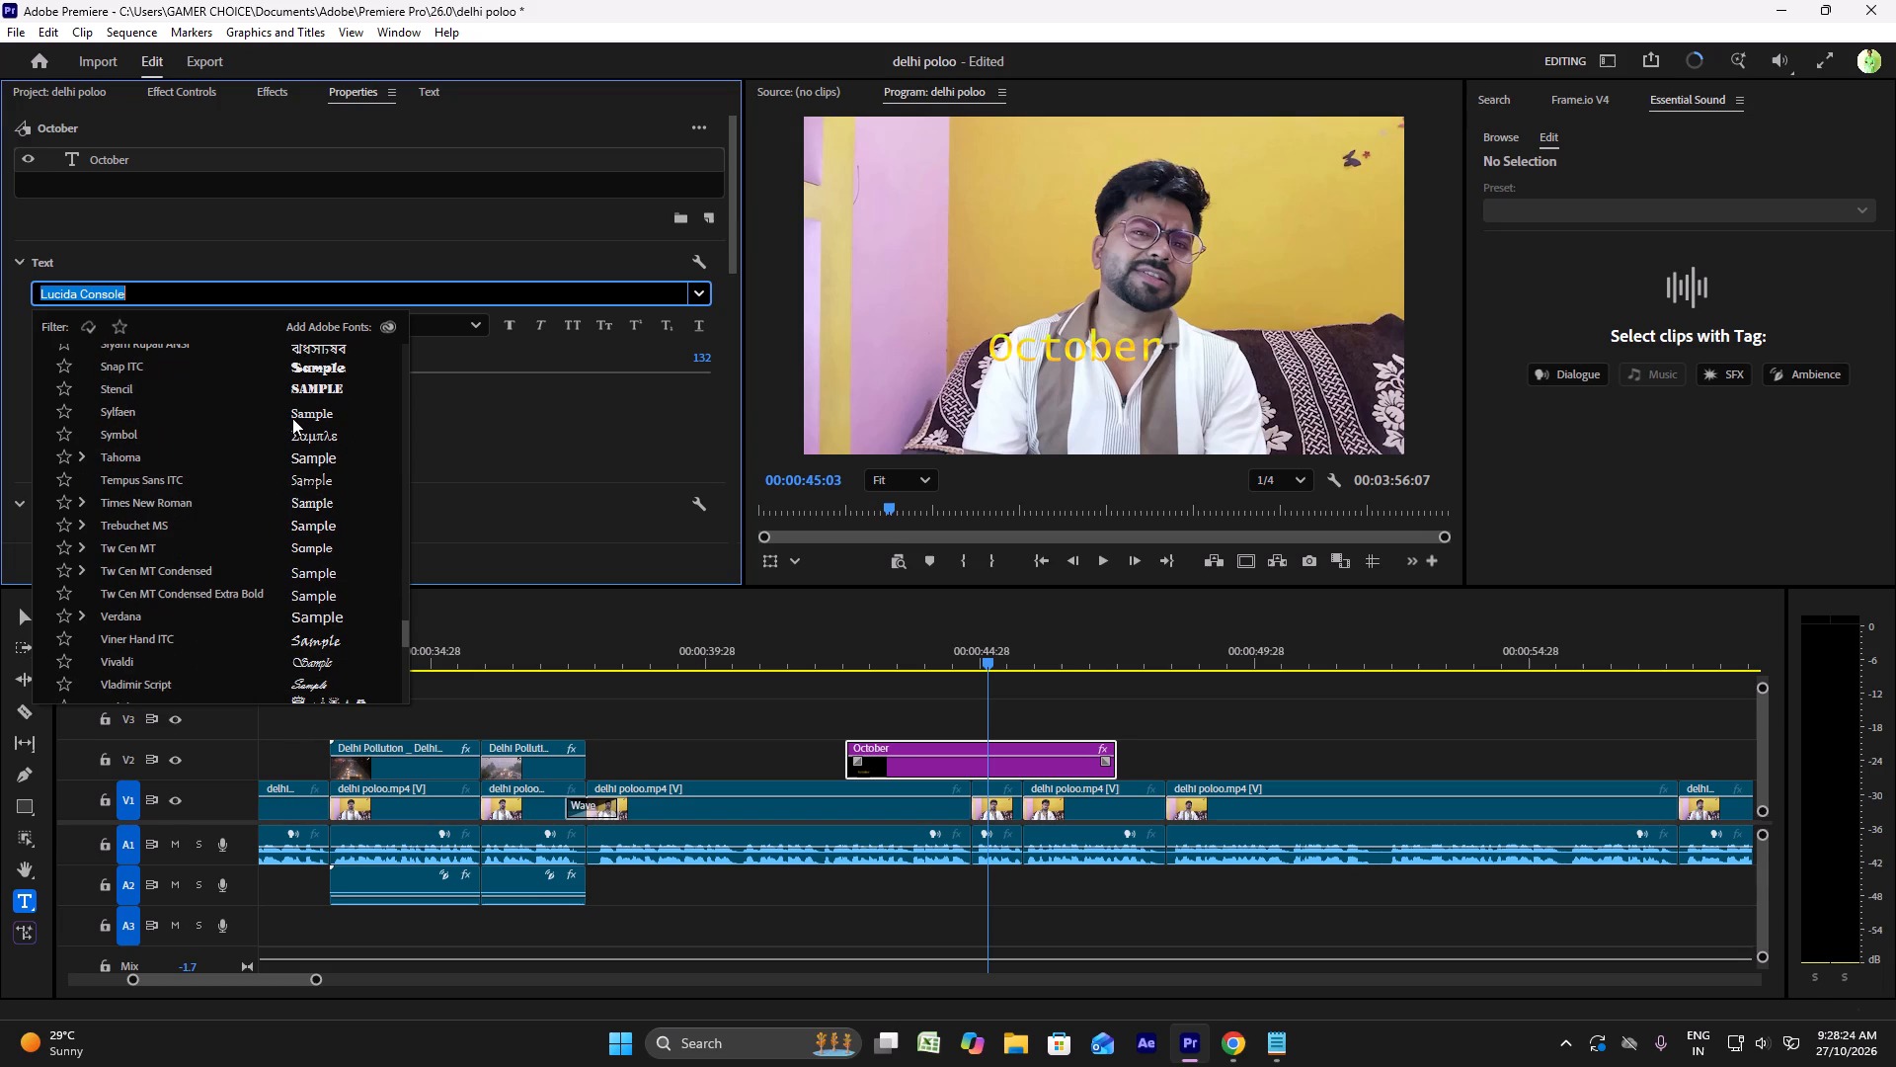
pyautogui.scroll(5, 292, 418)
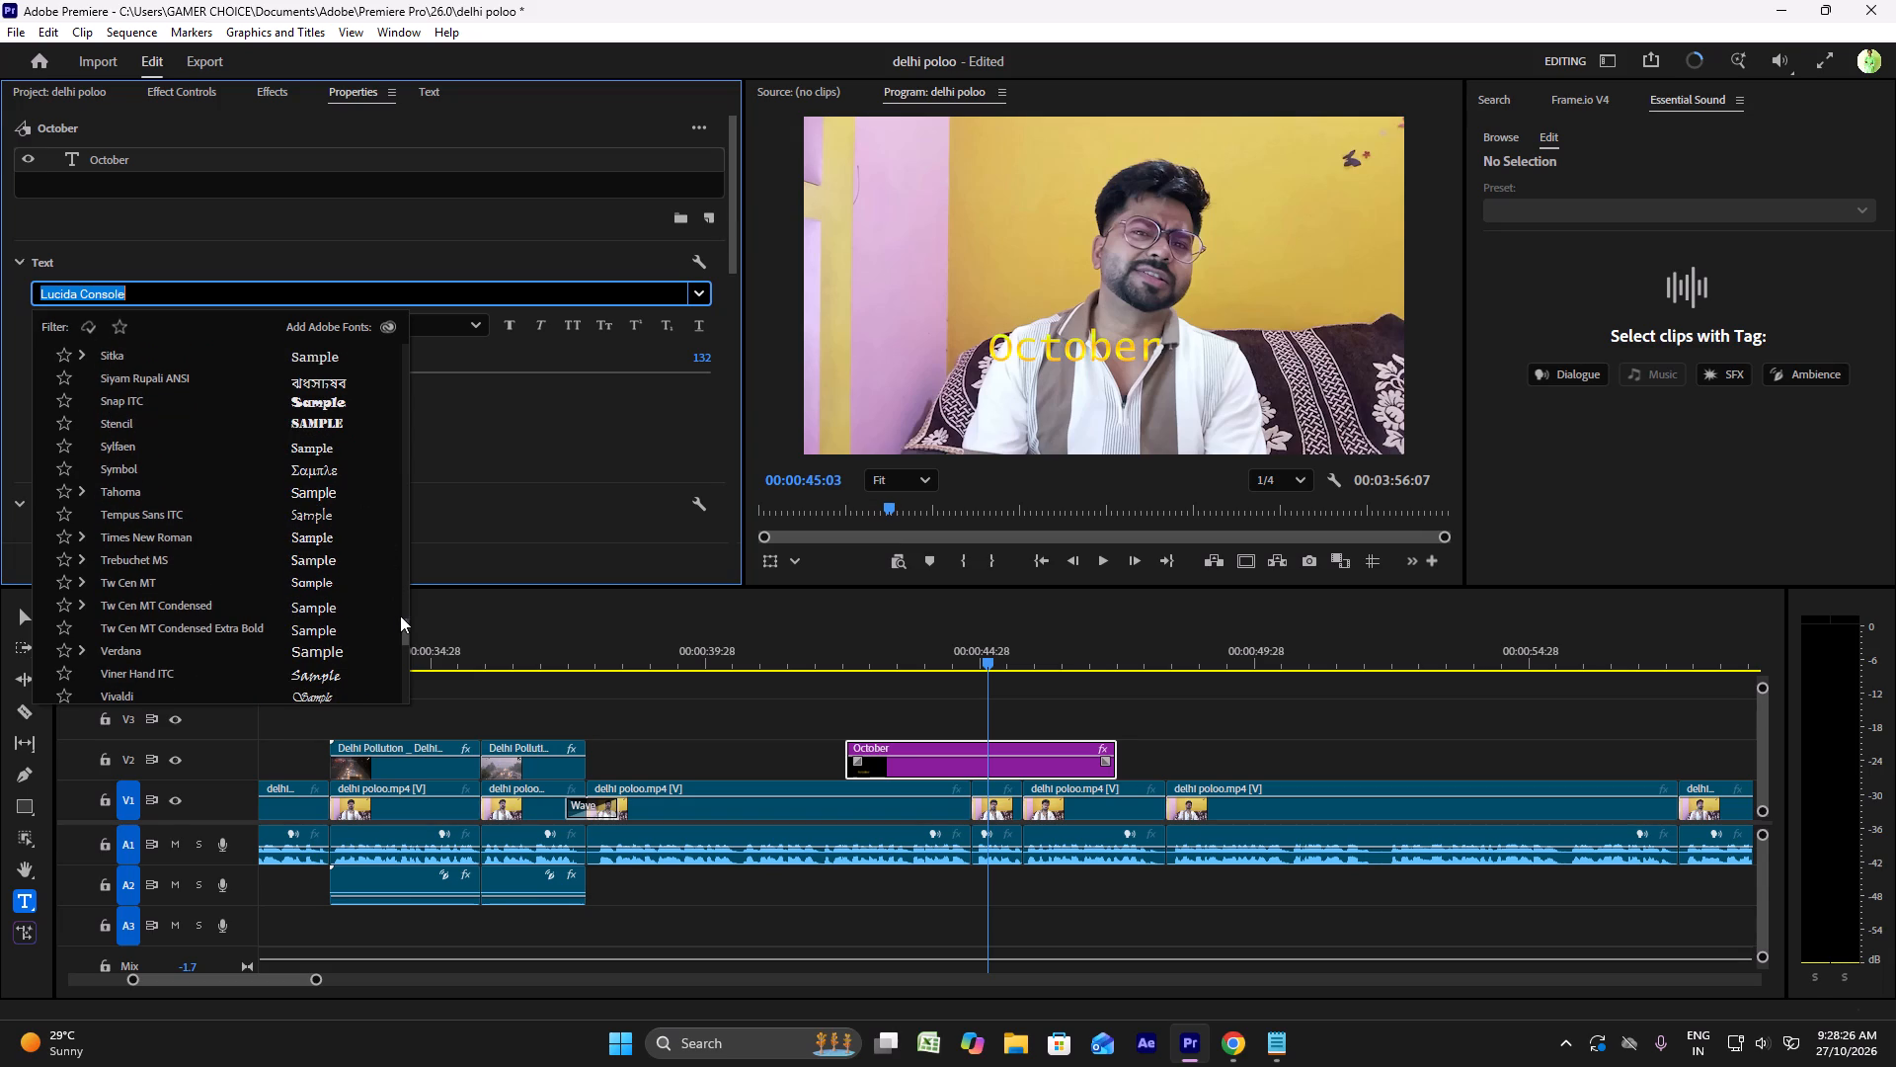
# Change the October text's font to Broadway, picked from the samples in the early part of the font list.
pyautogui.moveTo(405, 626); pyautogui.dragTo(422, 406)
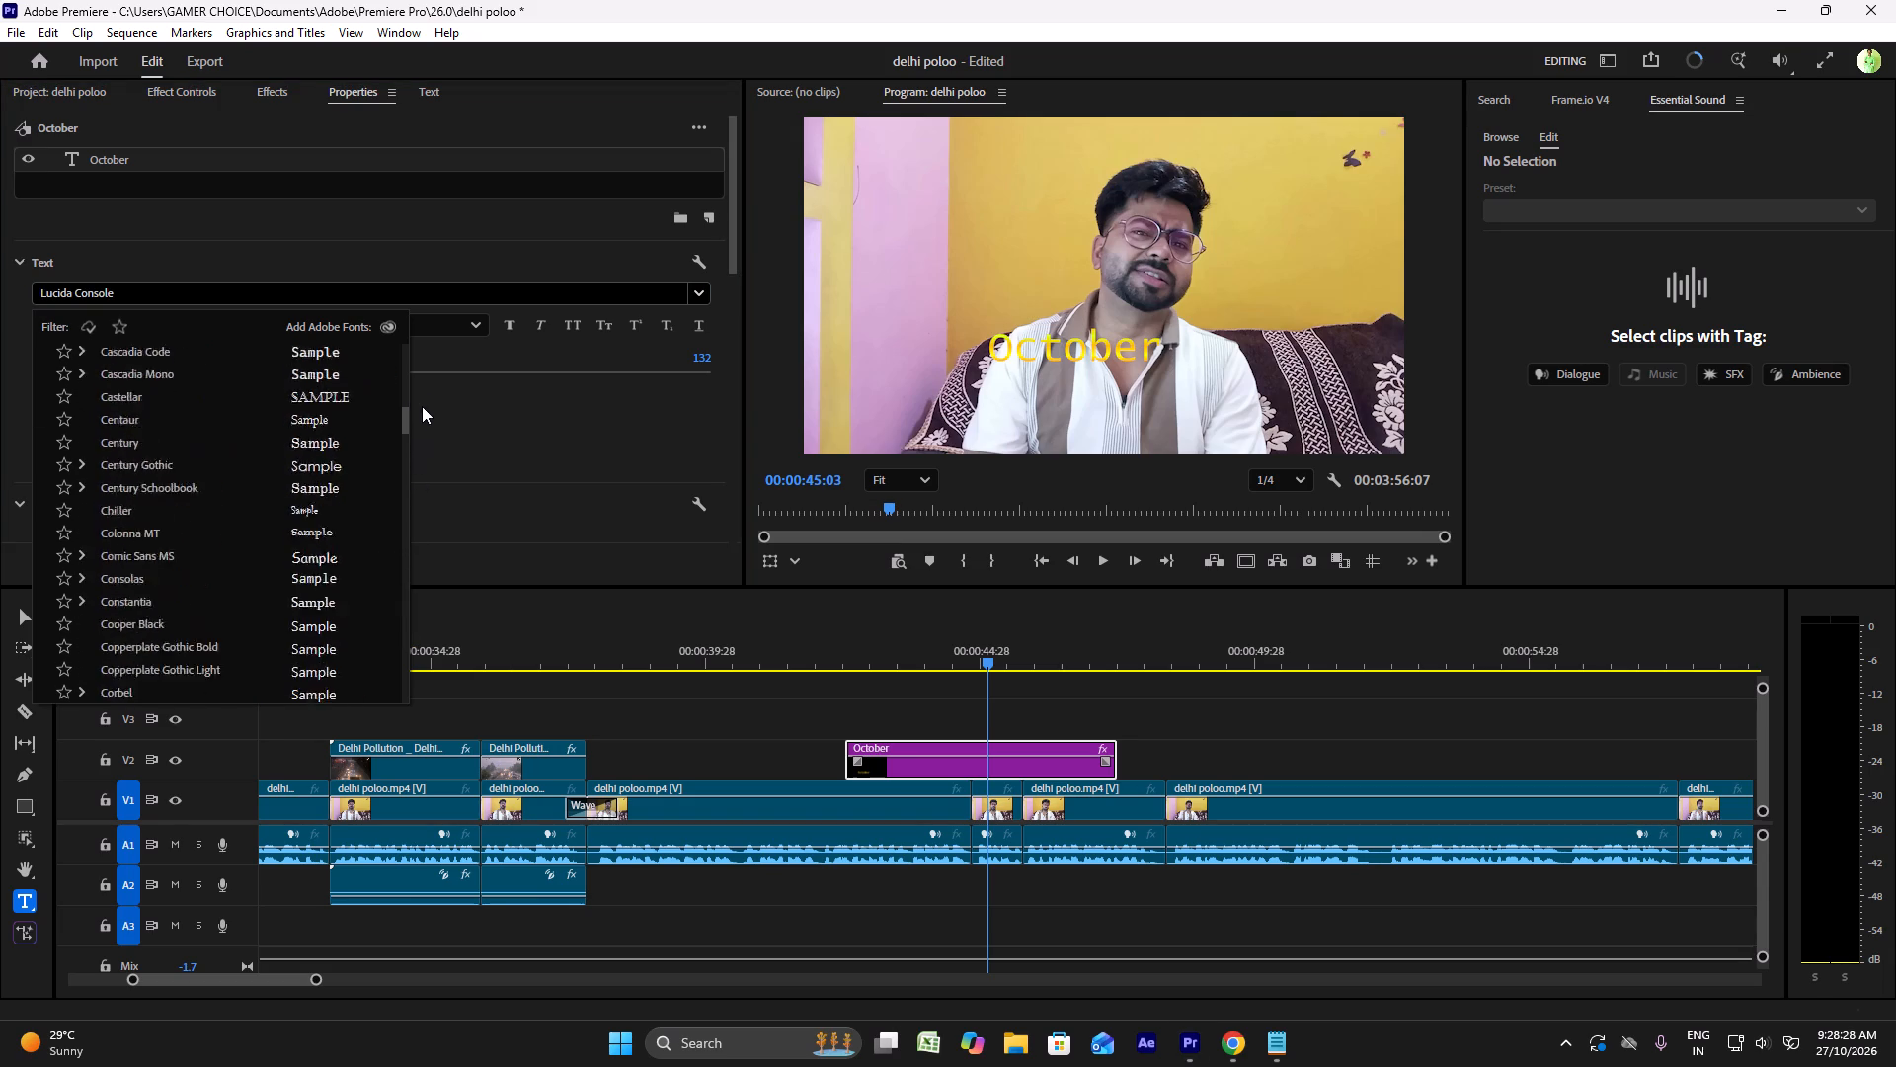
pyautogui.moveTo(422, 406); pyautogui.dragTo(425, 342)
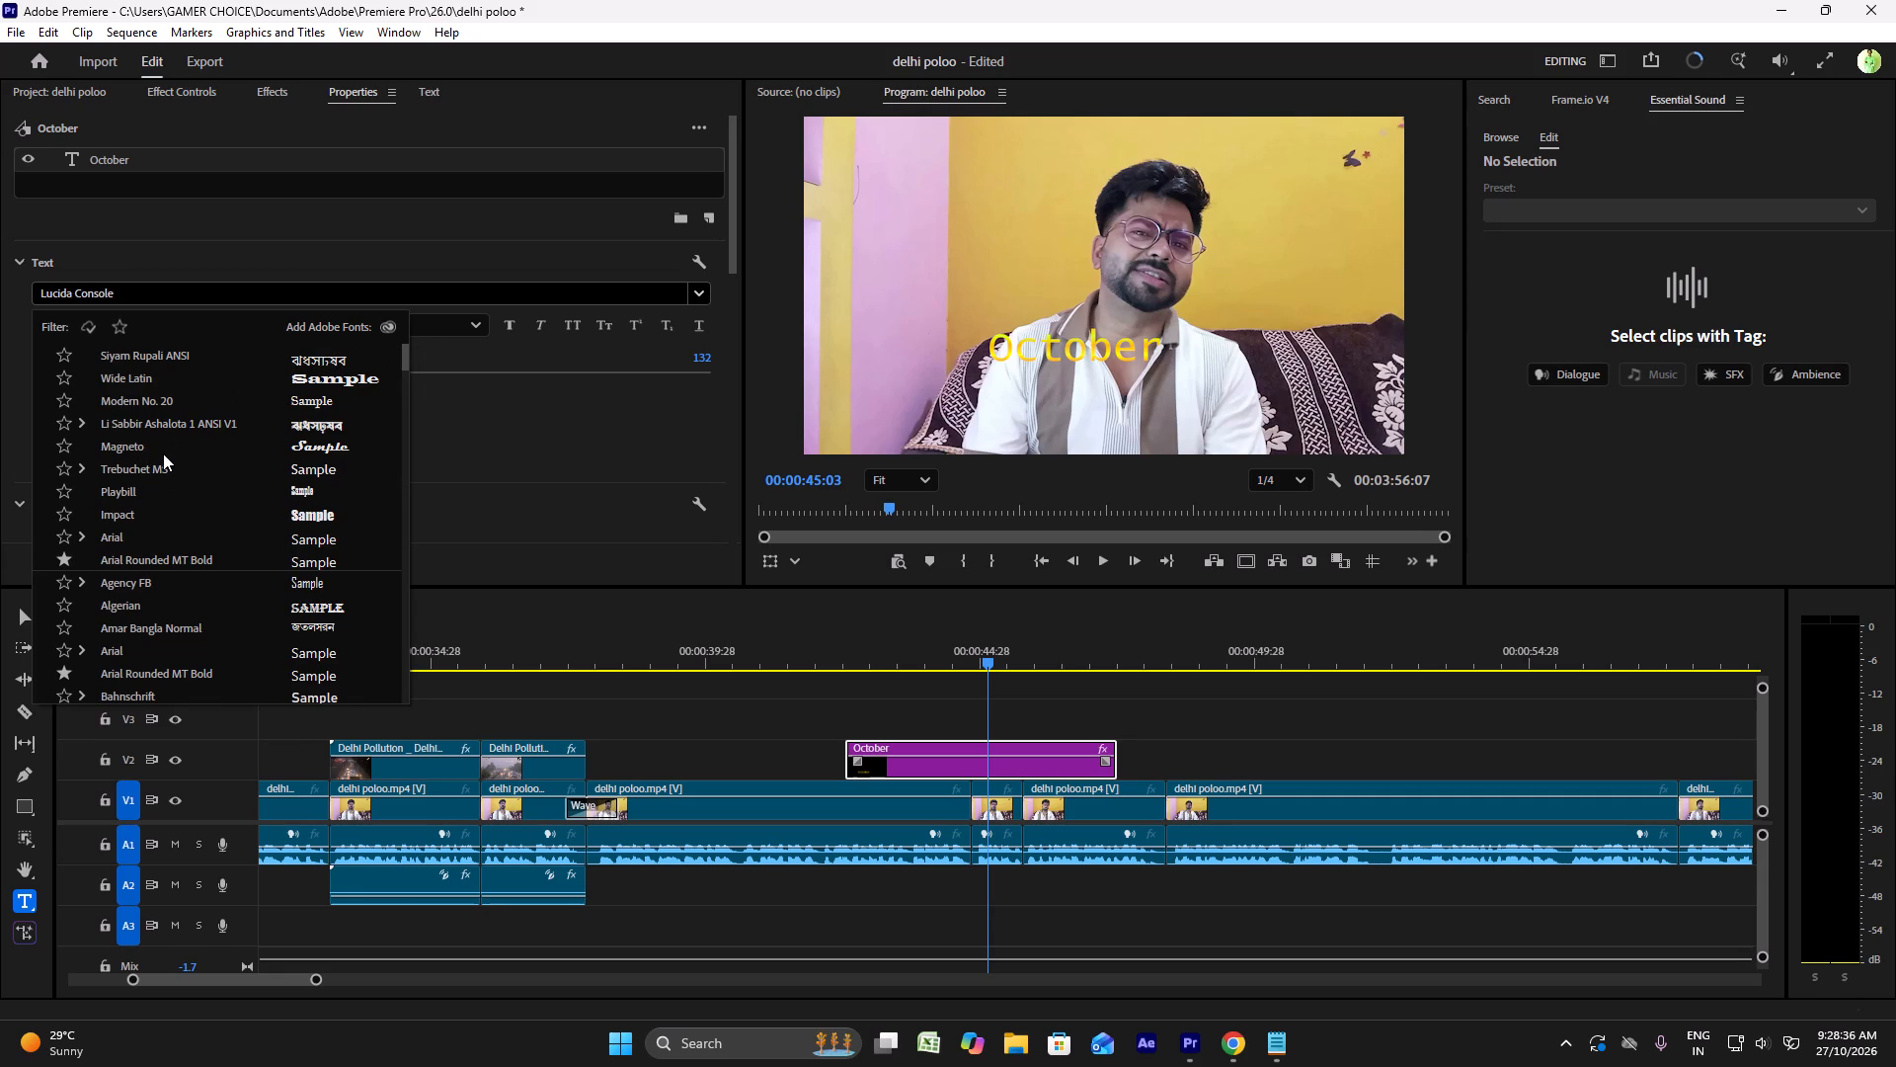
pyautogui.scroll(-4, 164, 454)
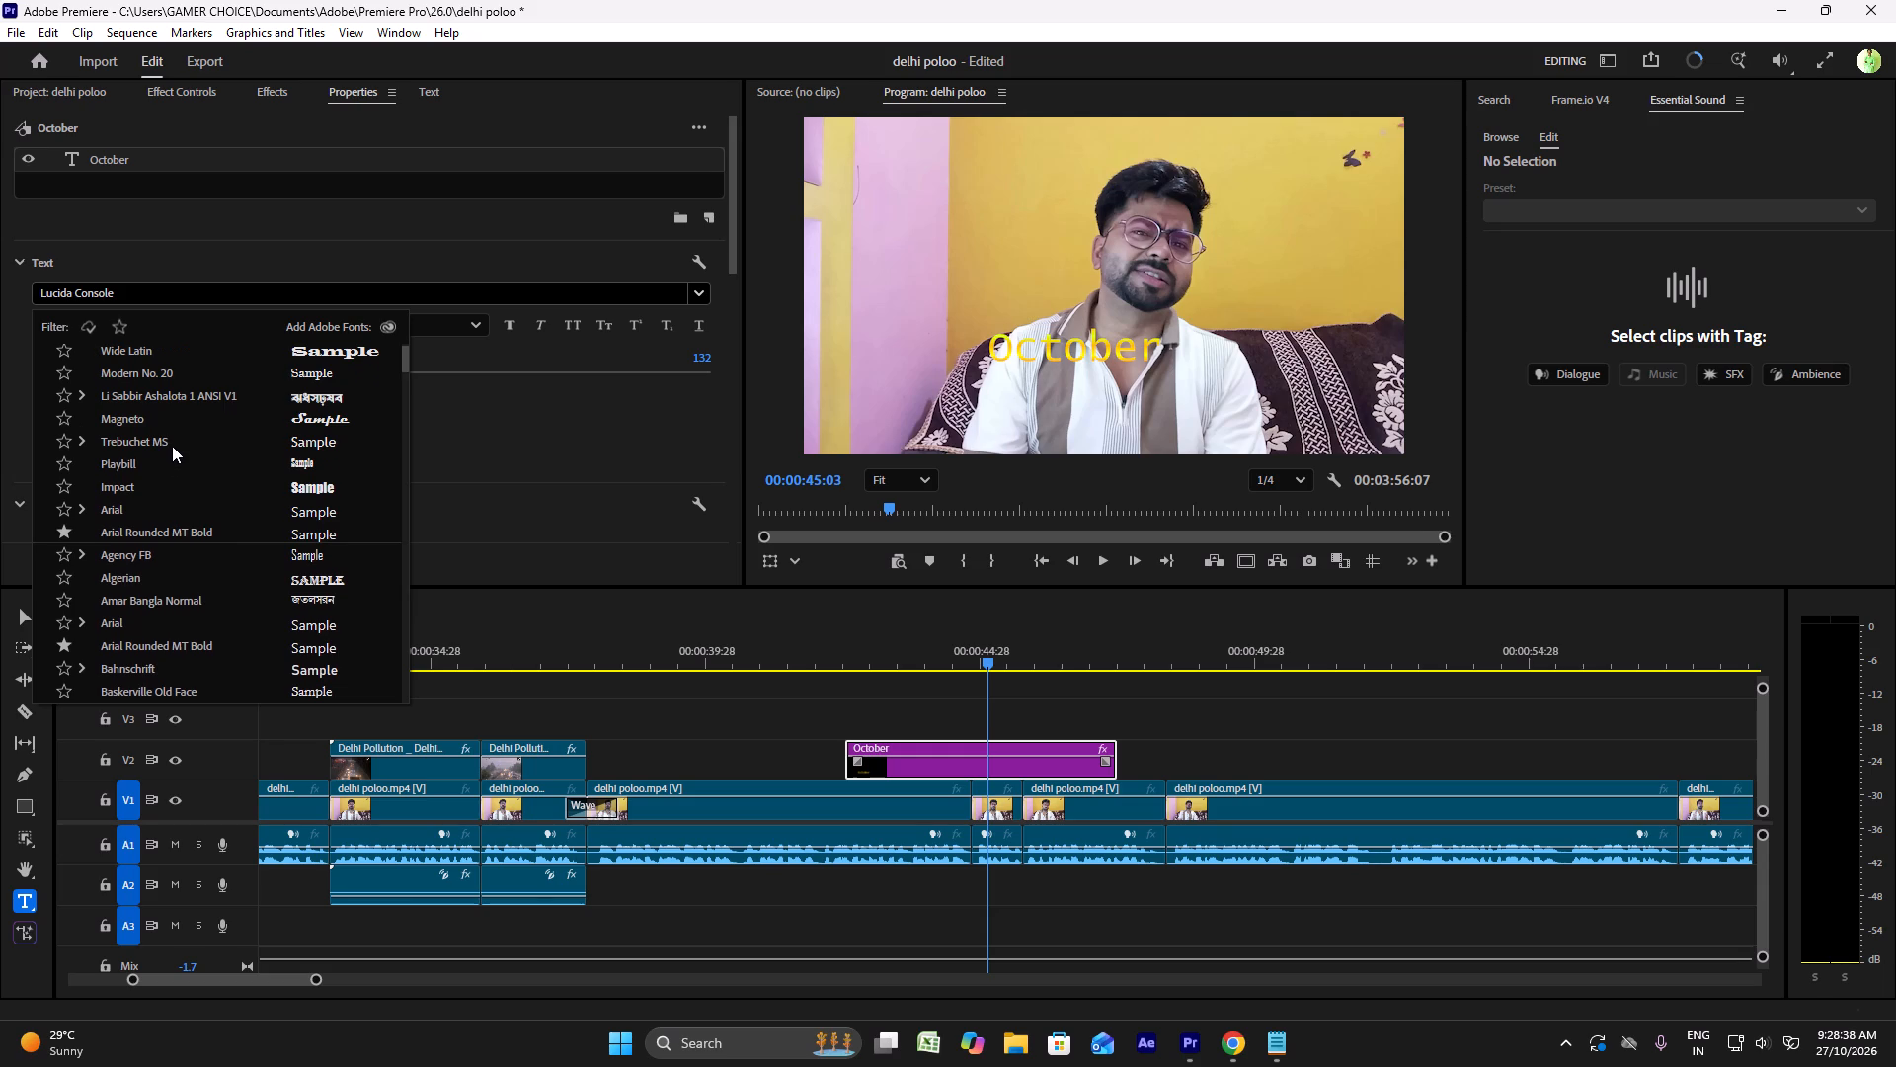
pyautogui.scroll(5, 172, 446)
pyautogui.scroll(-11, 172, 446)
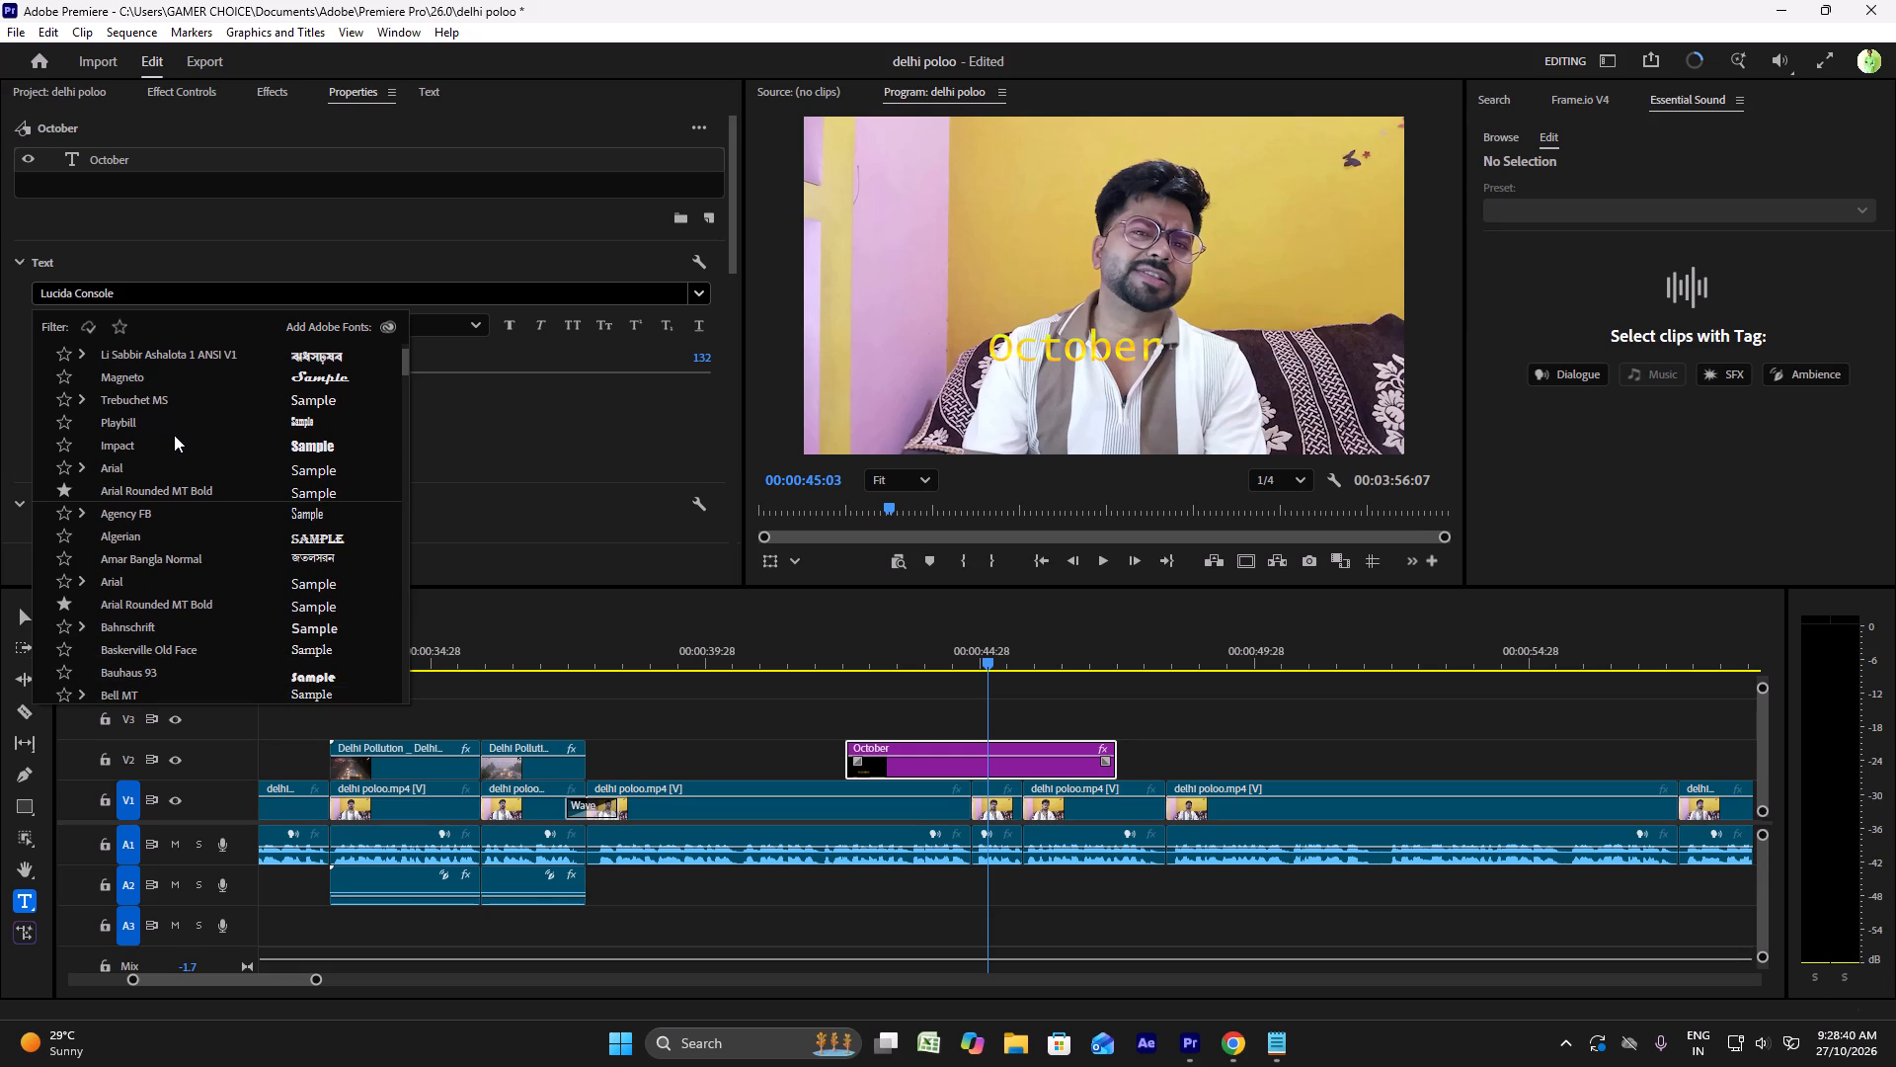
pyautogui.scroll(-11, 175, 431)
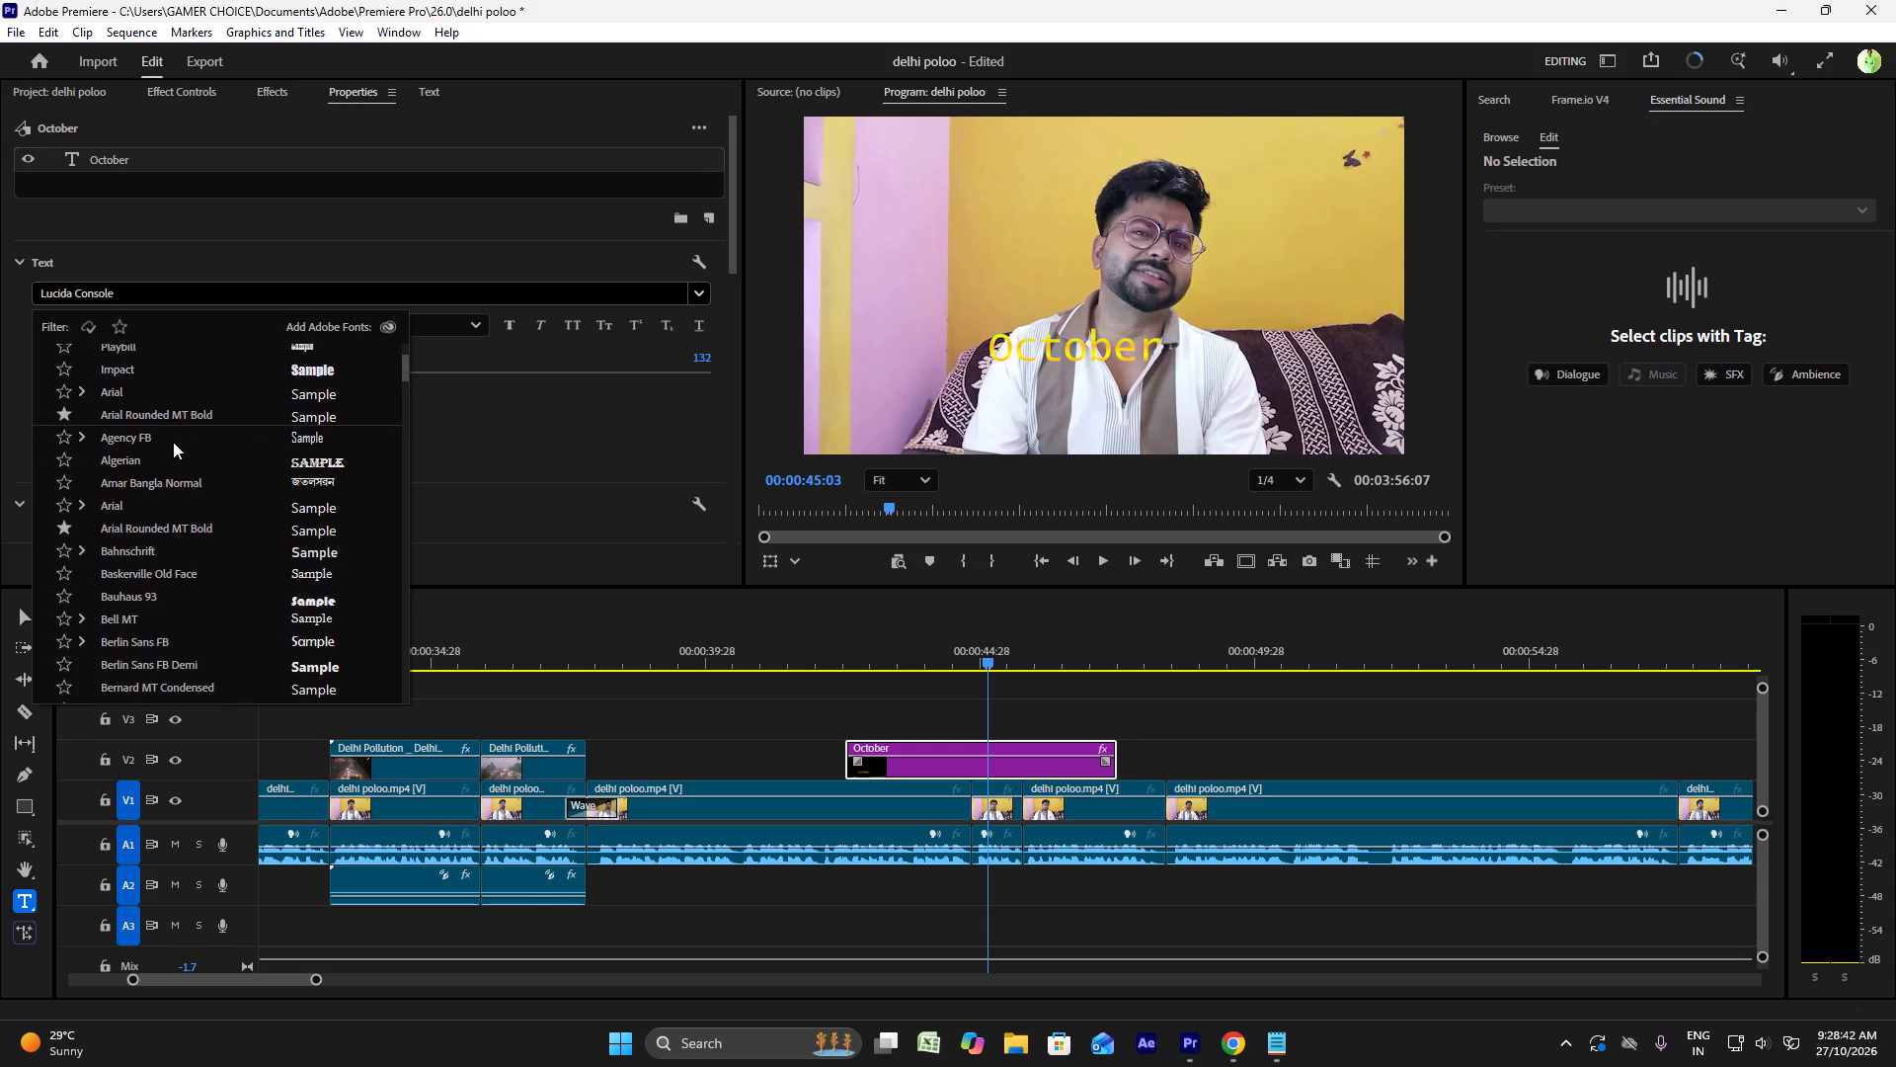
pyautogui.scroll(-16, 175, 441)
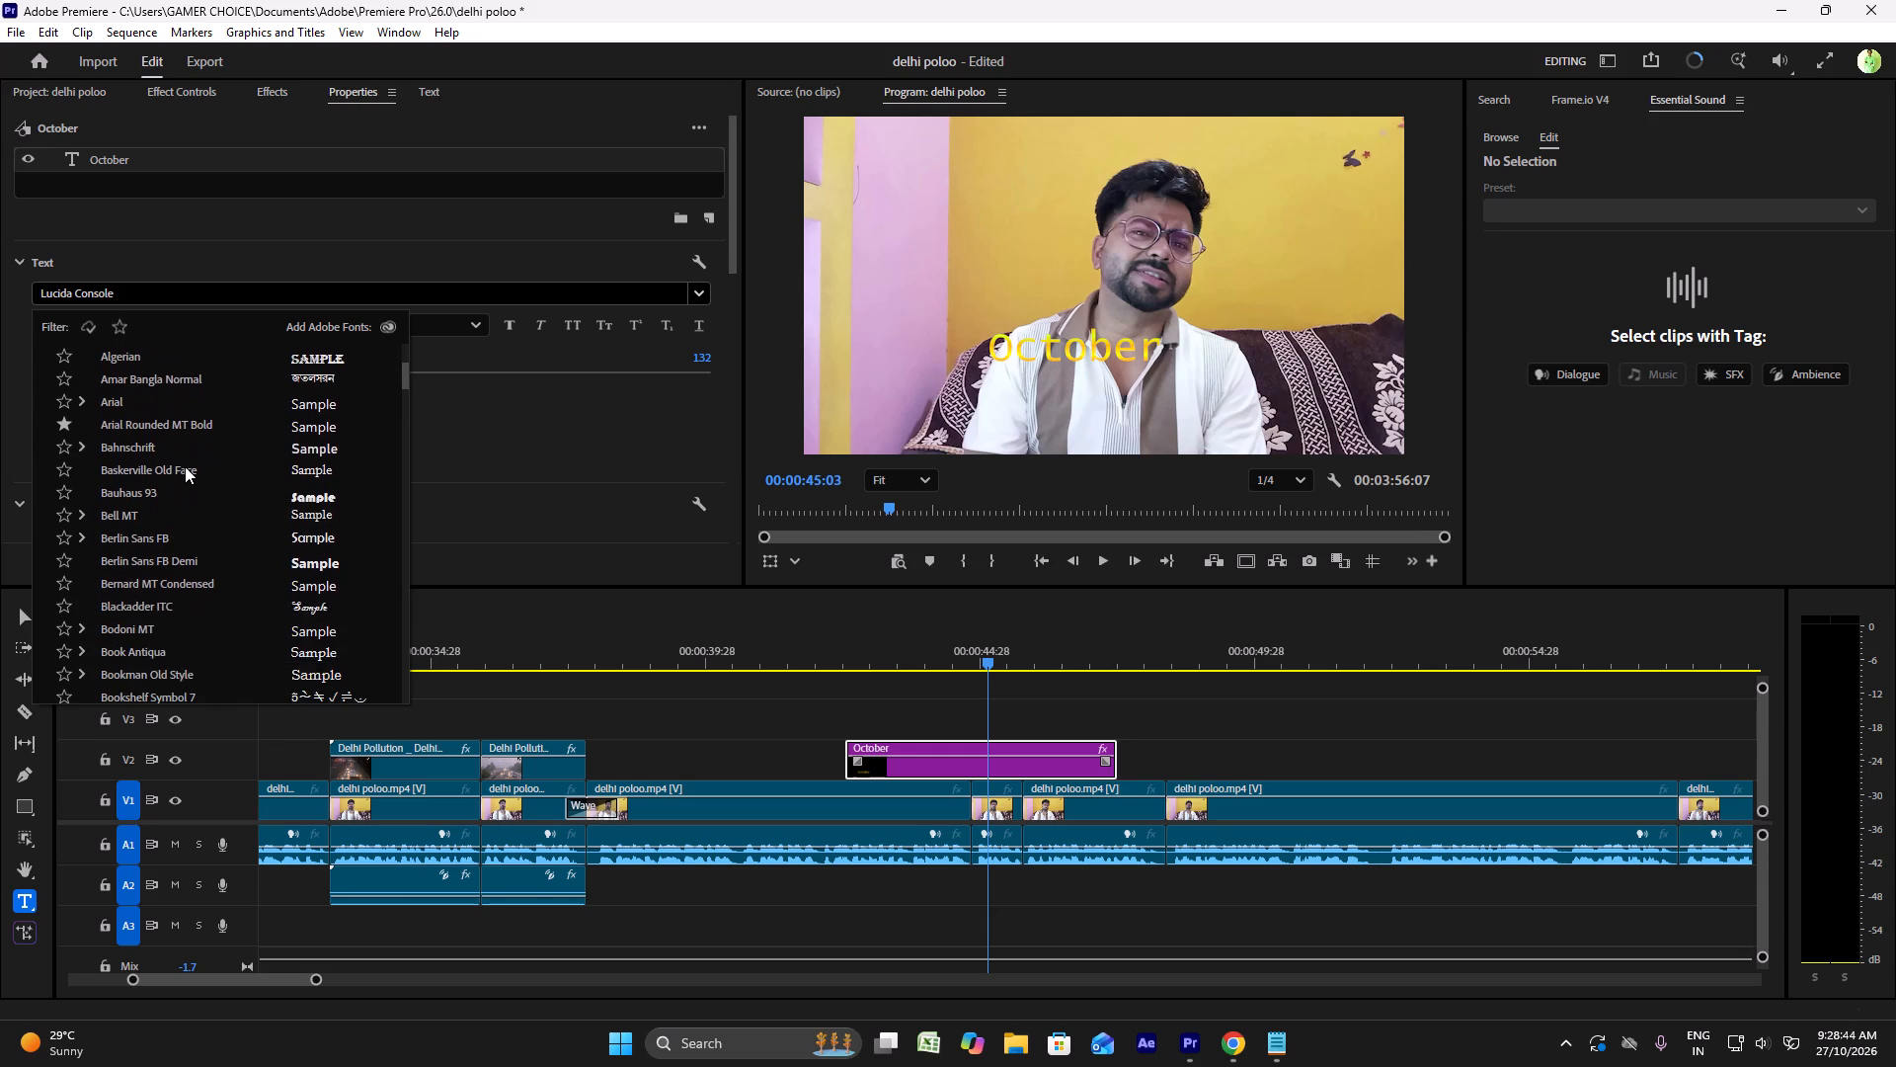
pyautogui.scroll(-13, 185, 468)
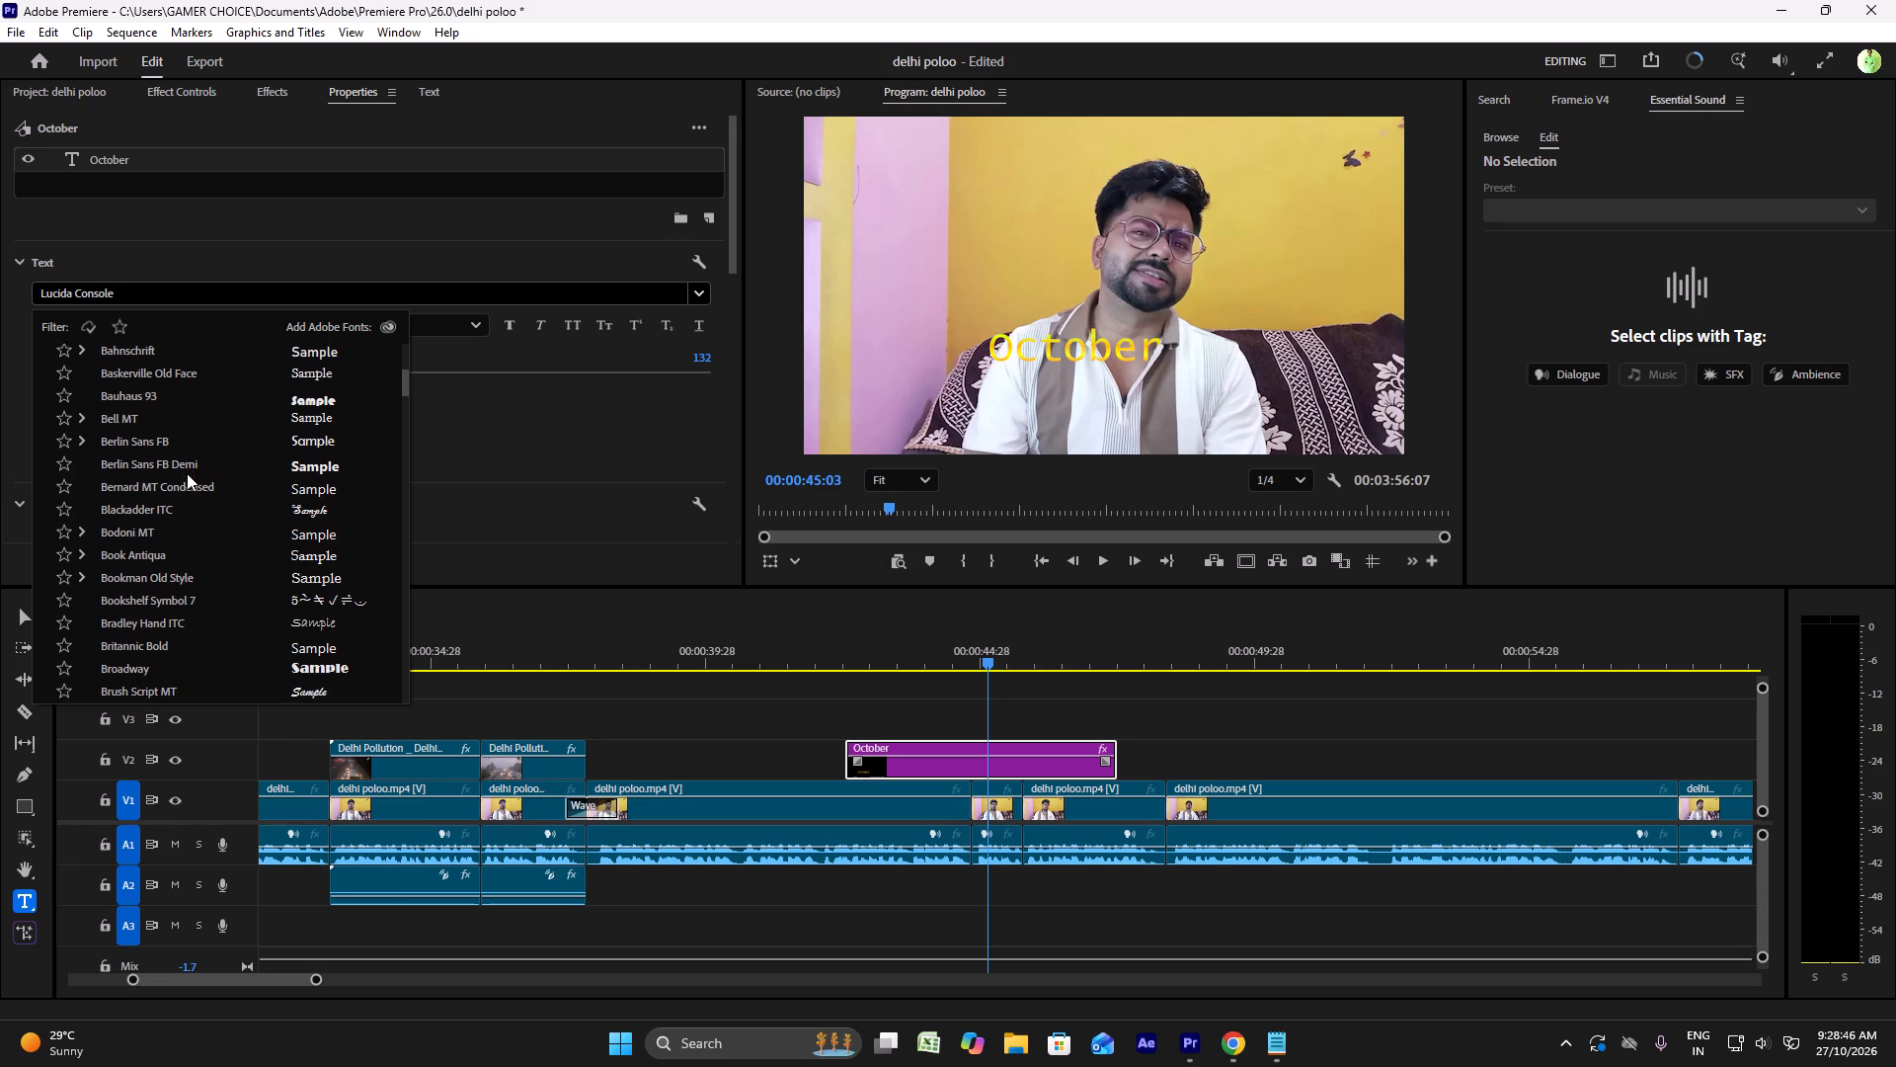
pyautogui.scroll(-12, 187, 473)
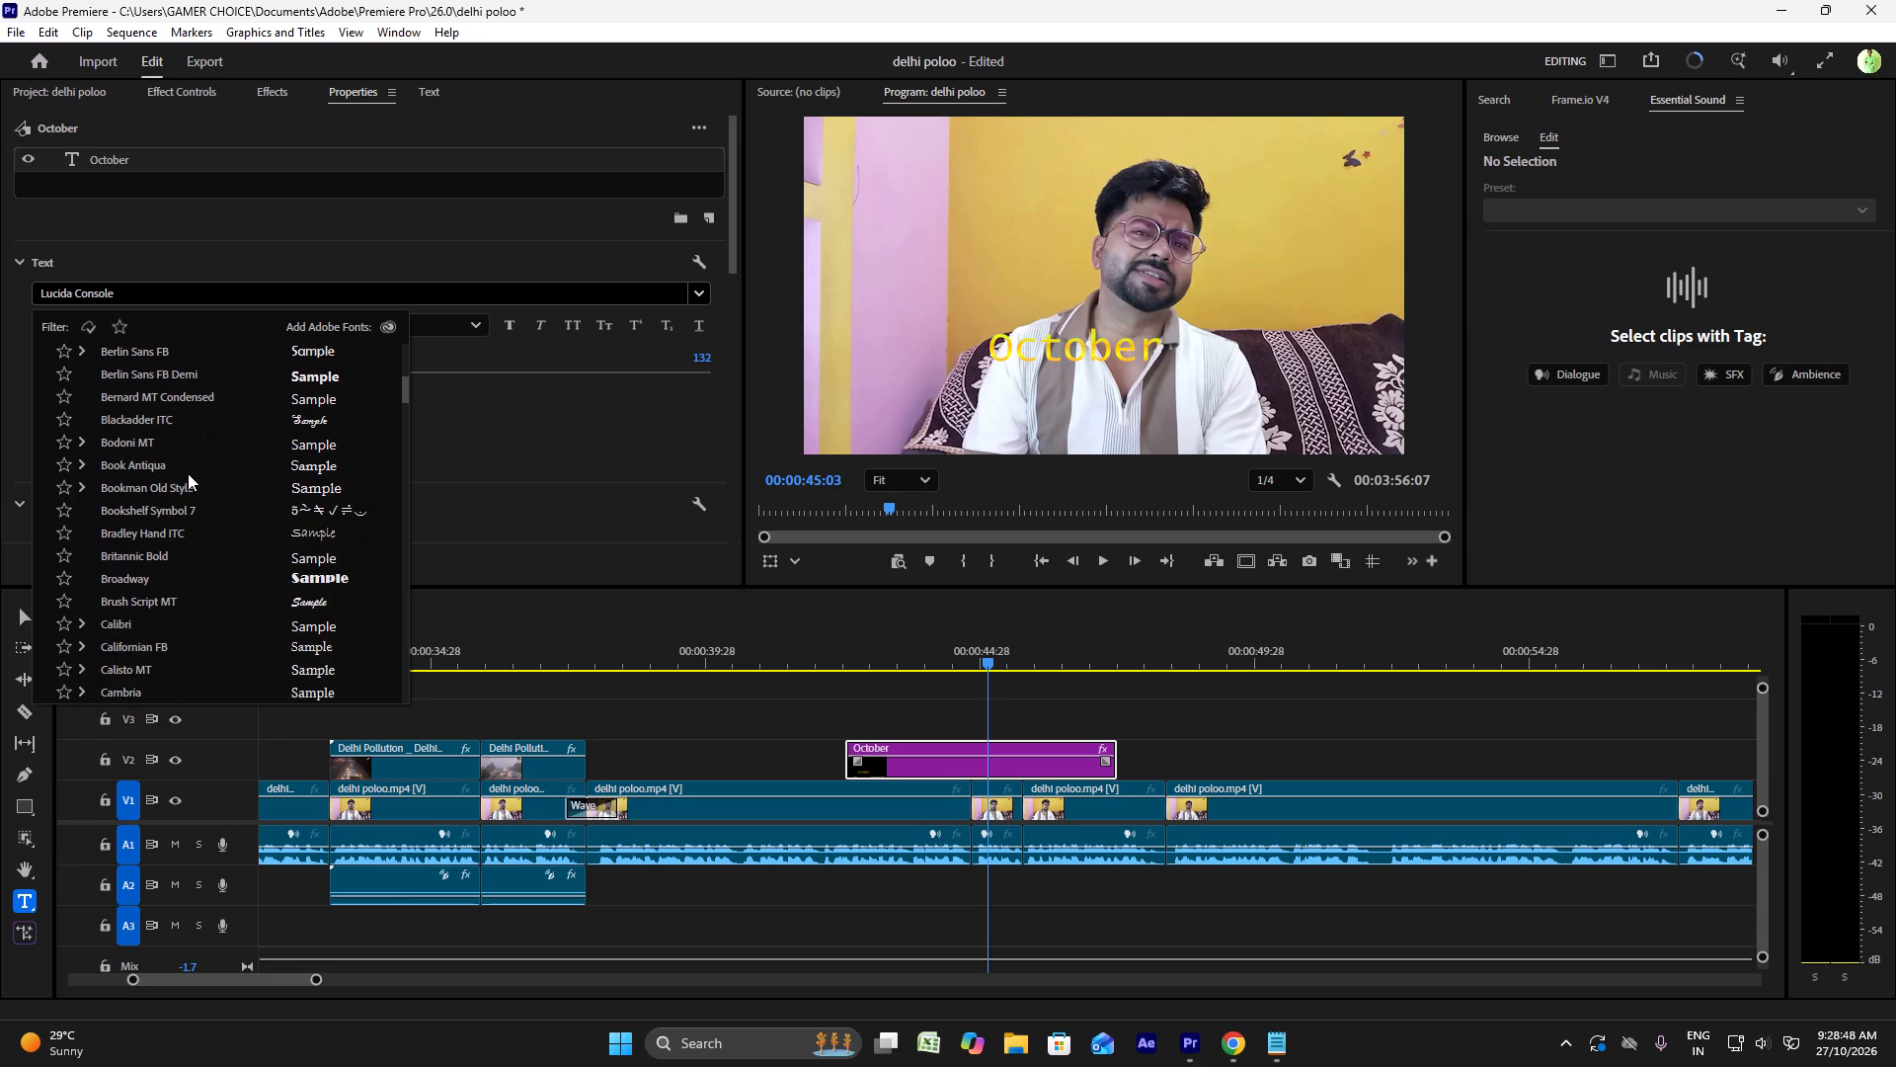
pyautogui.scroll(-11, 188, 473)
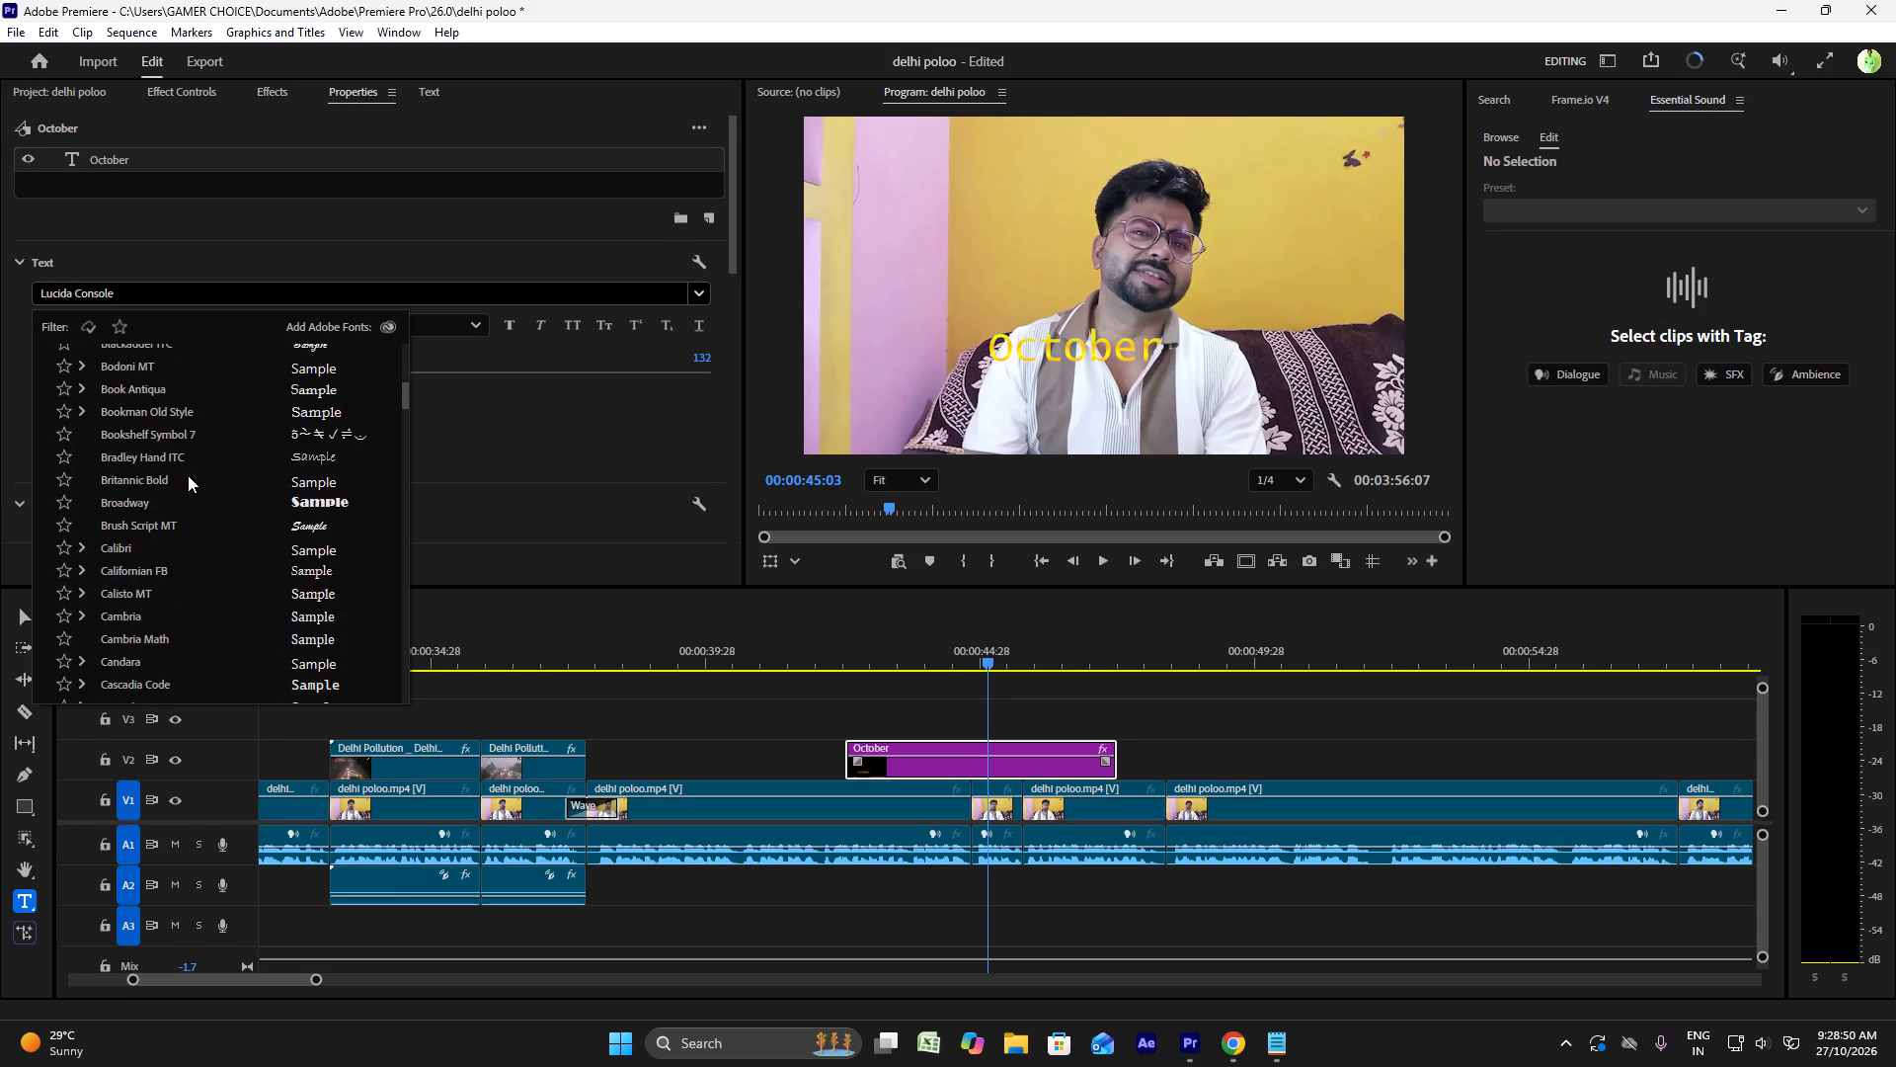
pyautogui.scroll(-11, 188, 475)
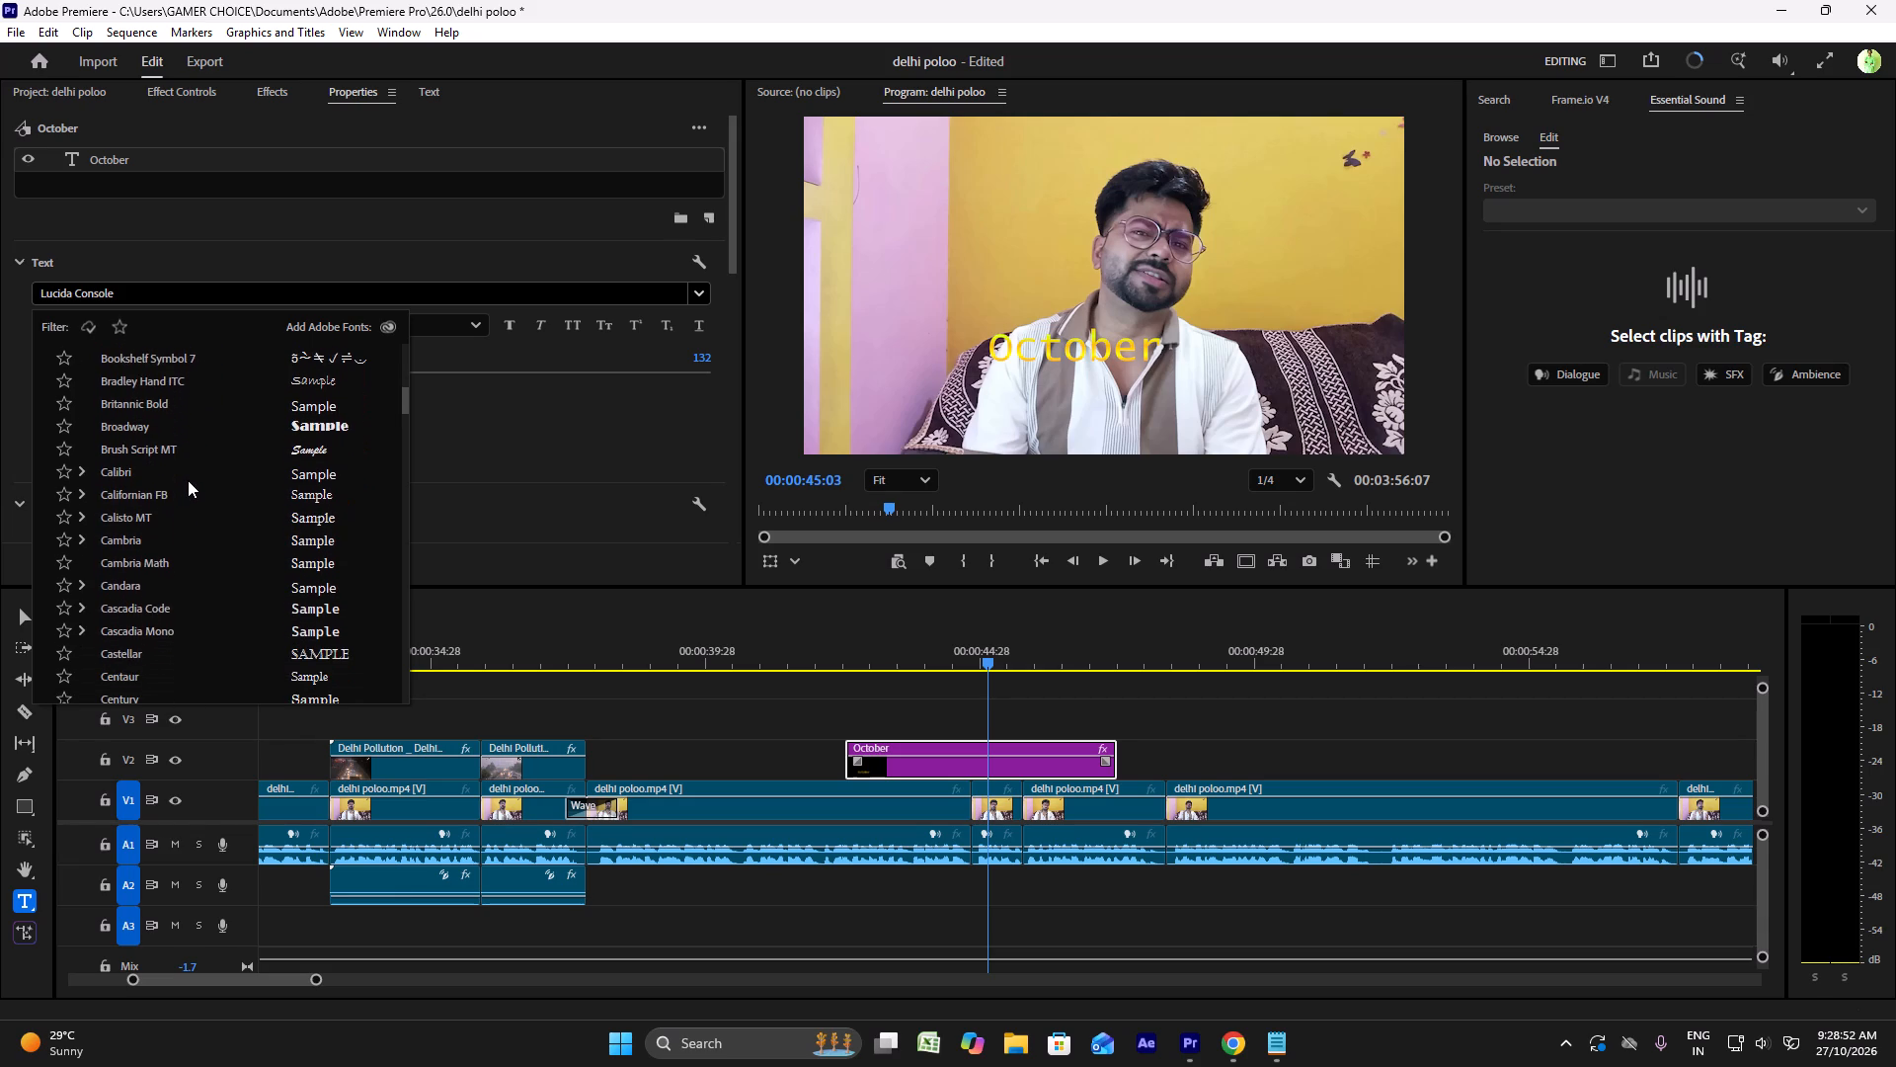
pyautogui.scroll(-11, 188, 480)
pyautogui.scroll(6, 190, 475)
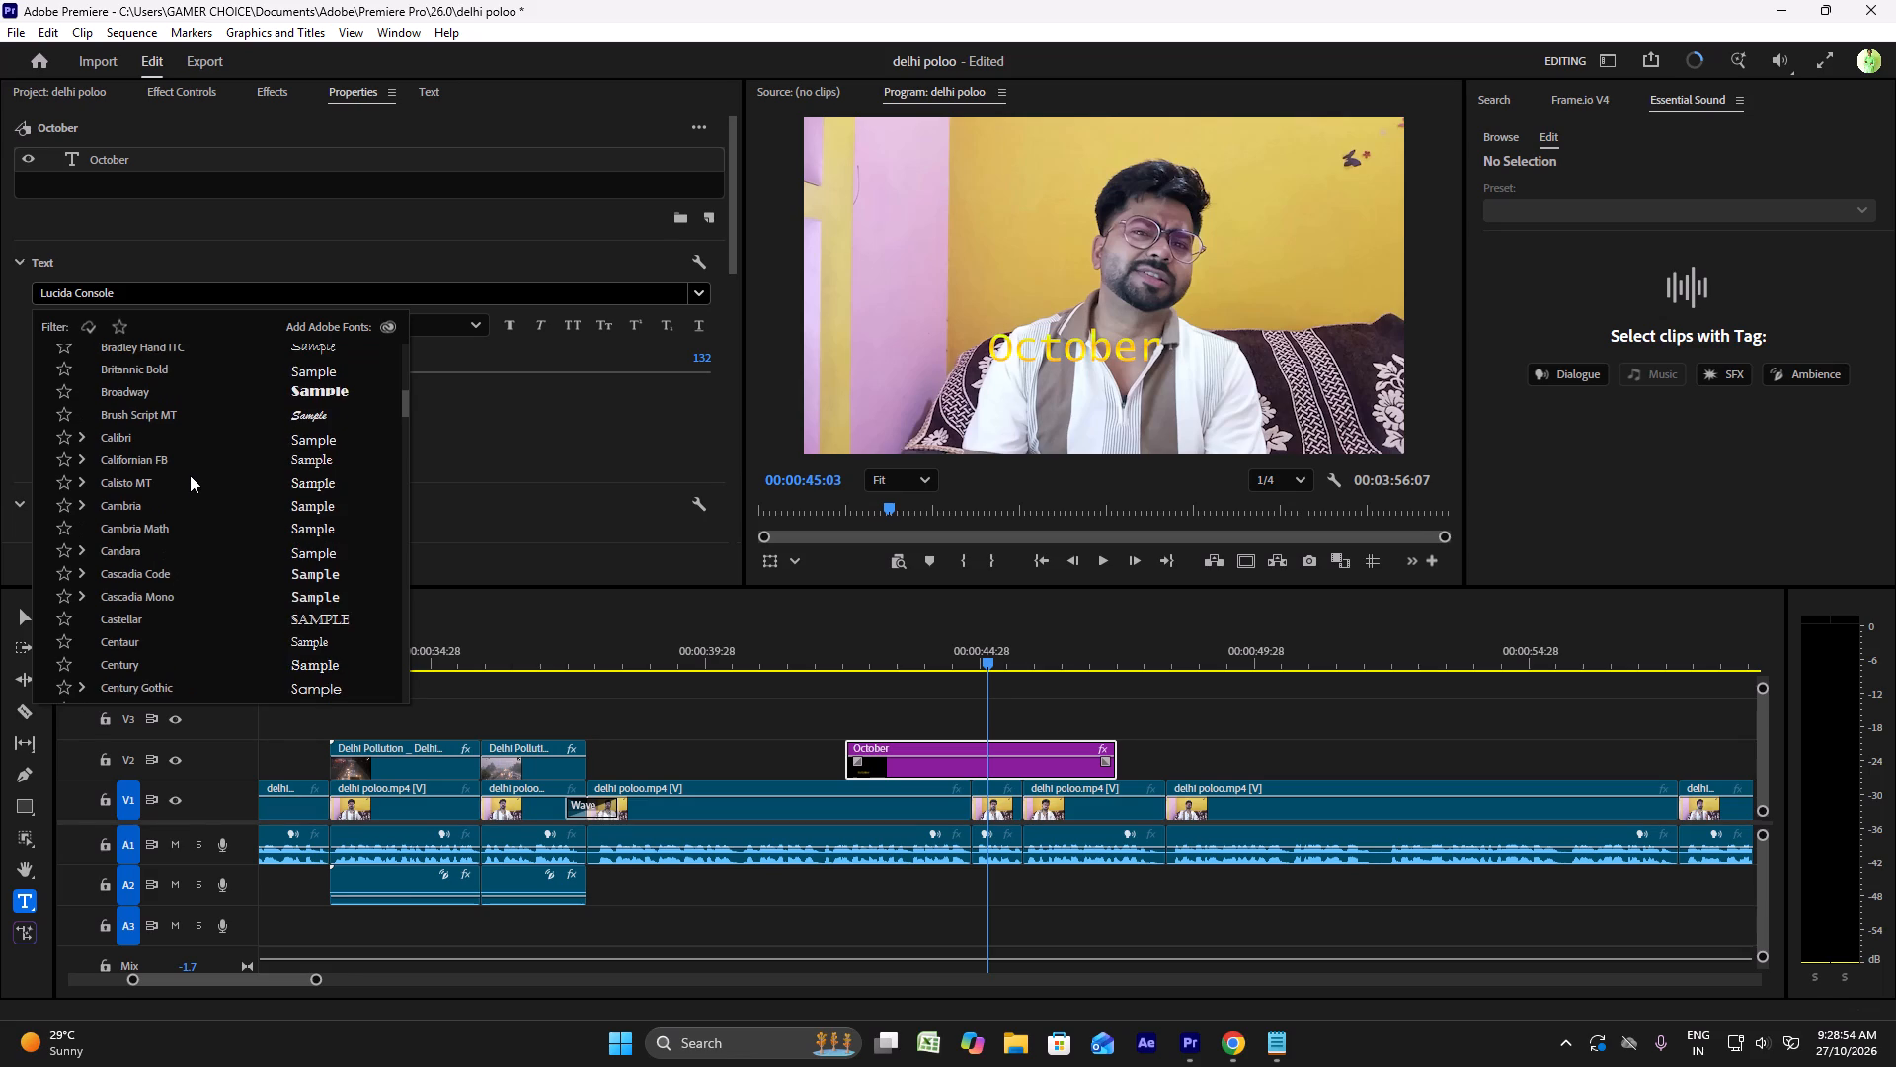
pyautogui.scroll(5, 190, 475)
pyautogui.click(296, 430)
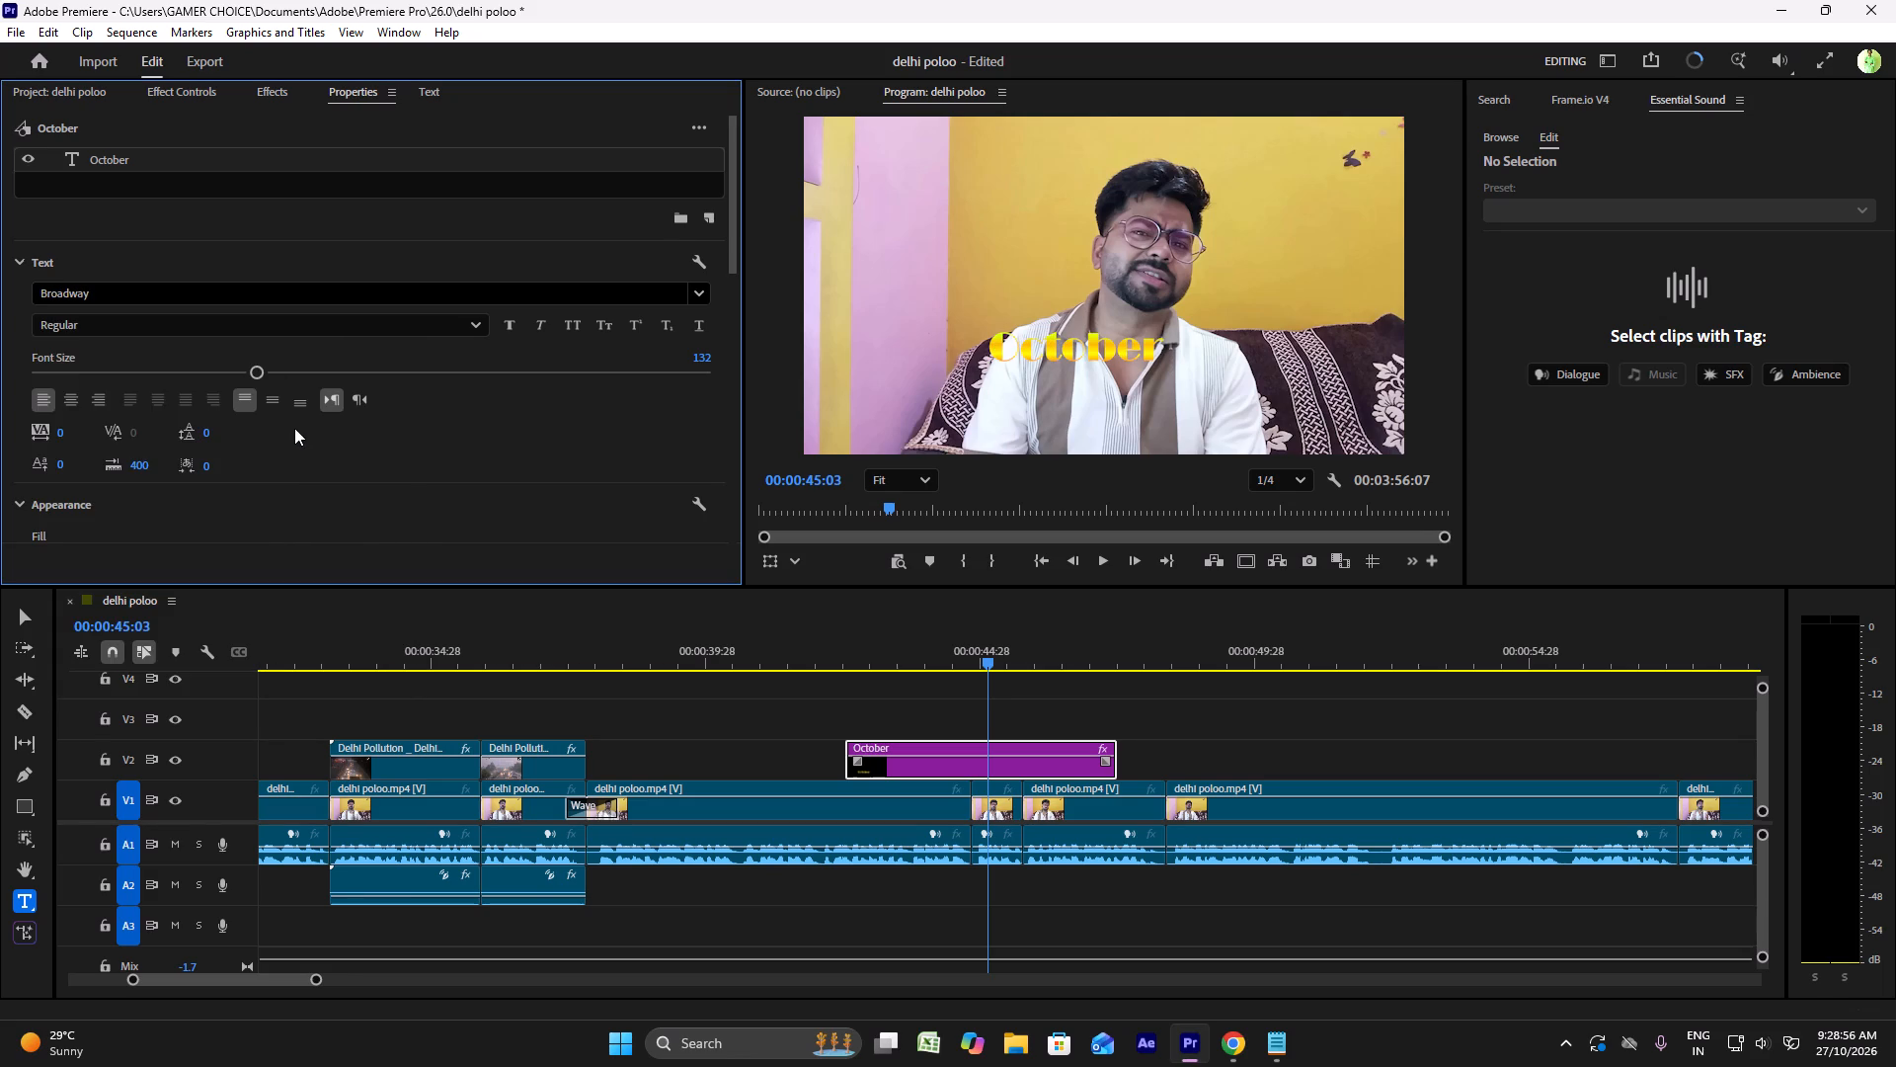
# Enable a shadow on the October text and set its colour to solid black 000000.
pyautogui.scroll(-5, 61, 342)
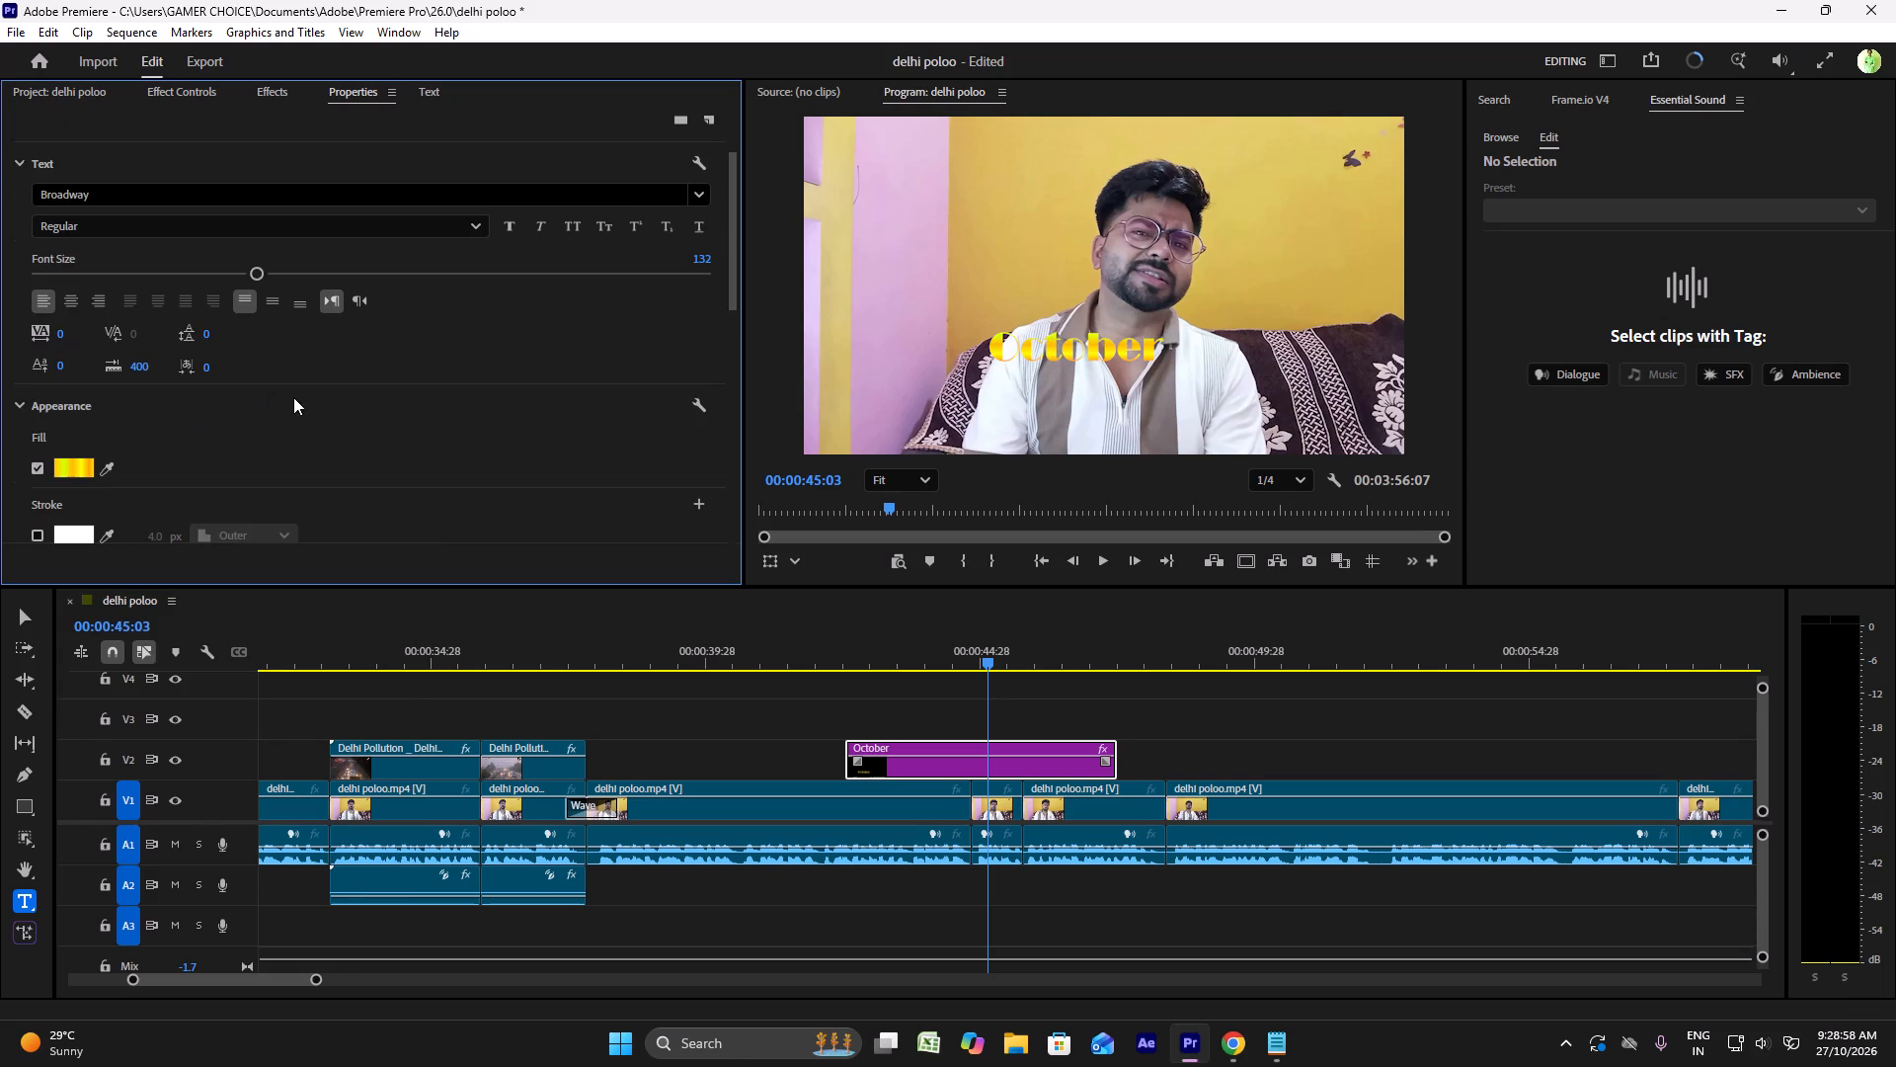
pyautogui.scroll(-9, 209, 379)
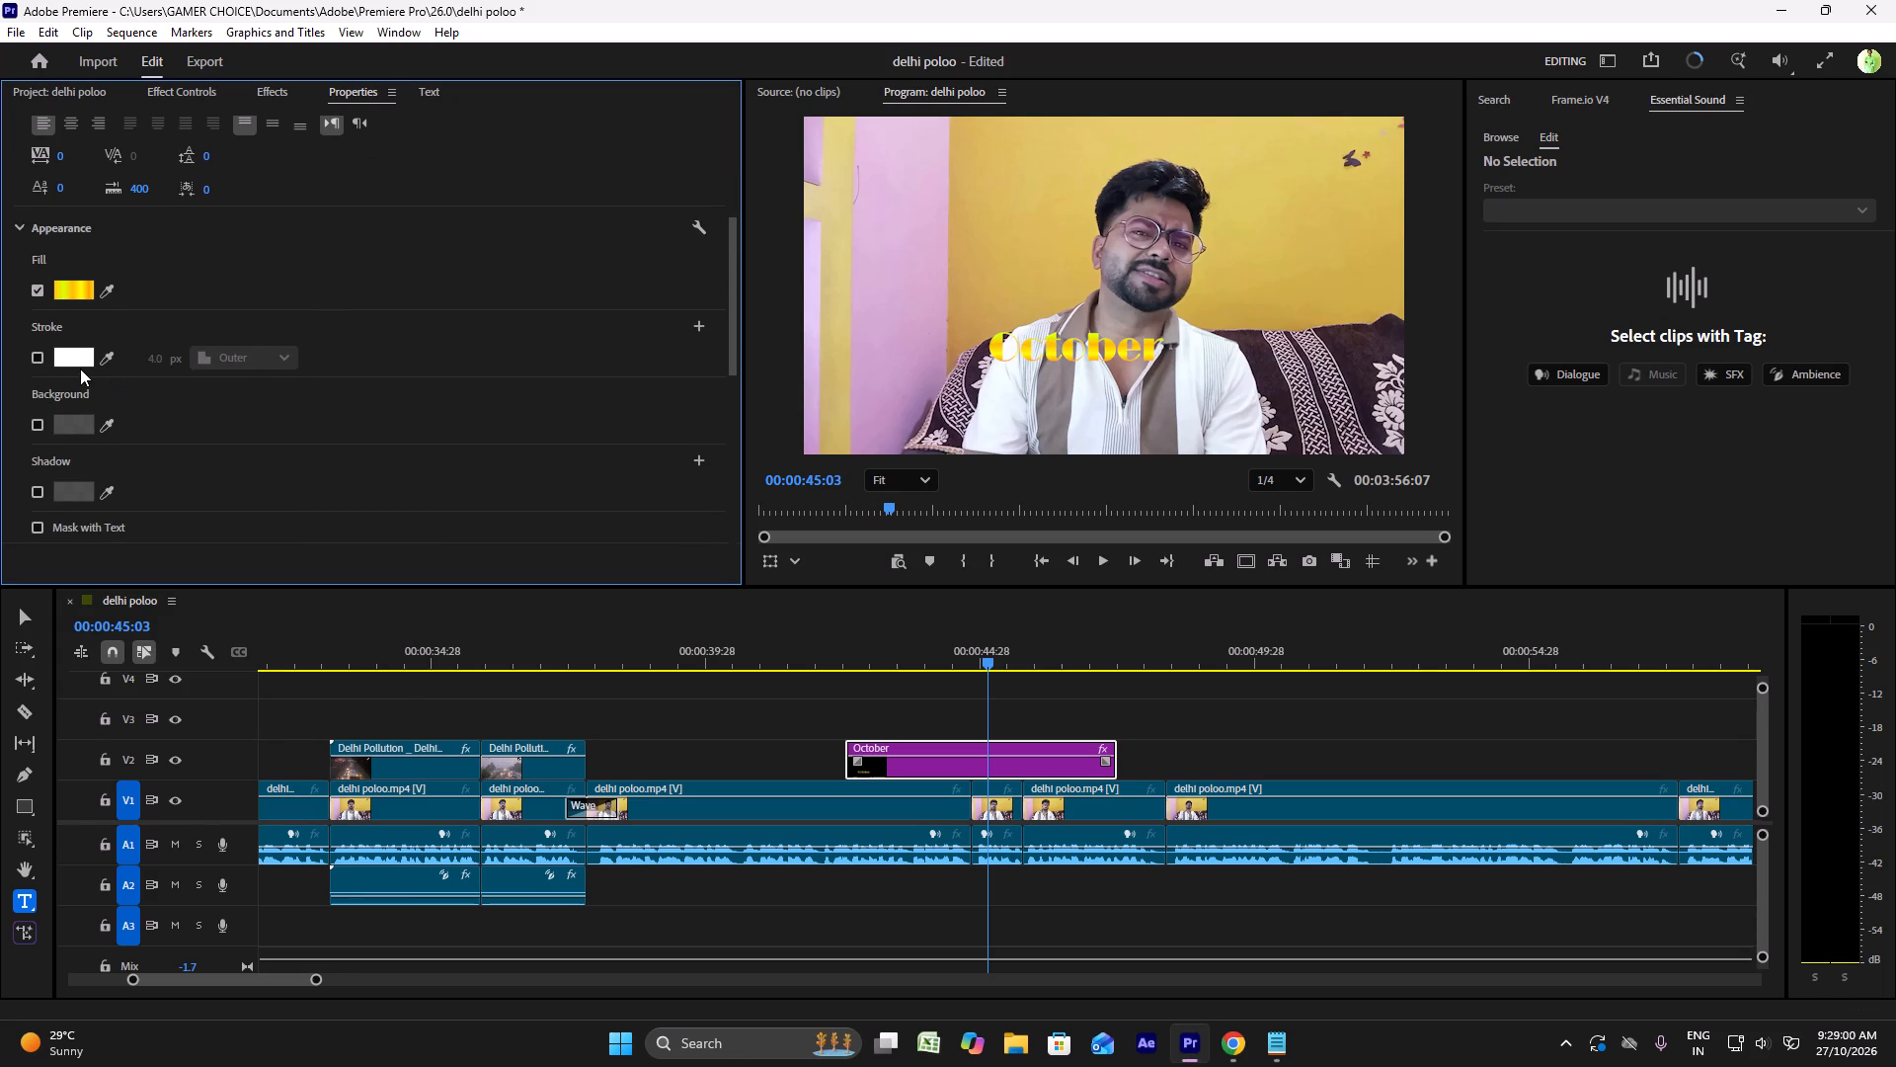
pyautogui.scroll(-4, 80, 369)
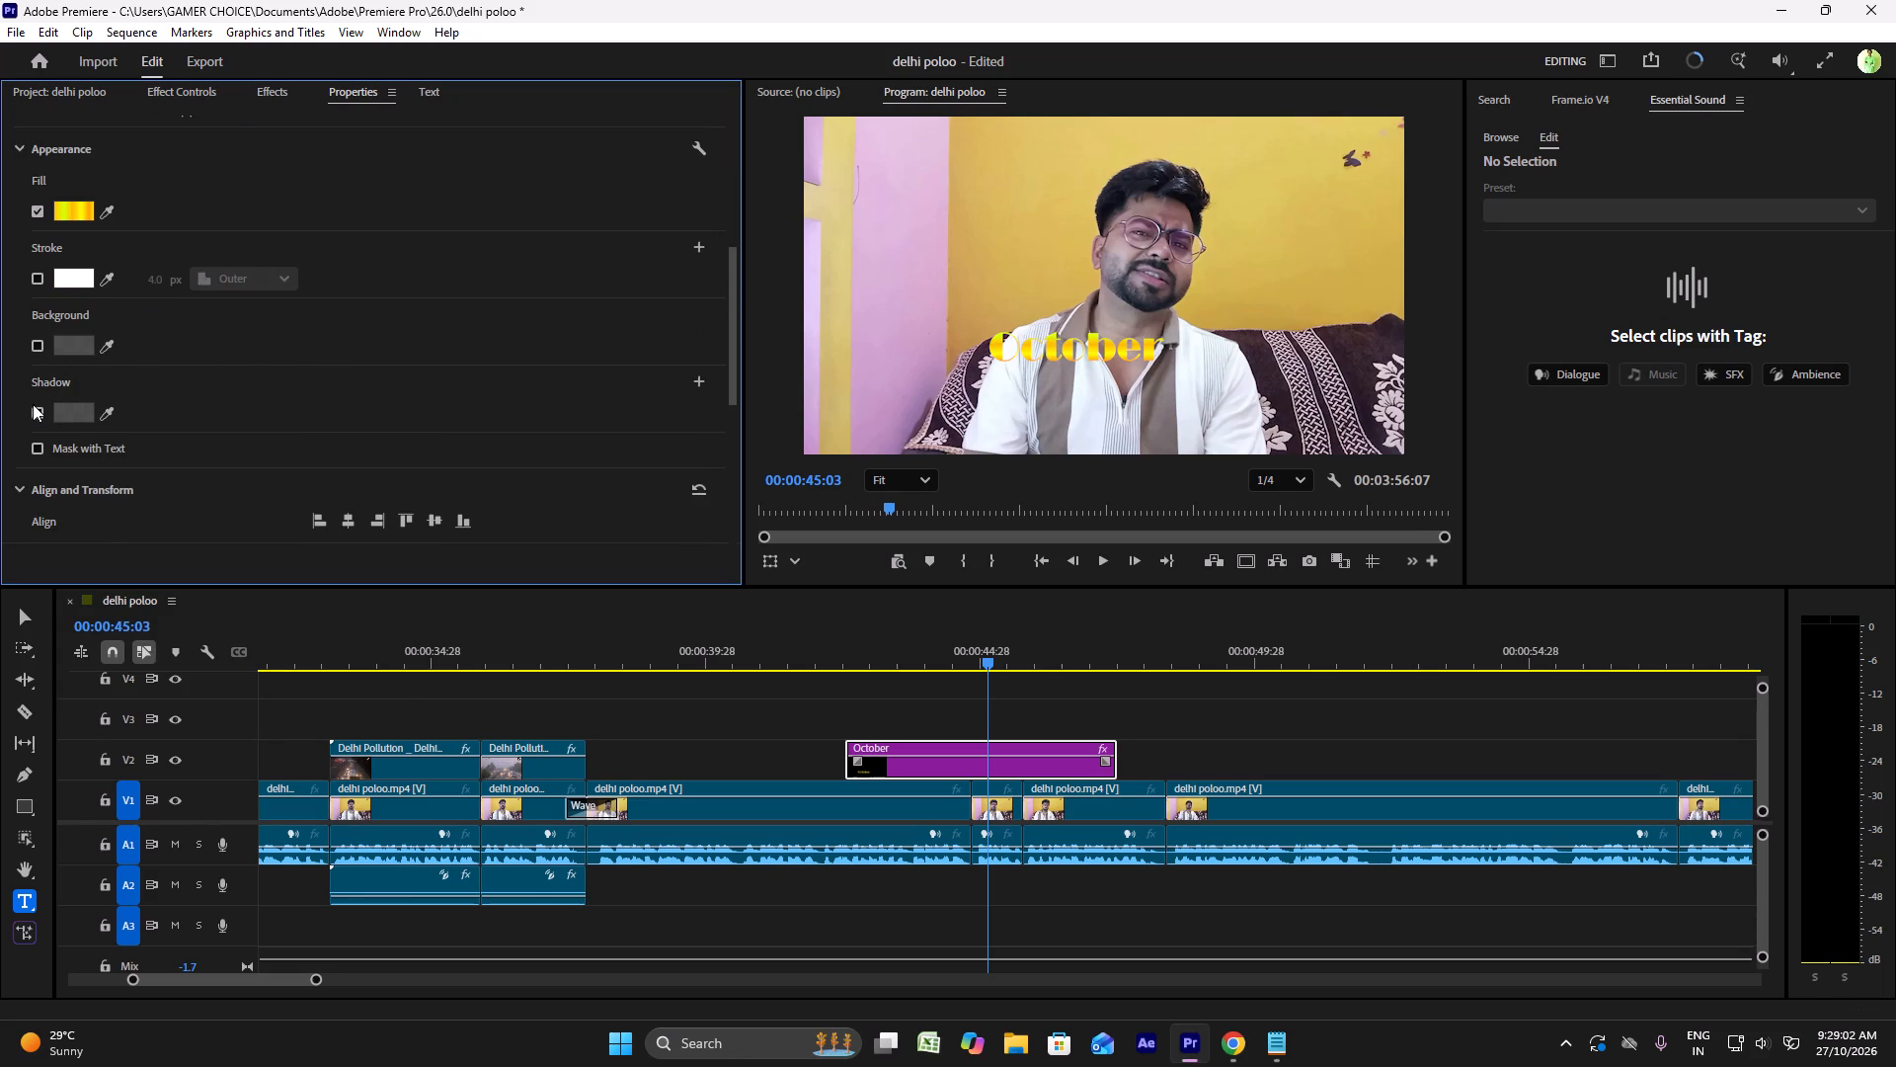
pyautogui.click(39, 407)
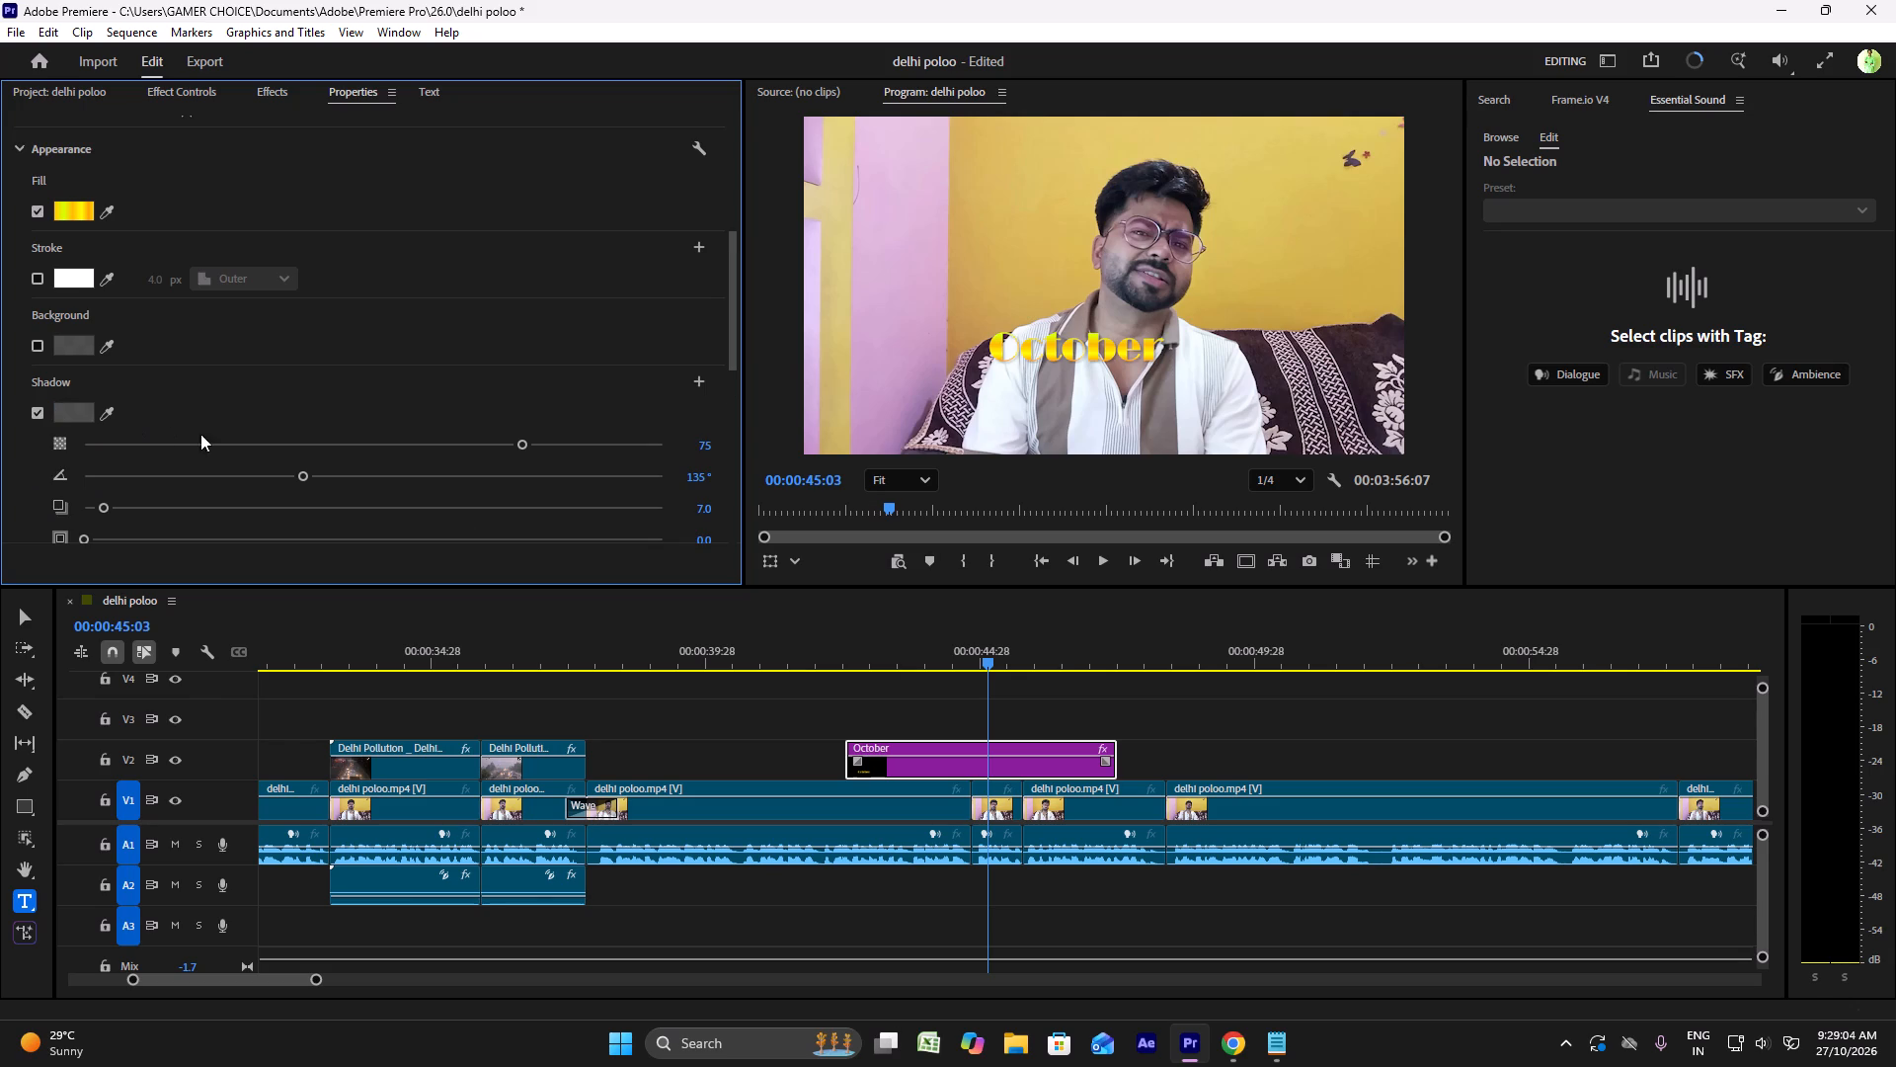
pyautogui.click(83, 411)
pyautogui.moveTo(726, 470); pyautogui.dragTo(796, 320)
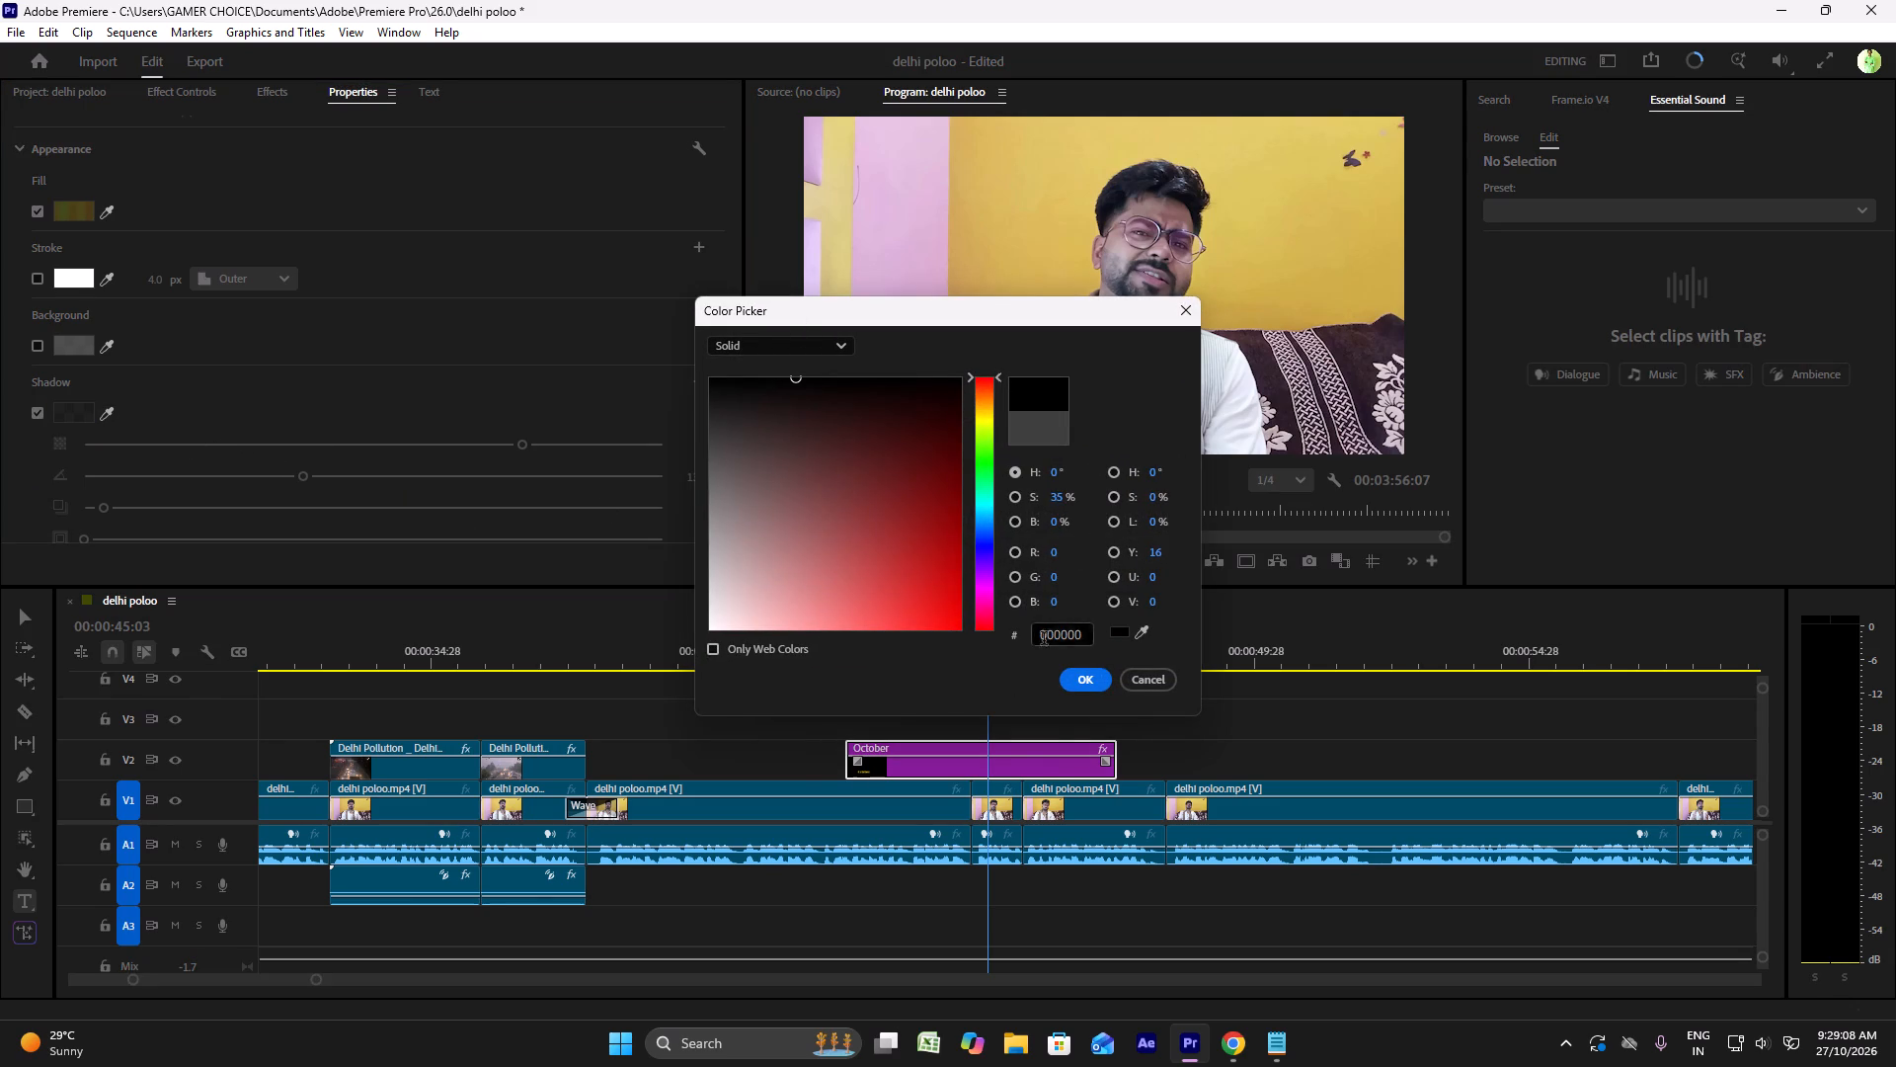
pyautogui.click(1072, 675)
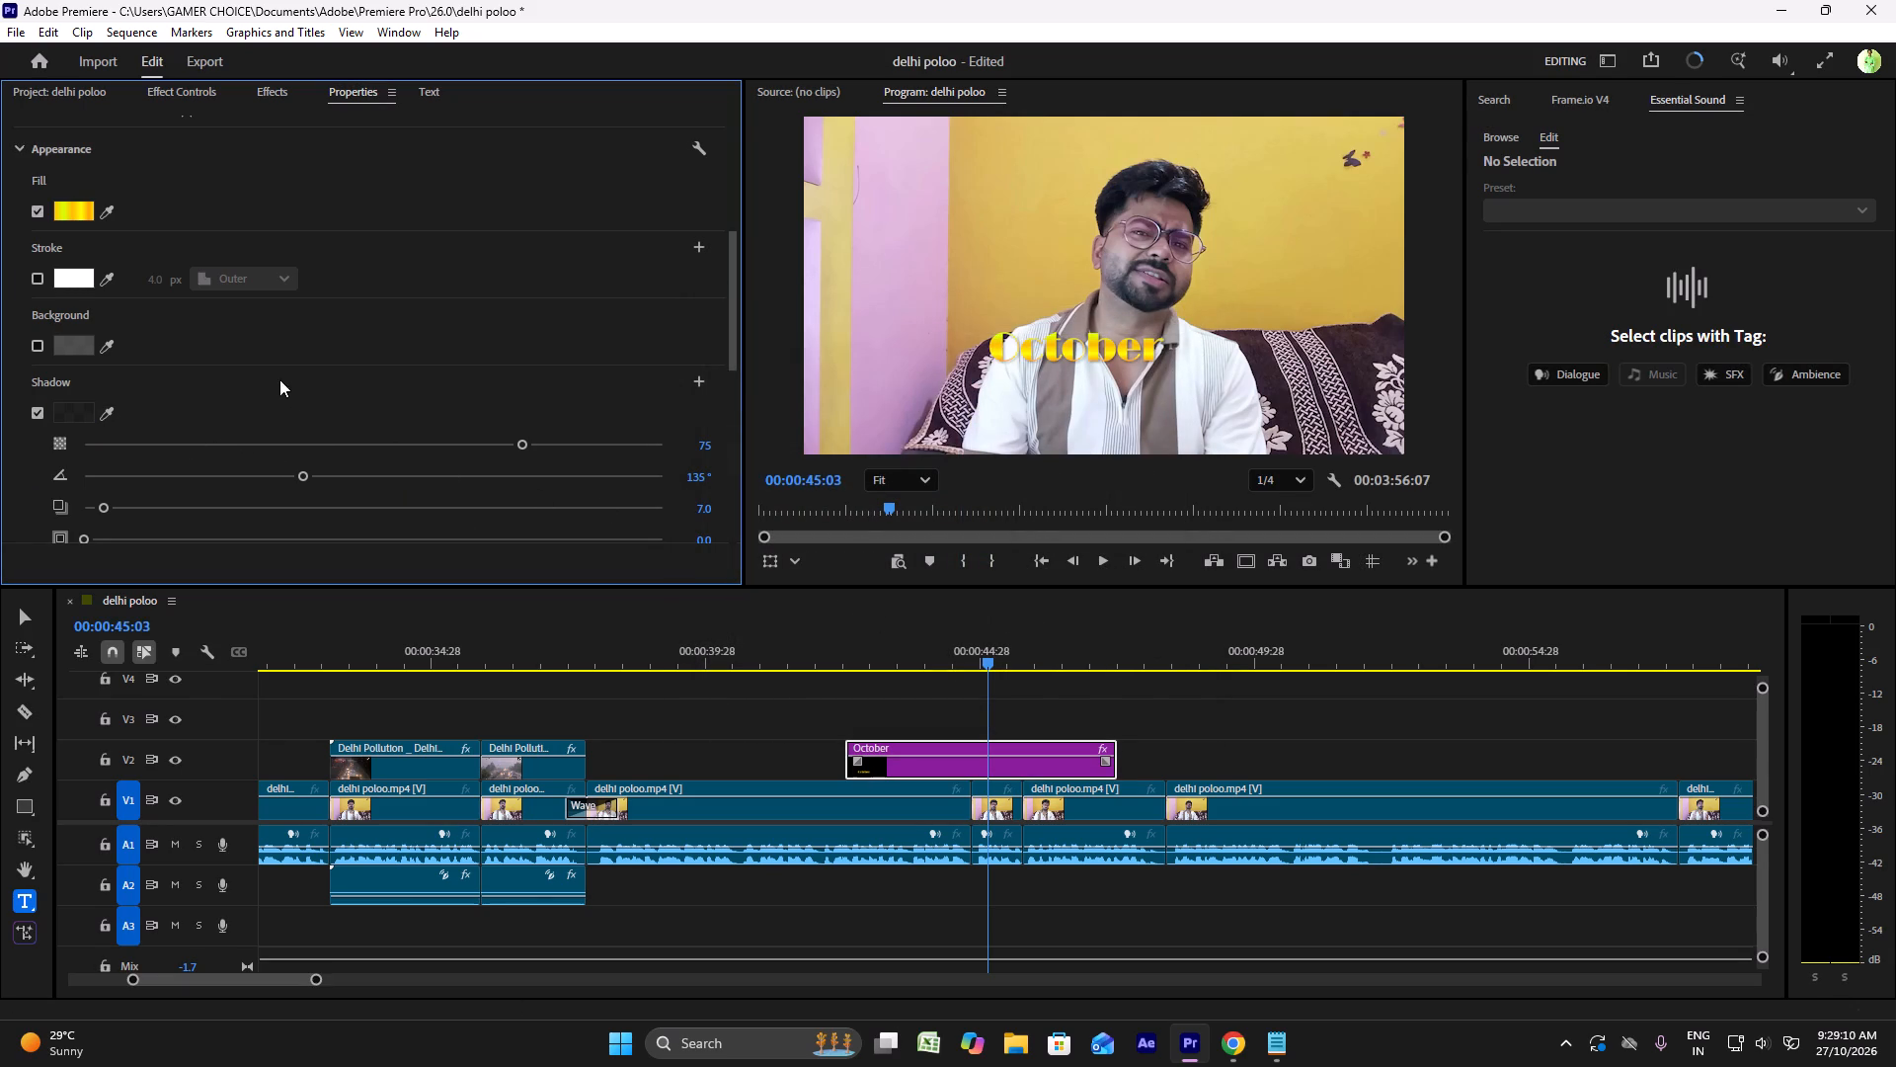
# Raise the opacity of the October text's shadow to 90.
pyautogui.moveTo(526, 445); pyautogui.dragTo(569, 451)
pyautogui.moveTo(569, 451); pyautogui.dragTo(606, 451)
# Increase the size of the October text's shadow to about 15.2.
pyautogui.moveTo(101, 532); pyautogui.dragTo(136, 532)
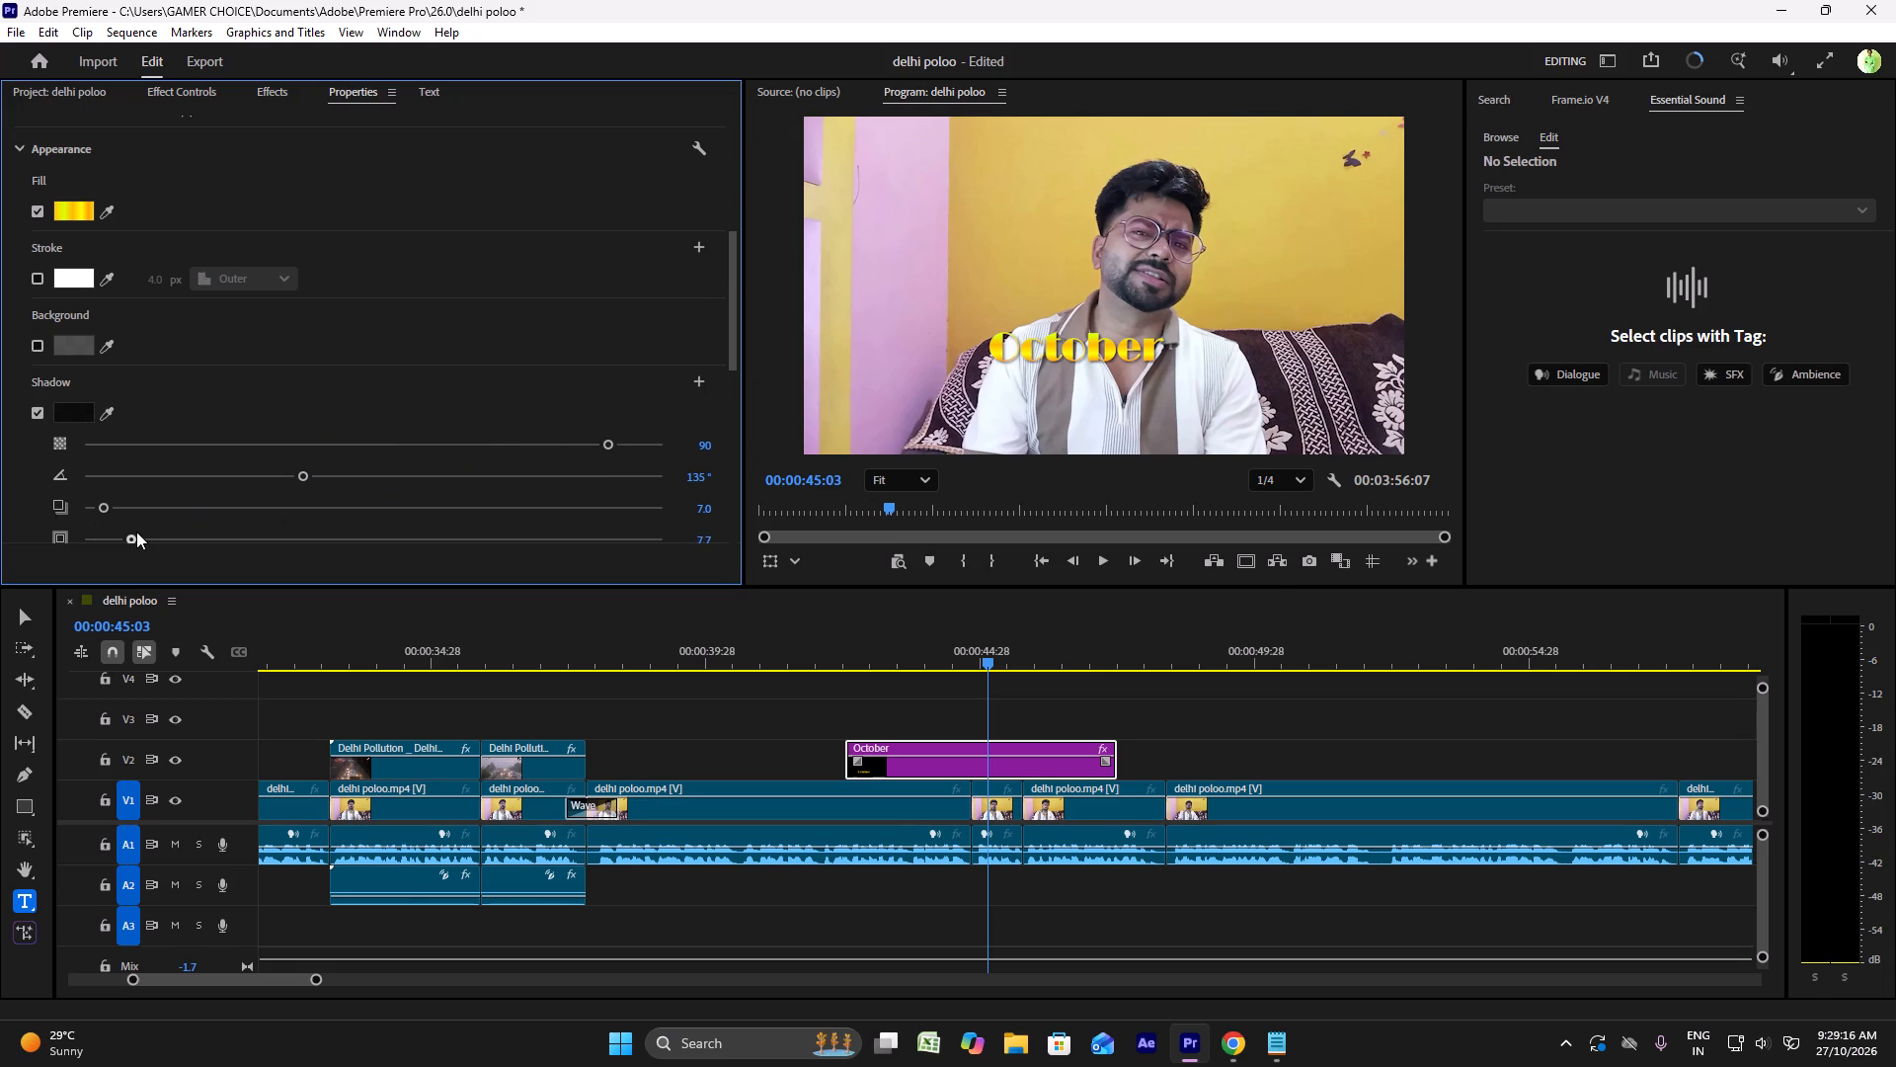
pyautogui.moveTo(136, 532); pyautogui.dragTo(170, 534)
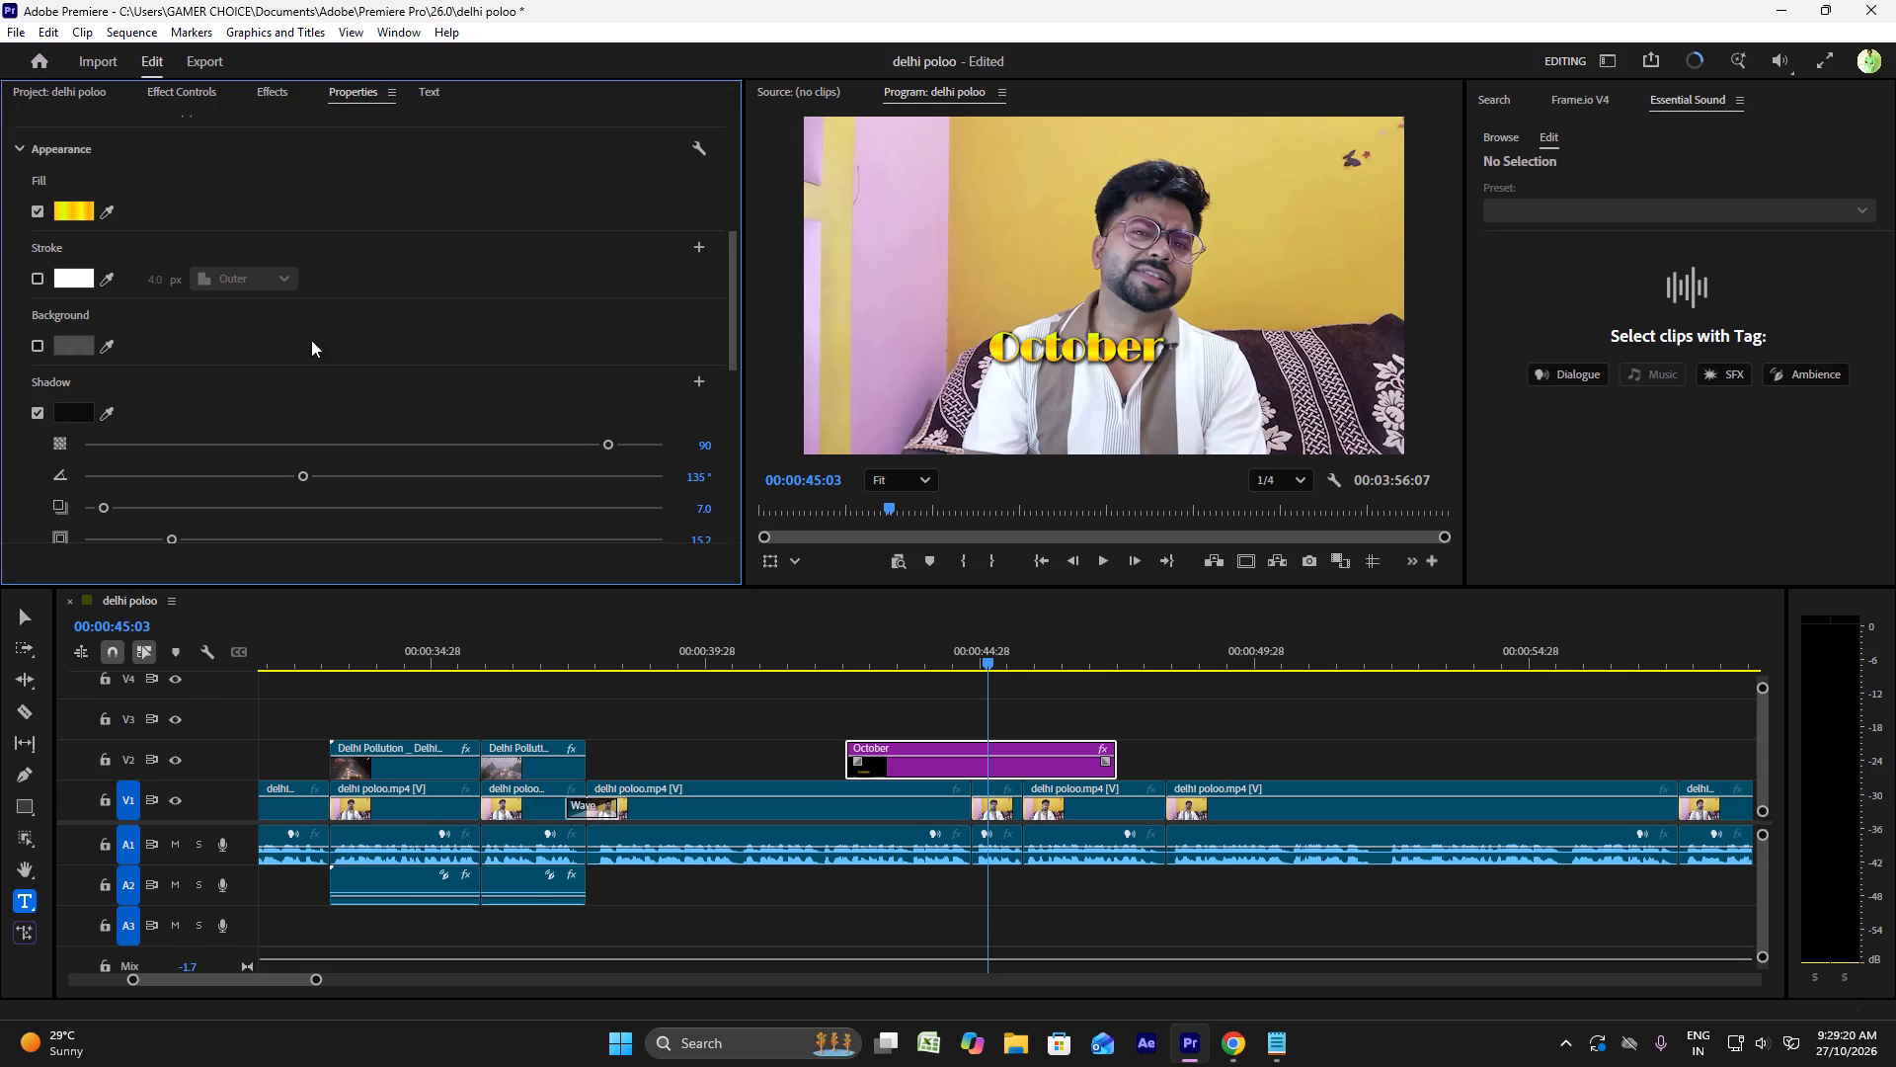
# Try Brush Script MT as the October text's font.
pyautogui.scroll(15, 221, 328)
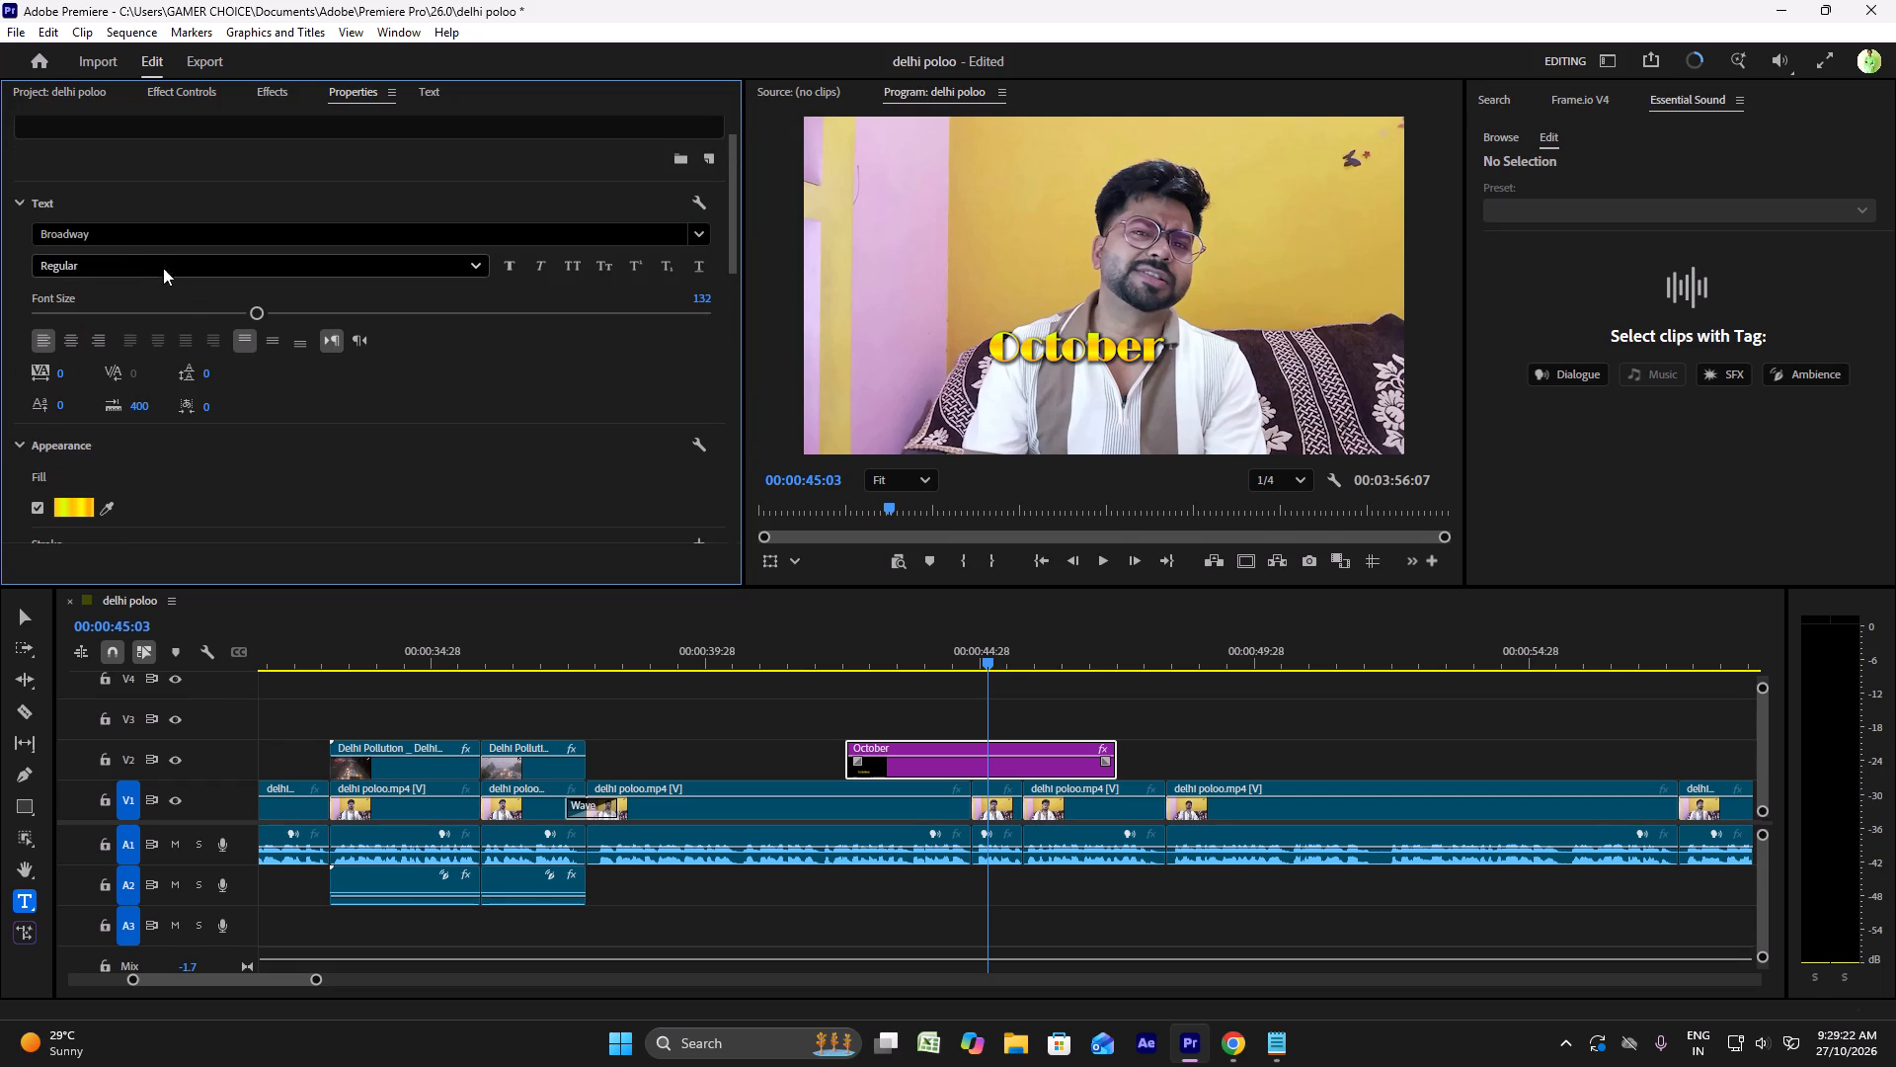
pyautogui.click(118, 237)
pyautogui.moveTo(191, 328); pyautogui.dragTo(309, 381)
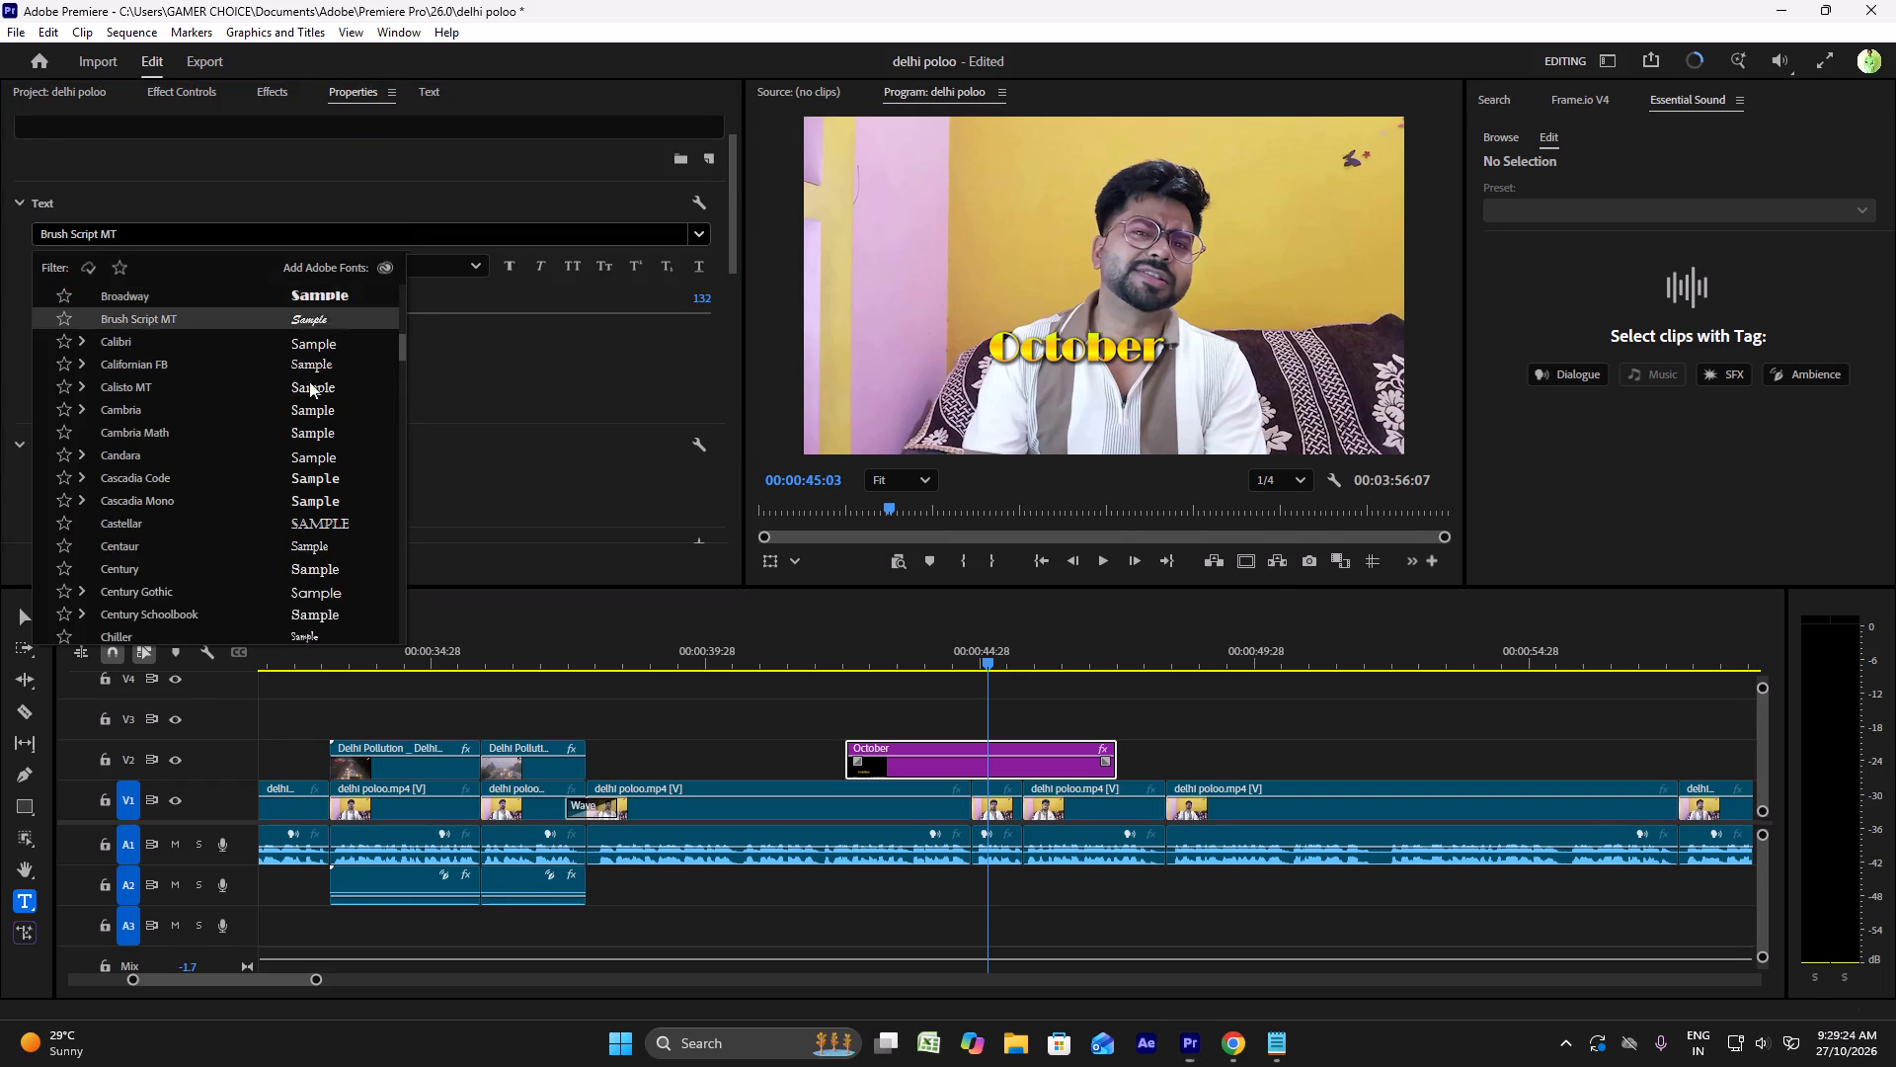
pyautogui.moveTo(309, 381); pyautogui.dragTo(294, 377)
# Change the October text's font to Elephant, picked from the samples listed after Brush Script MT.
pyautogui.click(119, 239)
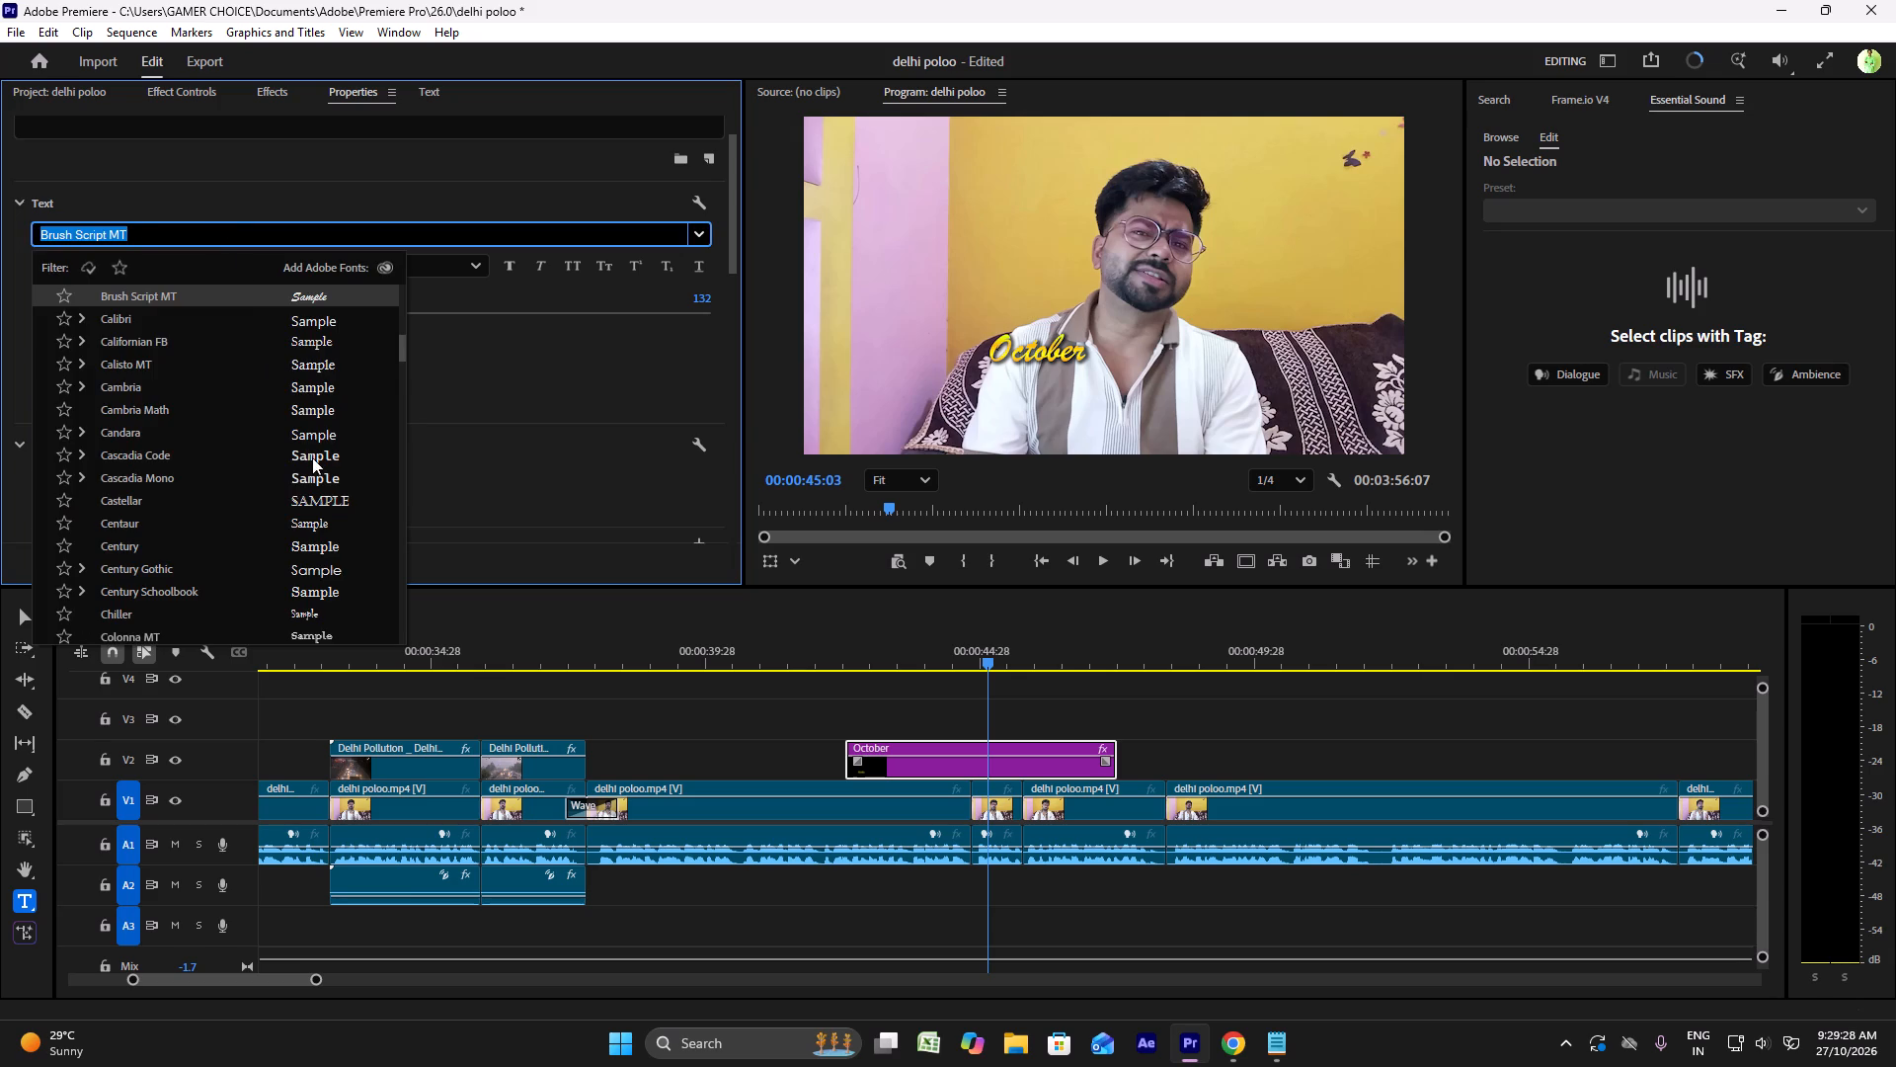
pyautogui.scroll(-19, 312, 467)
pyautogui.scroll(-11, 313, 466)
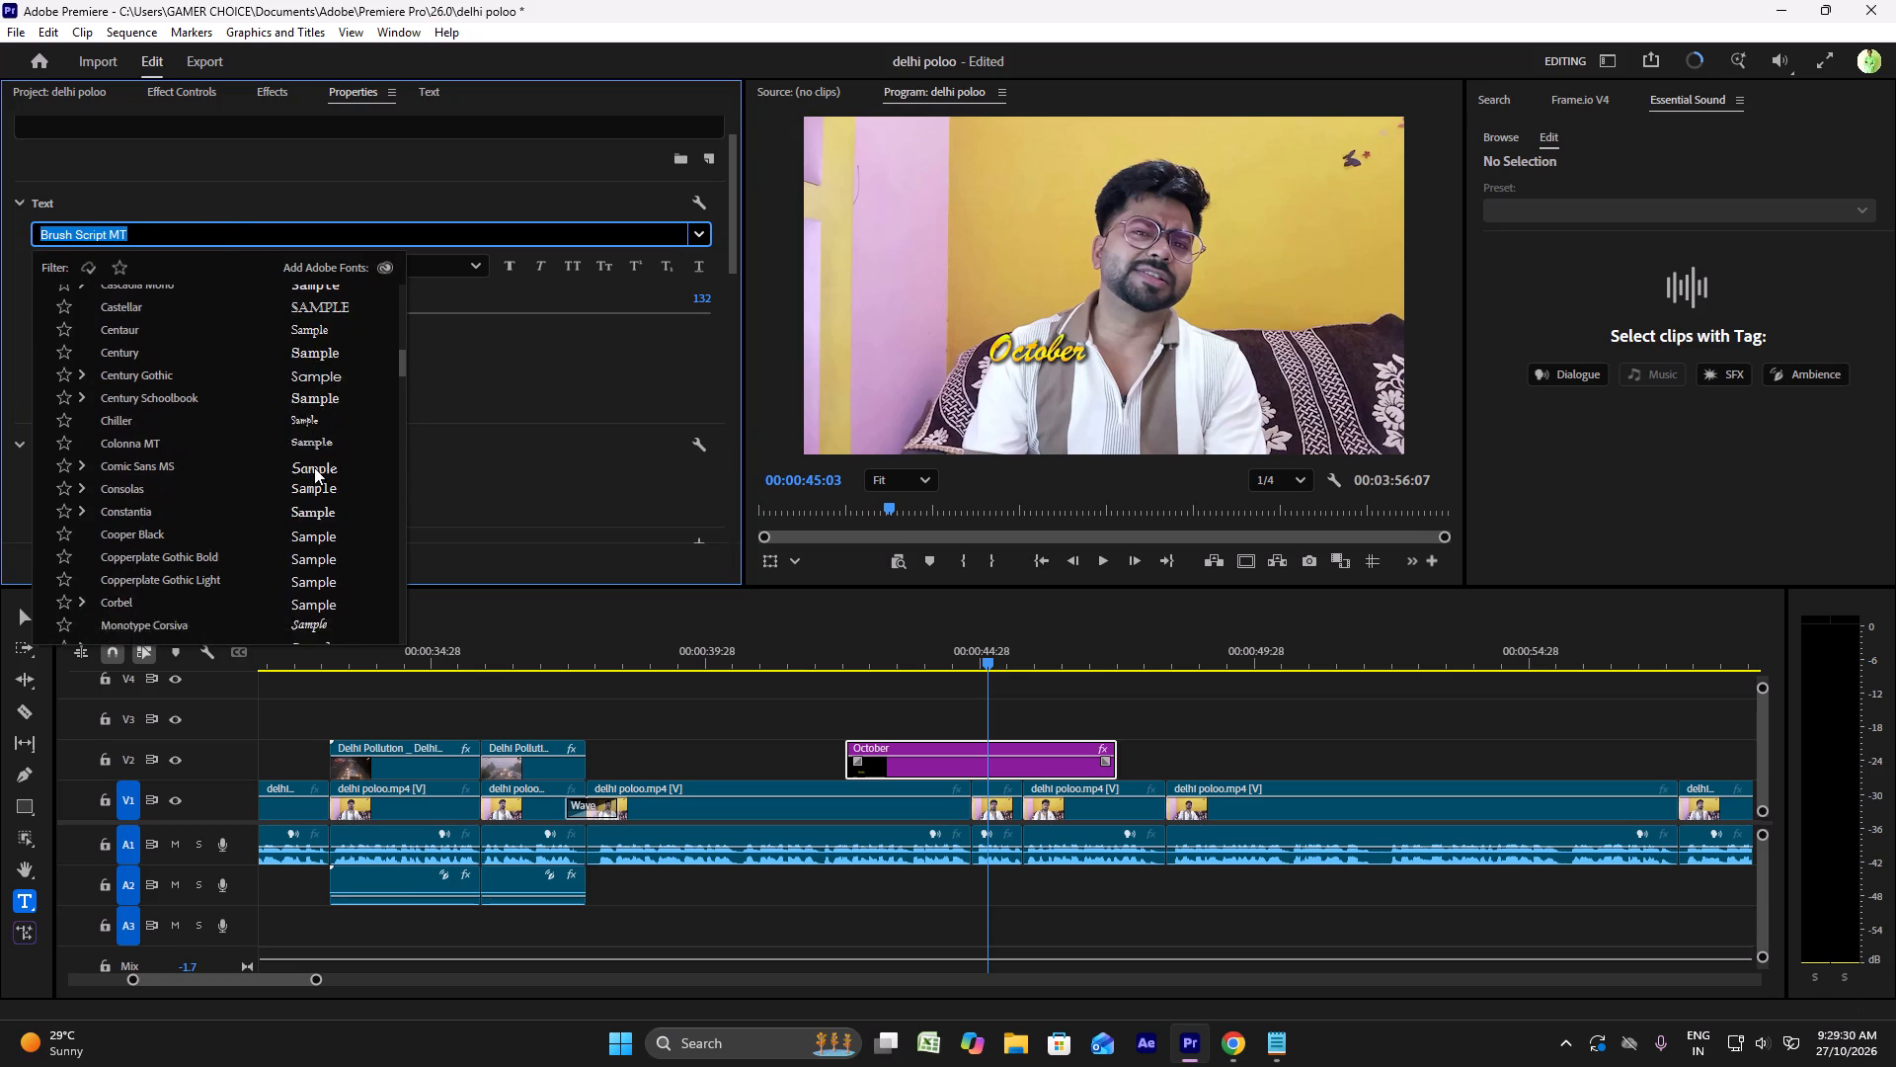
pyautogui.scroll(-14, 314, 467)
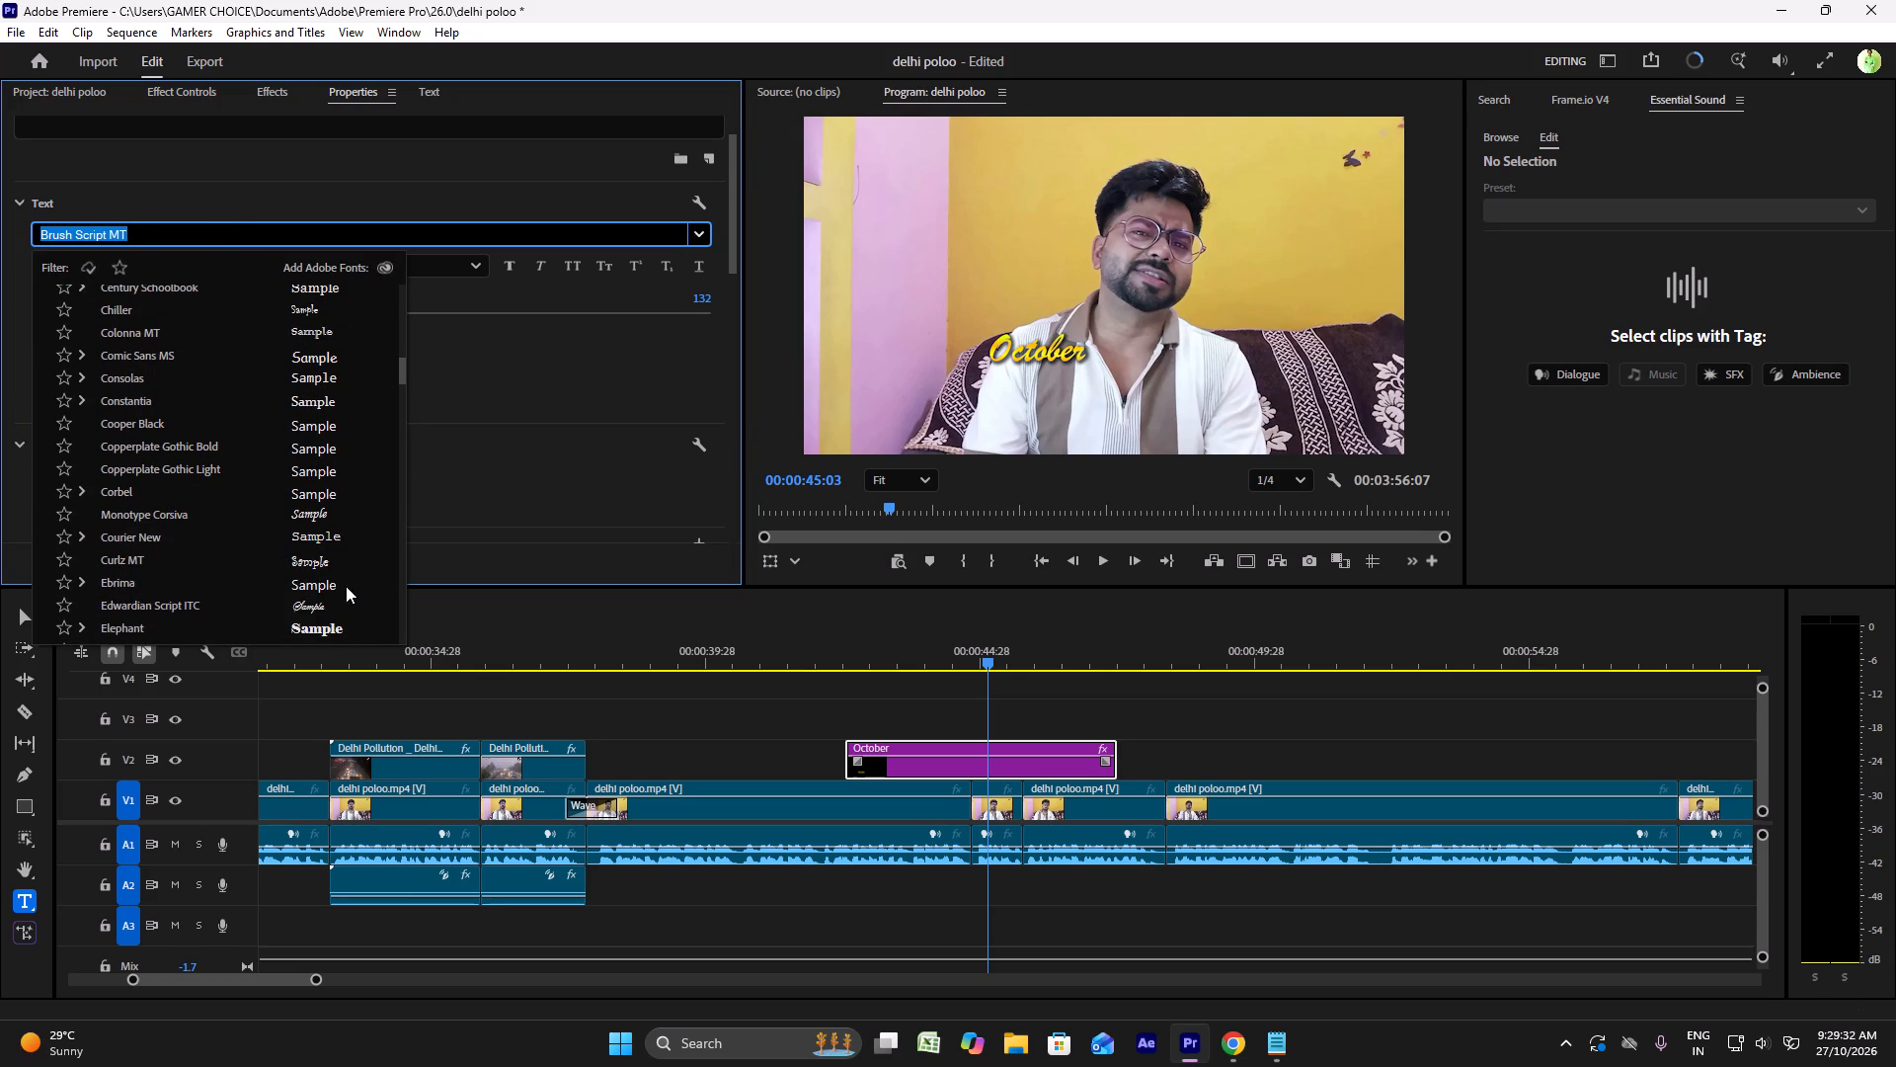
pyautogui.click(332, 624)
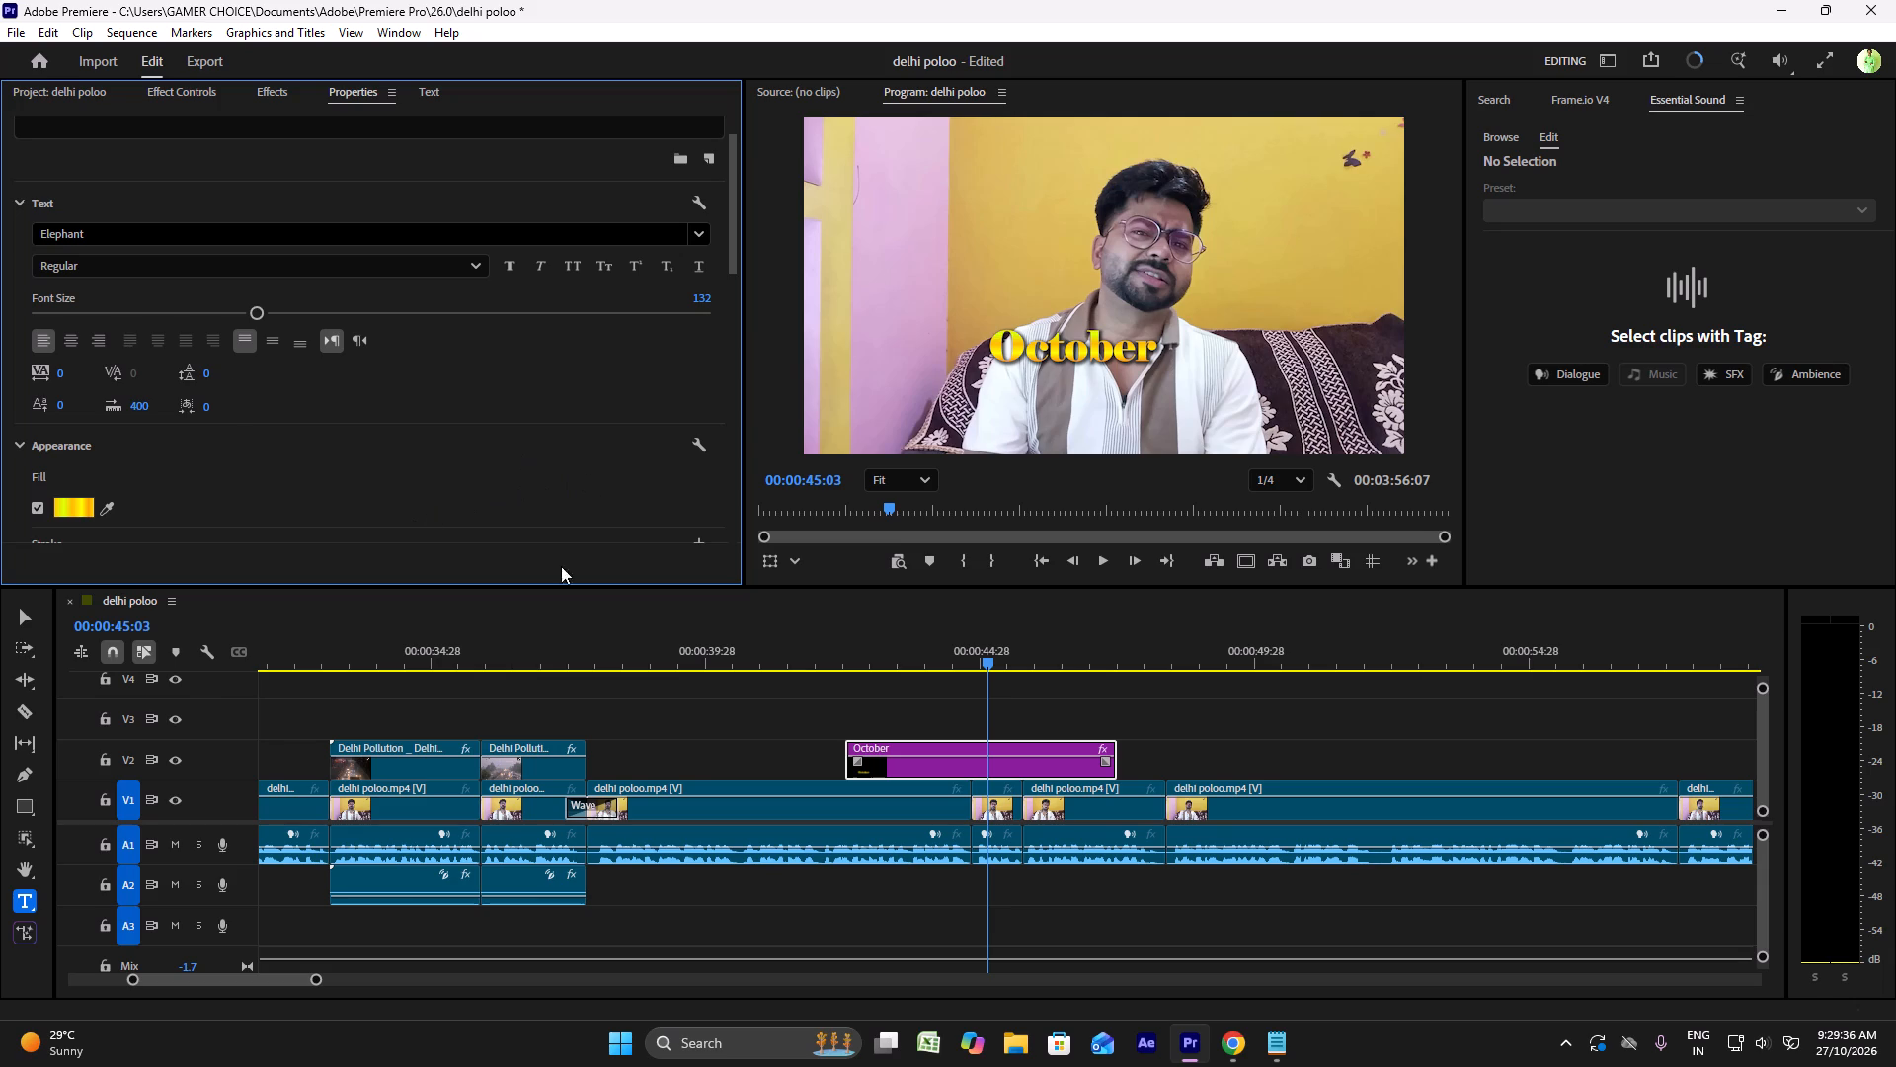
# Play the section around the start of the October clip several times to check its timing against the speech.
pyautogui.click(807, 652)
pyautogui.press('space')
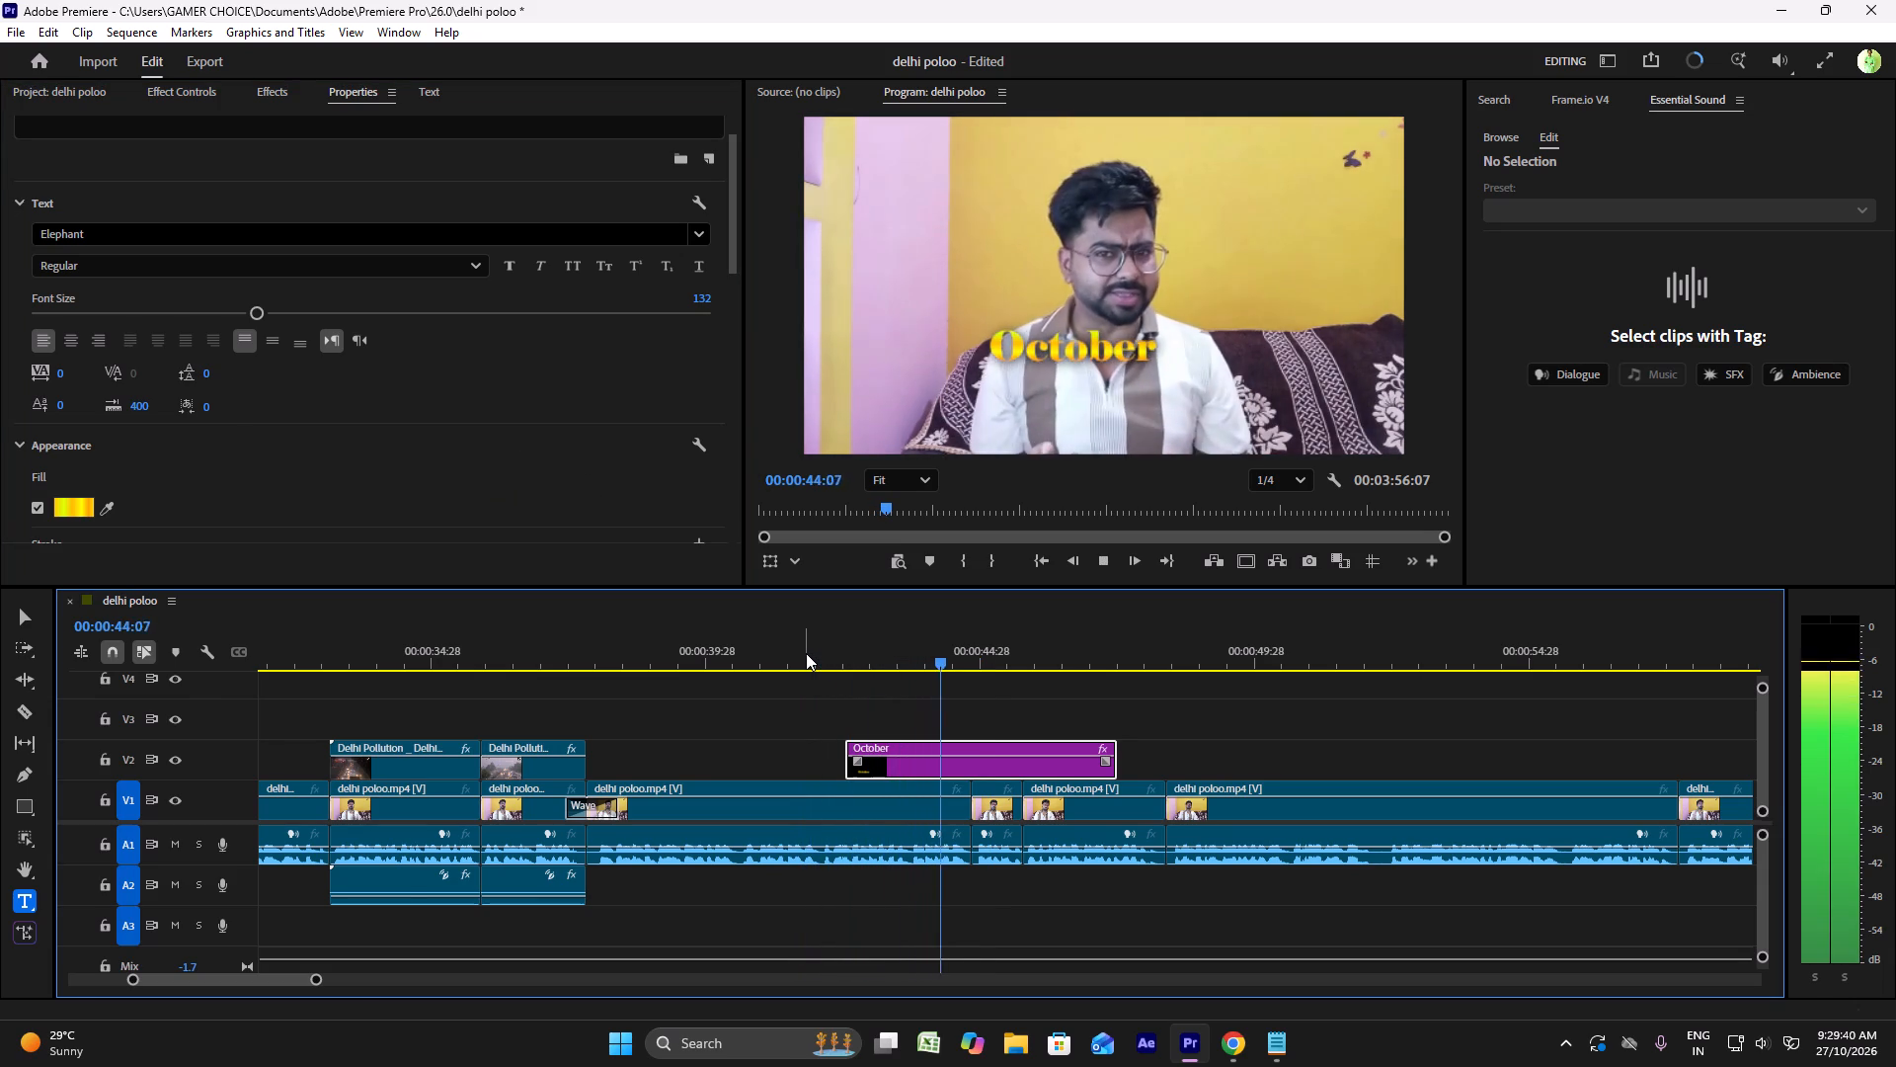
pyautogui.press('space')
pyautogui.click(793, 655)
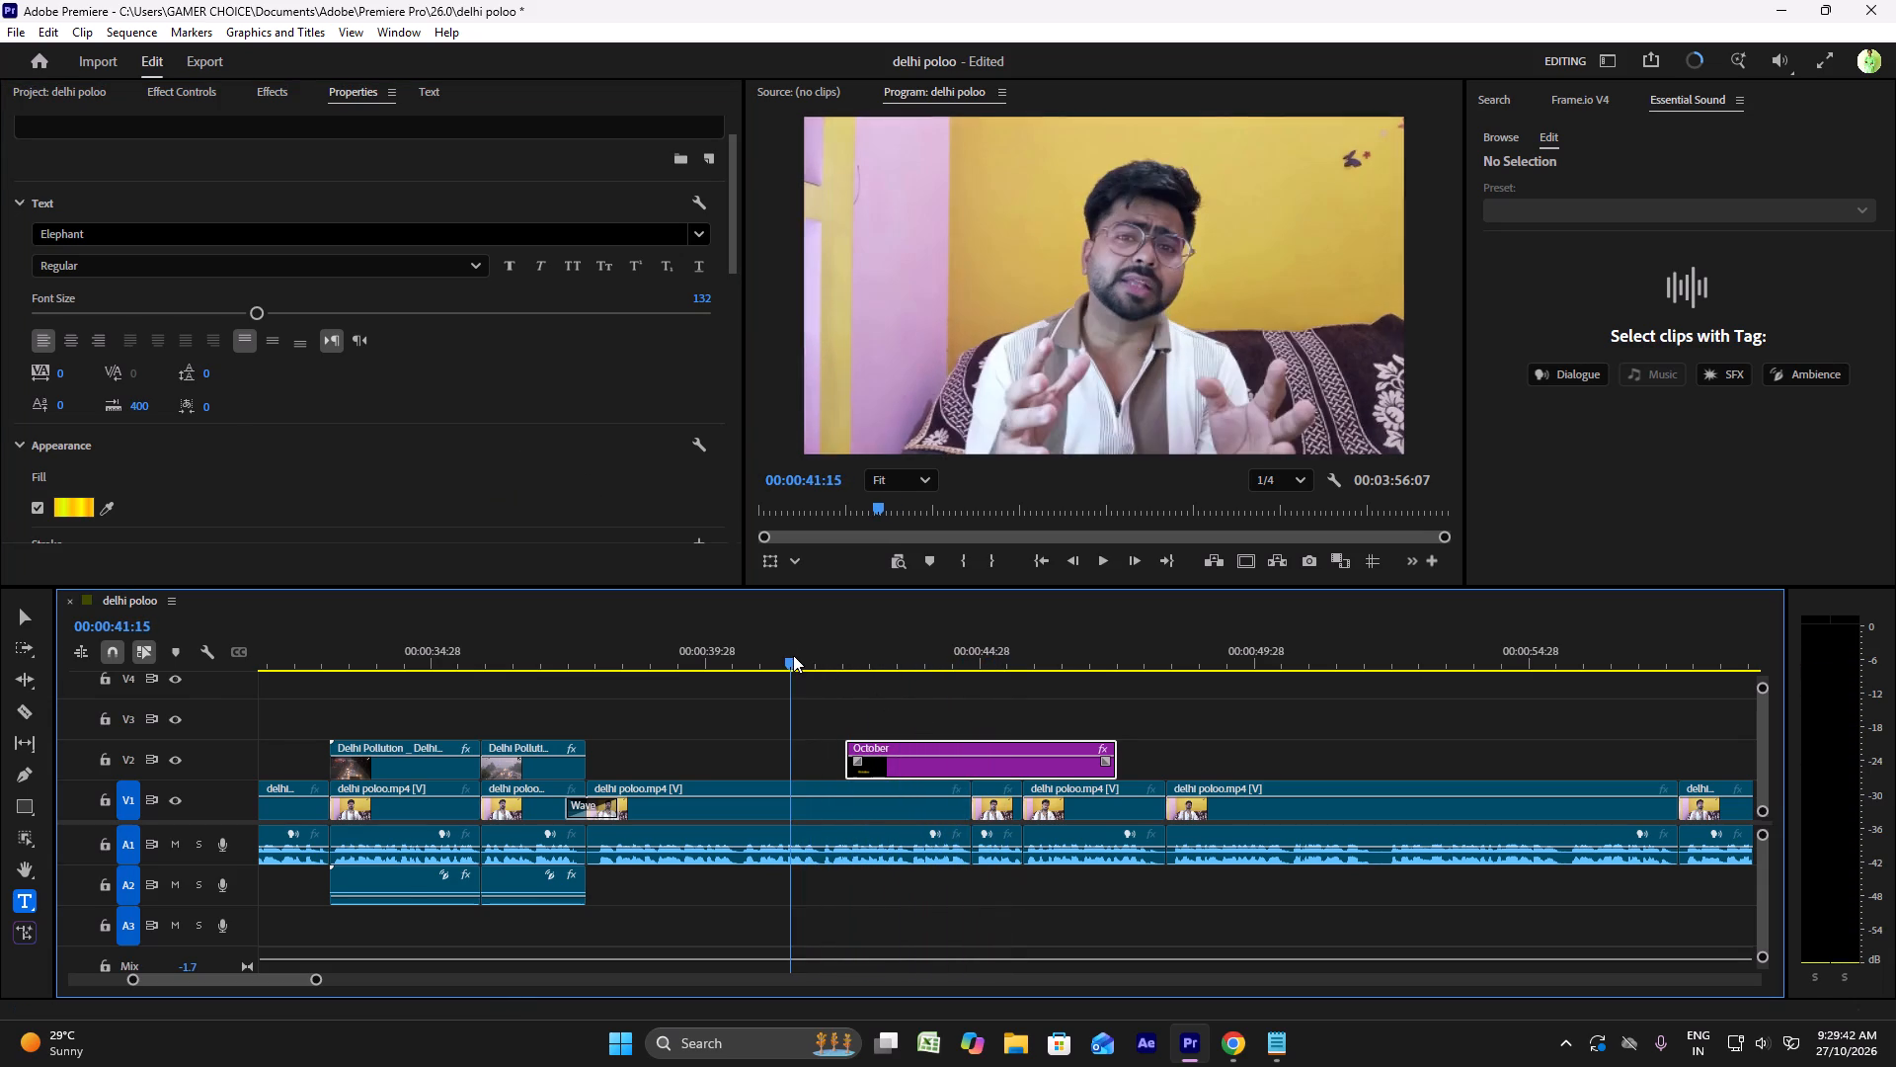
pyautogui.press('space')
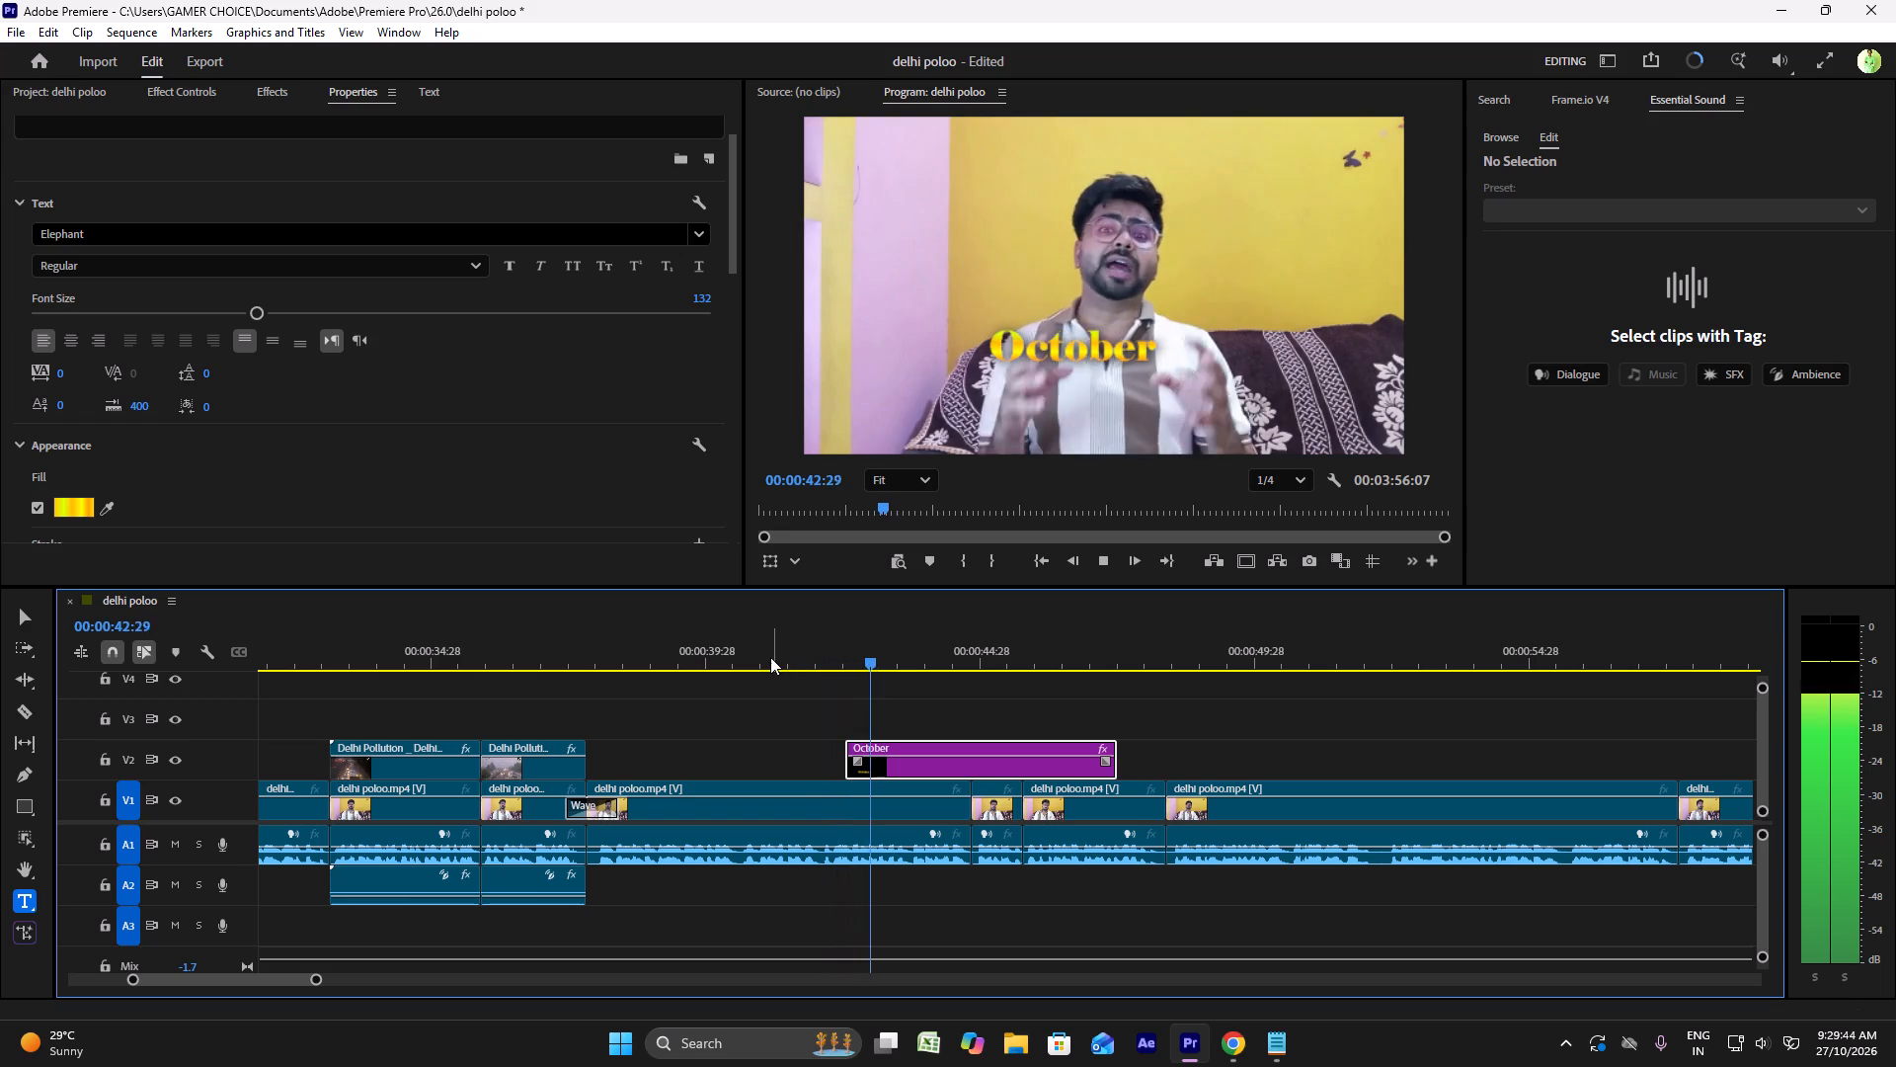
pyautogui.click(760, 657)
pyautogui.press('space')
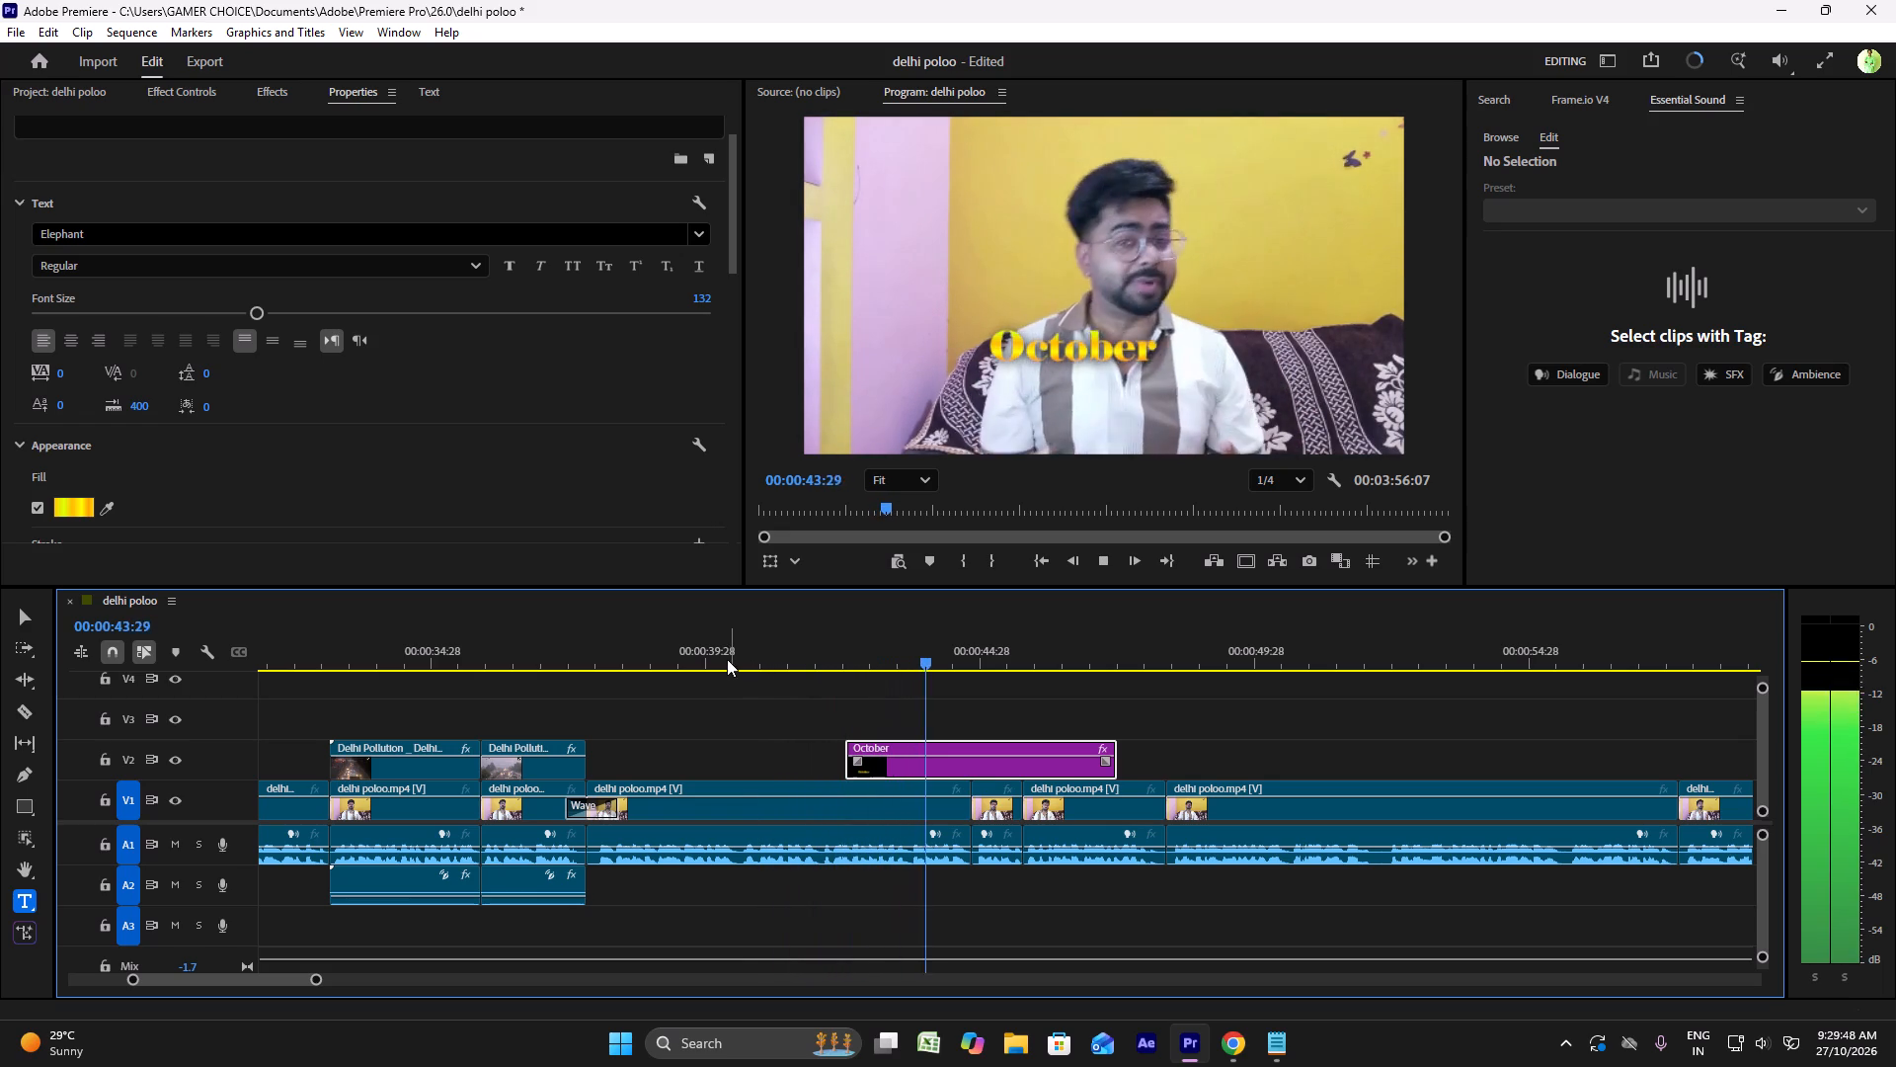
pyautogui.click(727, 659)
pyautogui.press('space')
pyautogui.press('space')
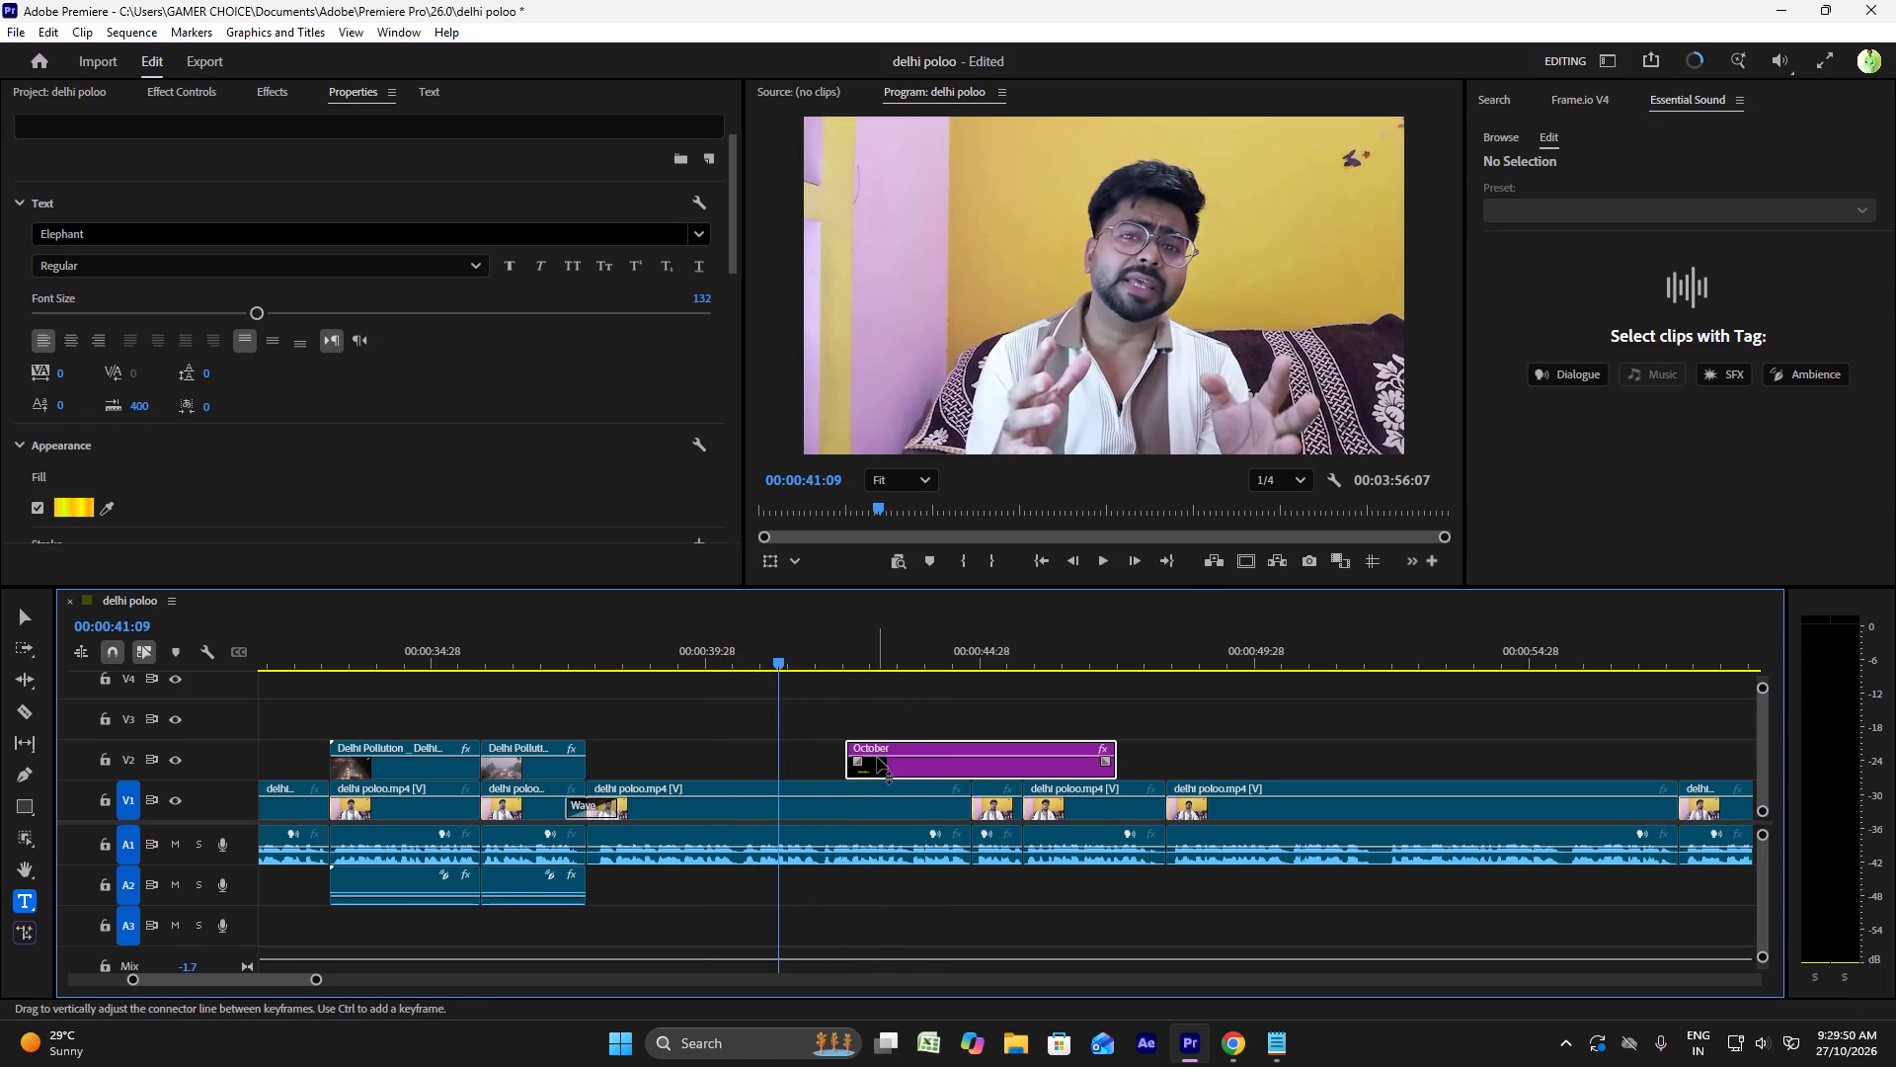
# Move the October text clip on V2 earlier by about 1 second 22 frames.
pyautogui.click(877, 757)
pyautogui.moveTo(904, 768); pyautogui.dragTo(810, 767)
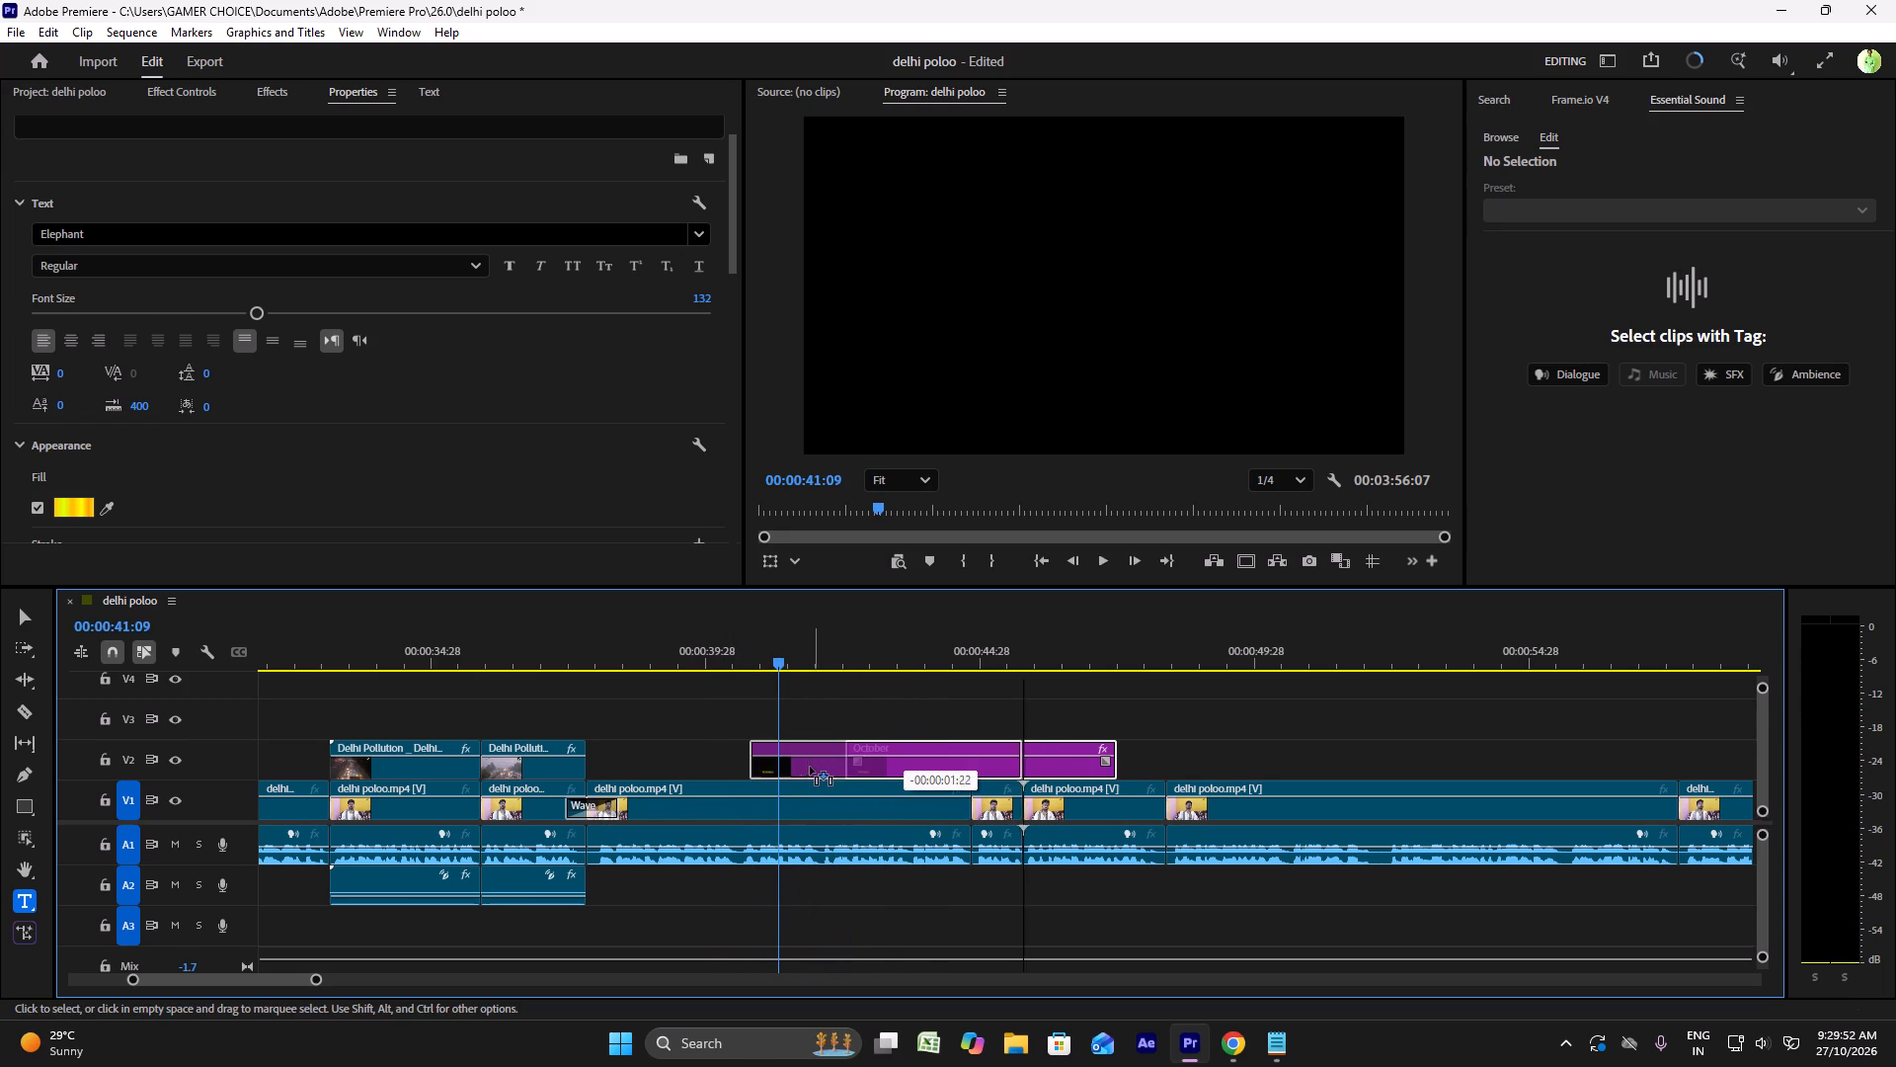
pyautogui.moveTo(810, 767); pyautogui.dragTo(814, 757)
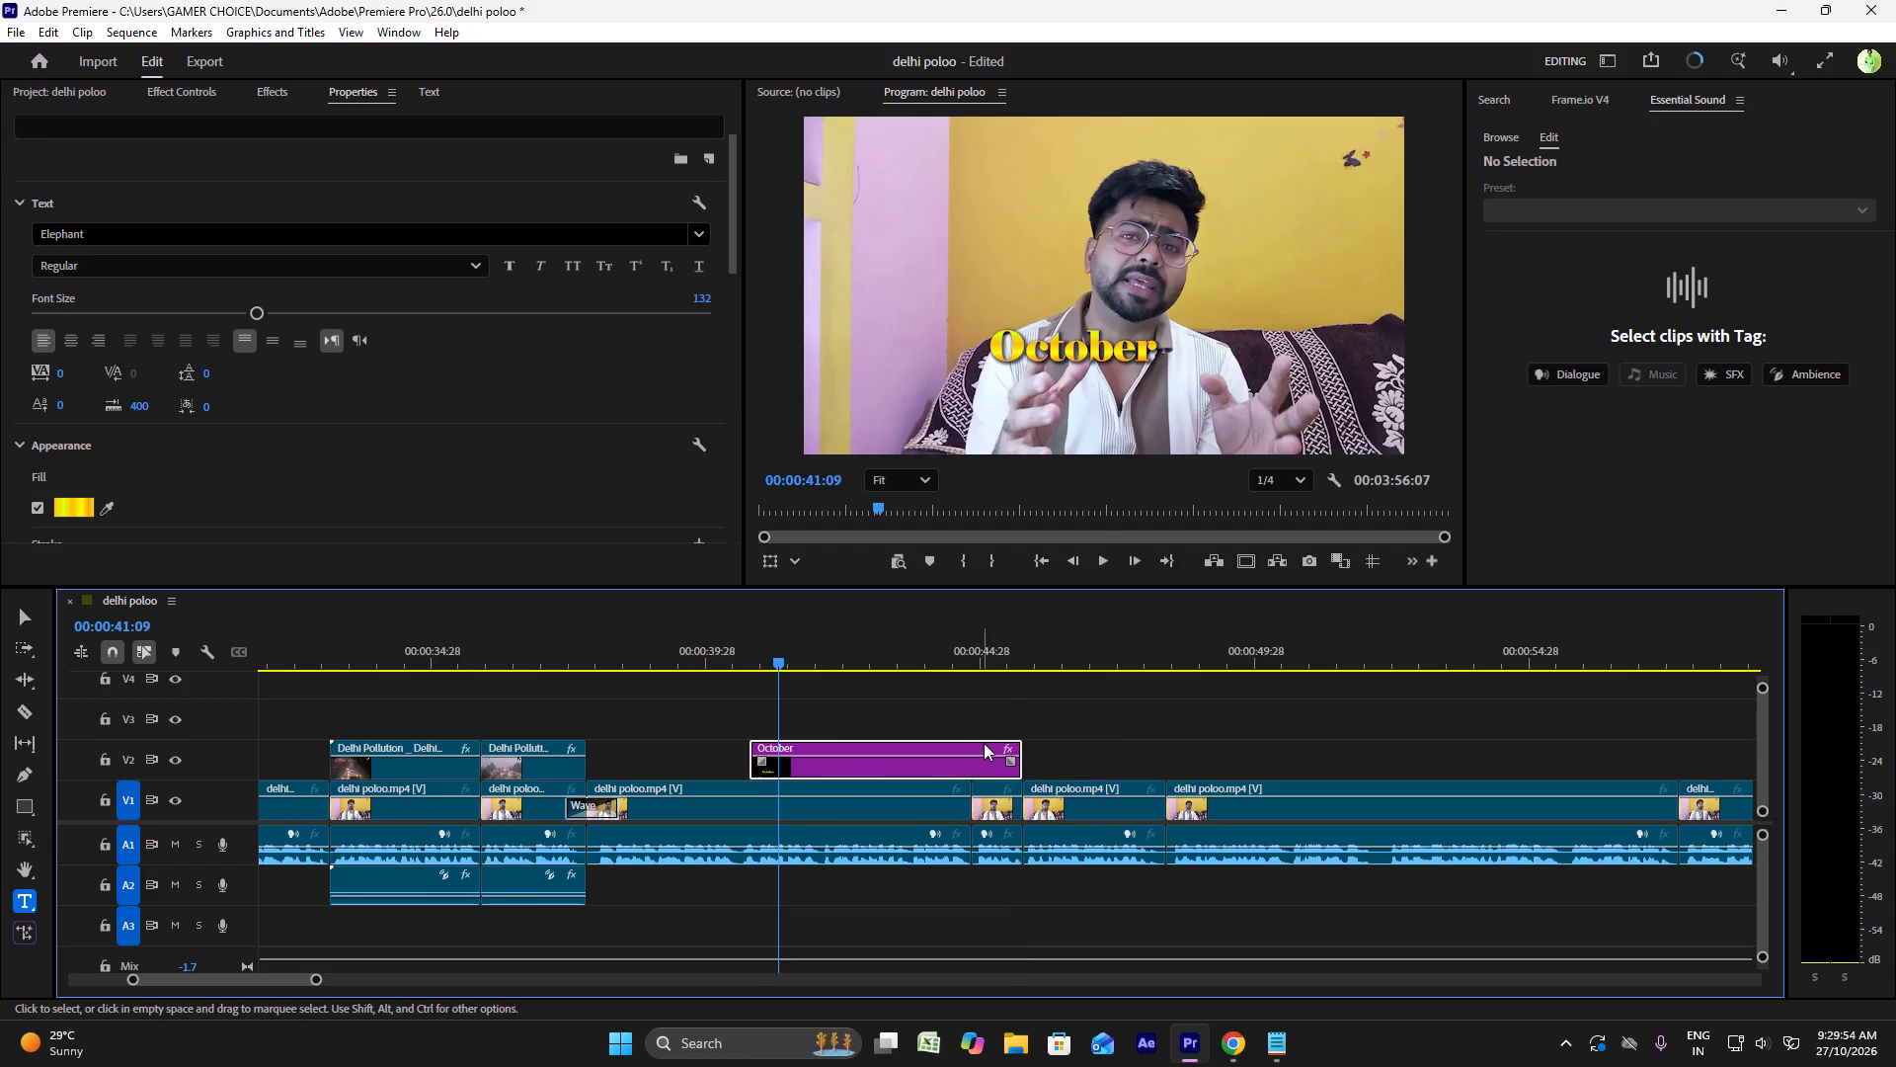
# Trim the end of the October clip back to the nearest V1 cut, for a duration of 00:00:04:01.
pyautogui.moveTo(1020, 765); pyautogui.dragTo(968, 765)
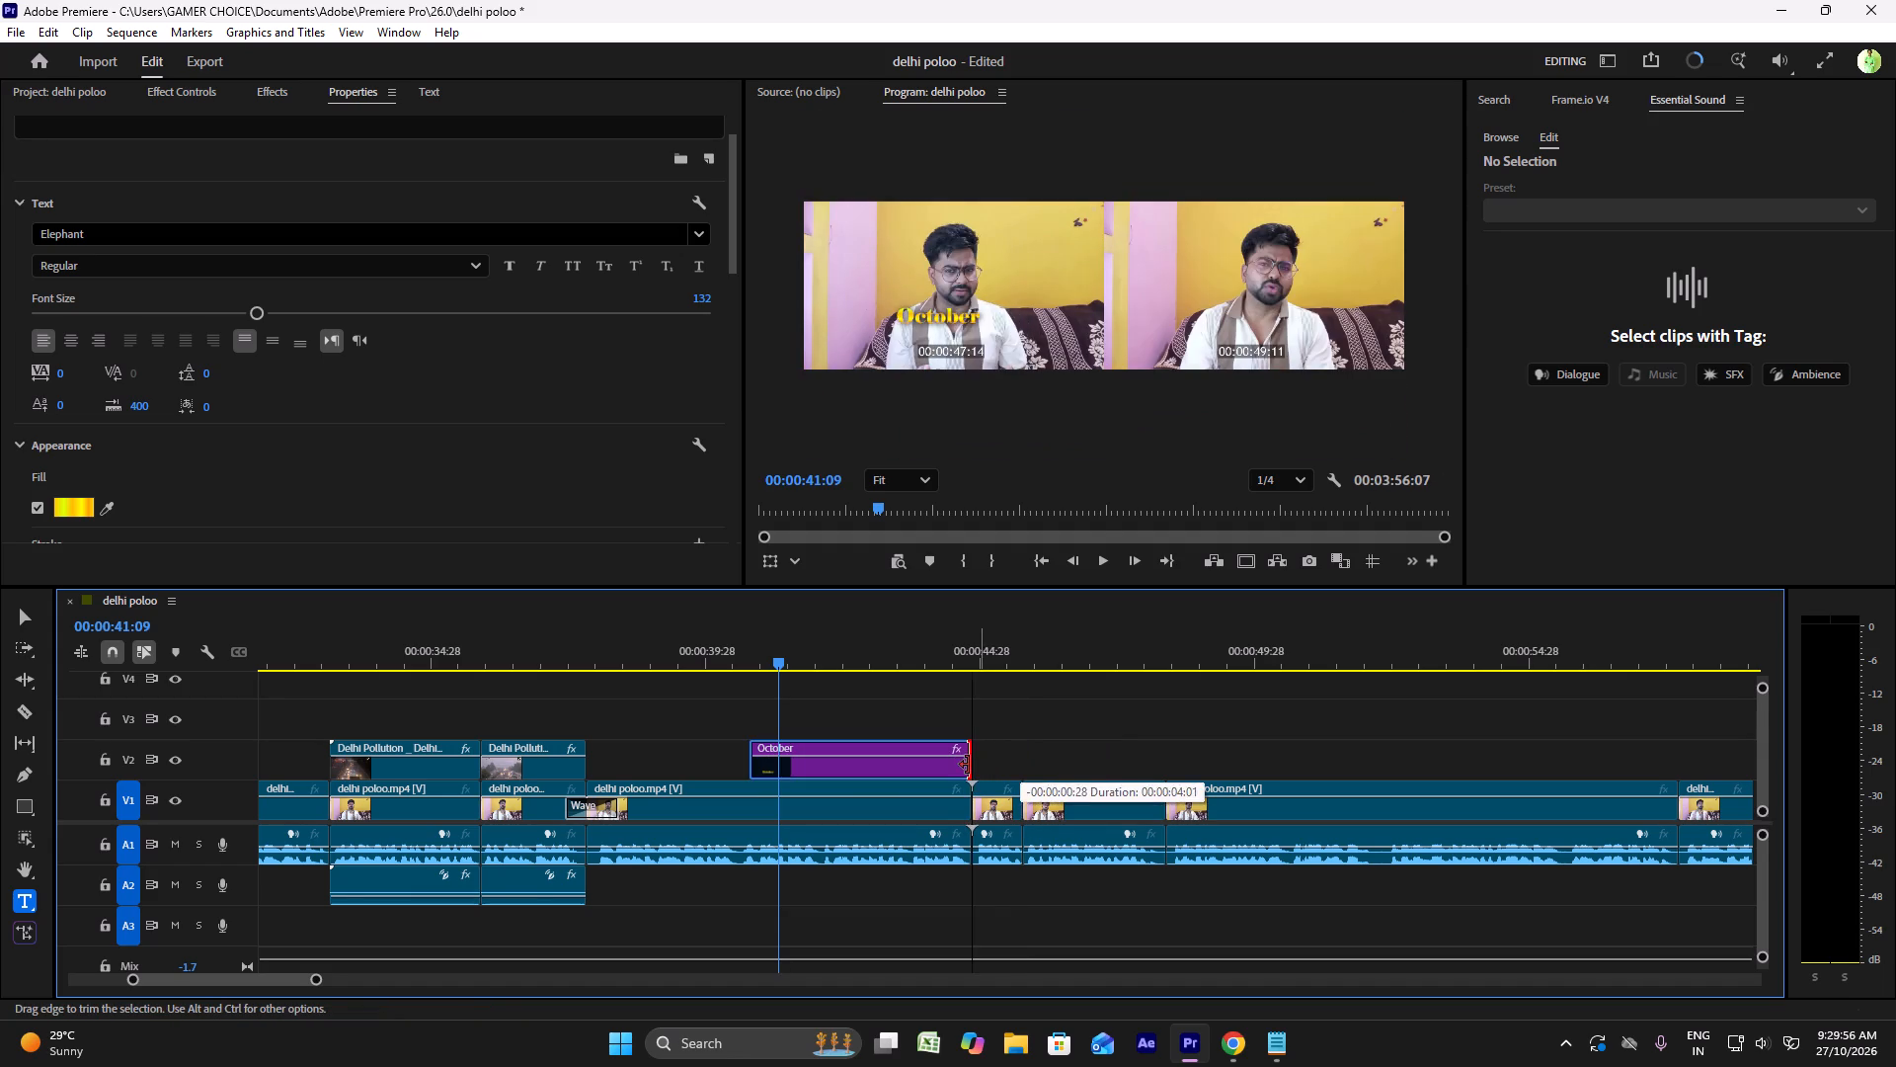
pyautogui.moveTo(968, 765); pyautogui.dragTo(967, 764)
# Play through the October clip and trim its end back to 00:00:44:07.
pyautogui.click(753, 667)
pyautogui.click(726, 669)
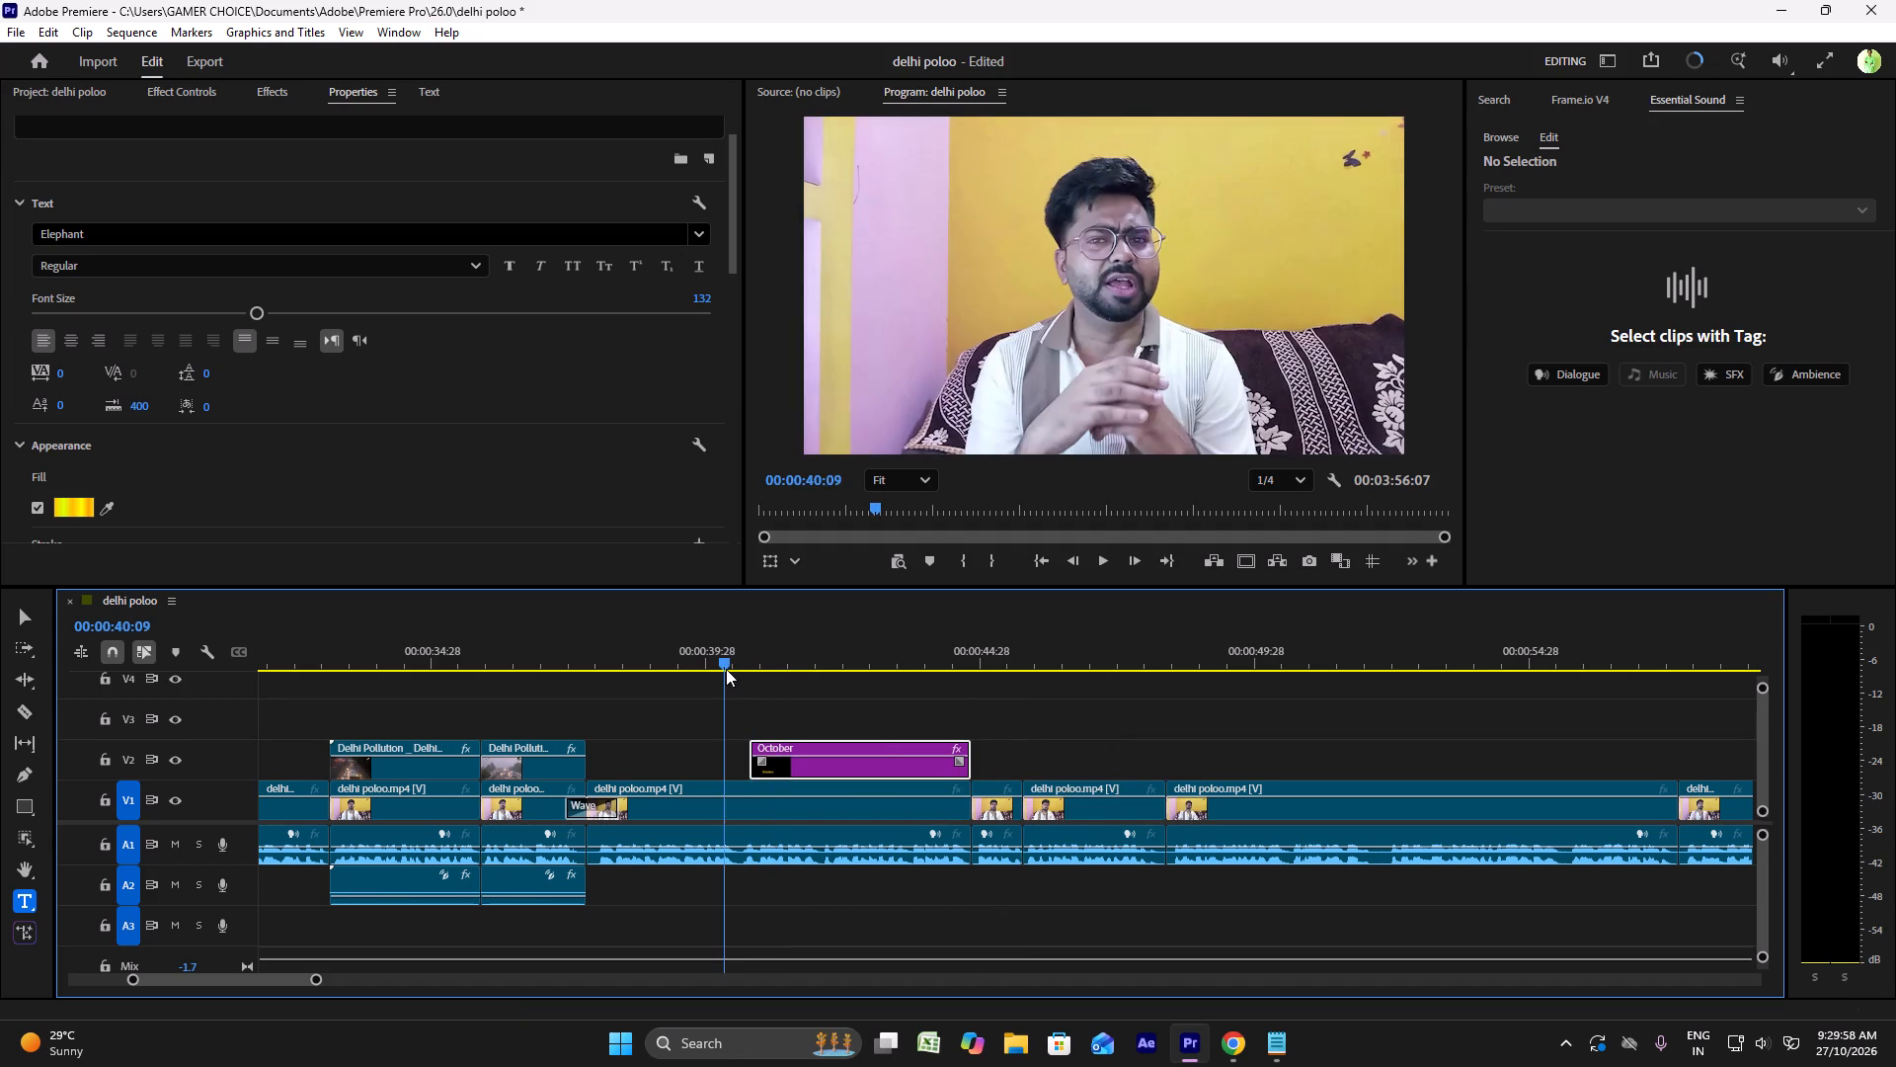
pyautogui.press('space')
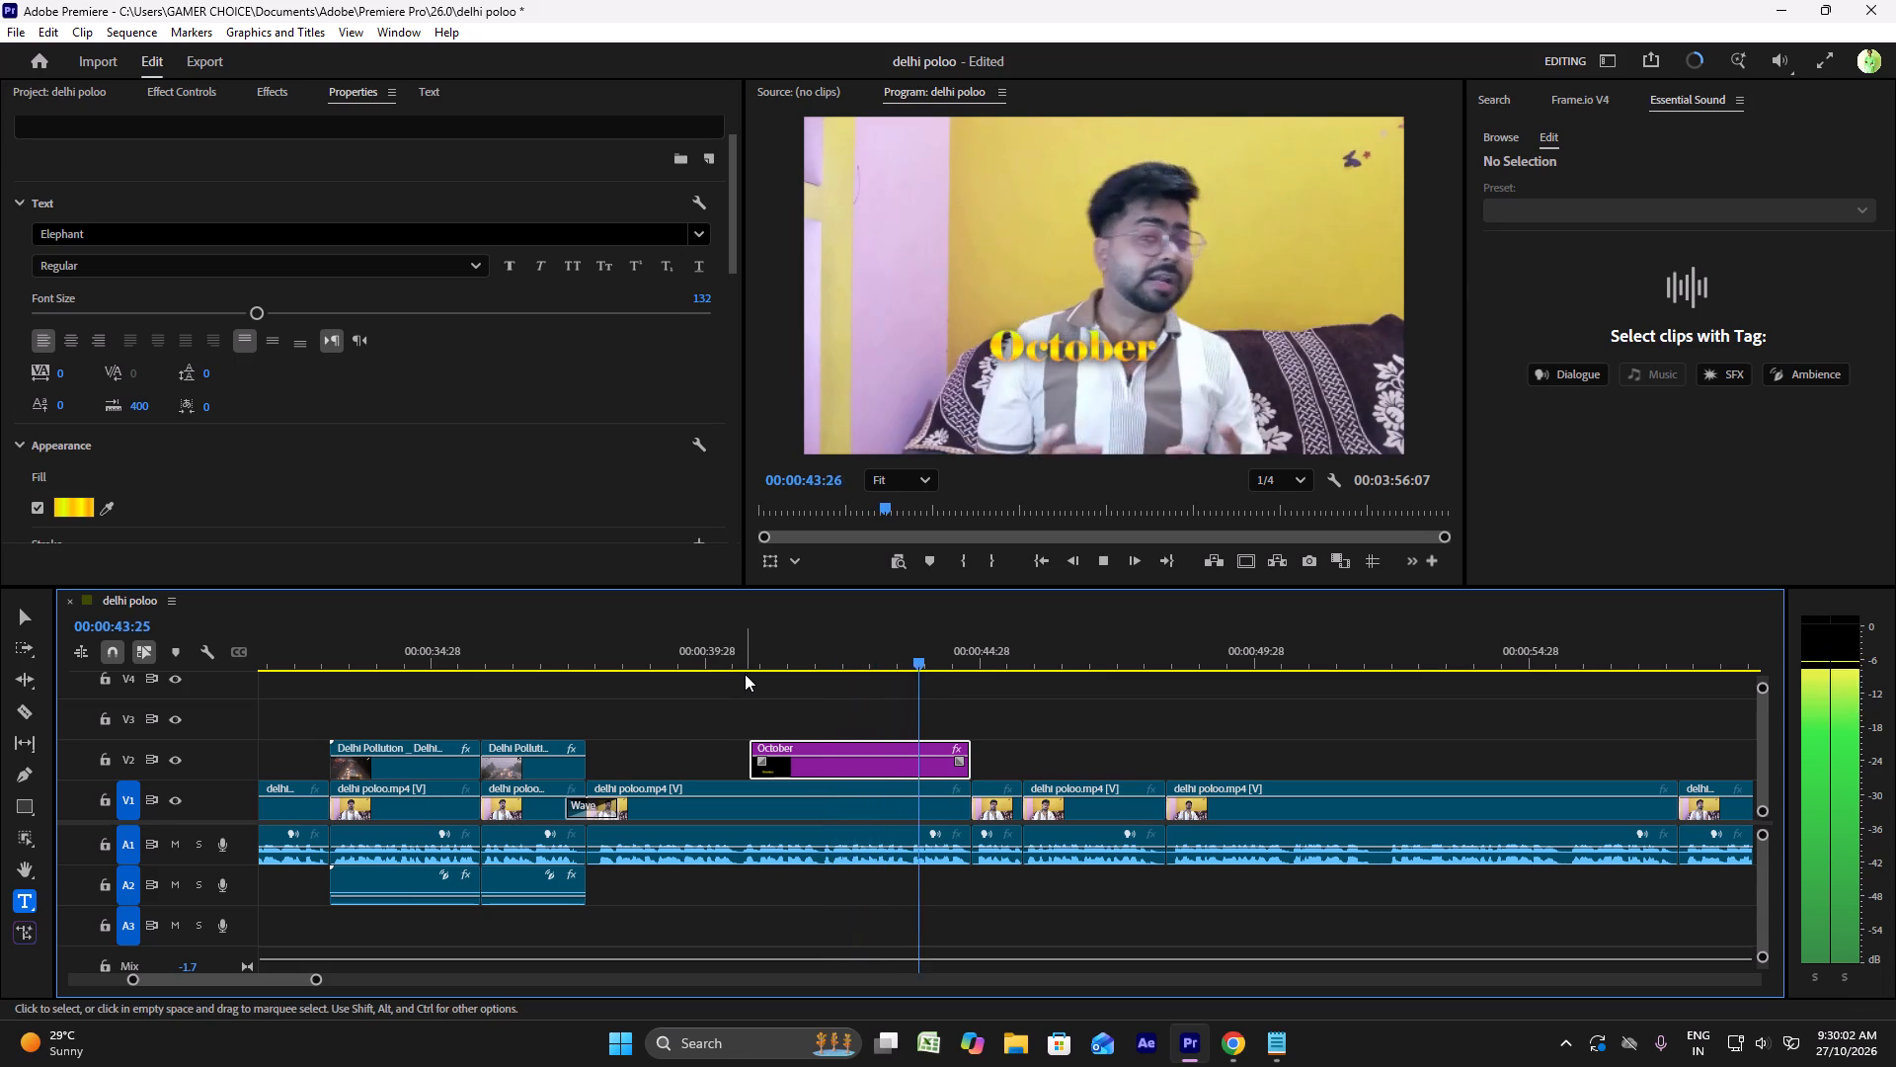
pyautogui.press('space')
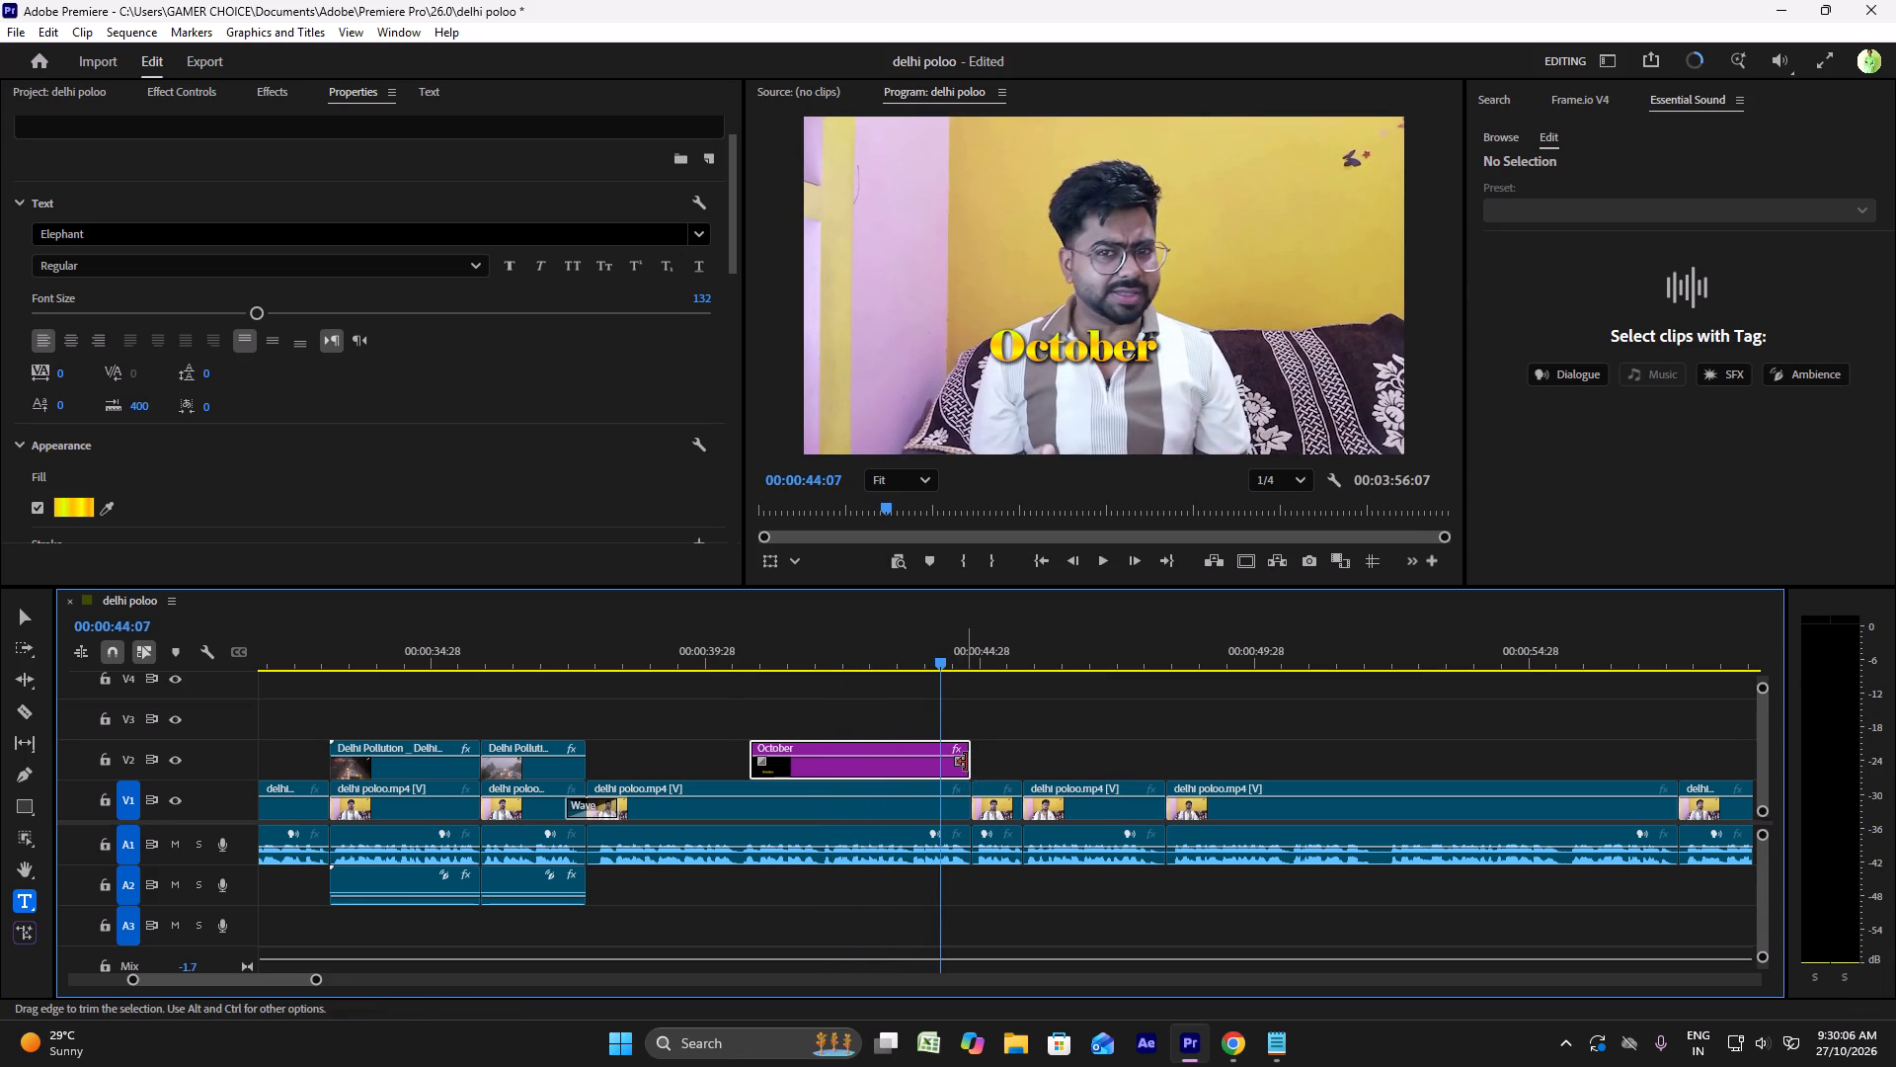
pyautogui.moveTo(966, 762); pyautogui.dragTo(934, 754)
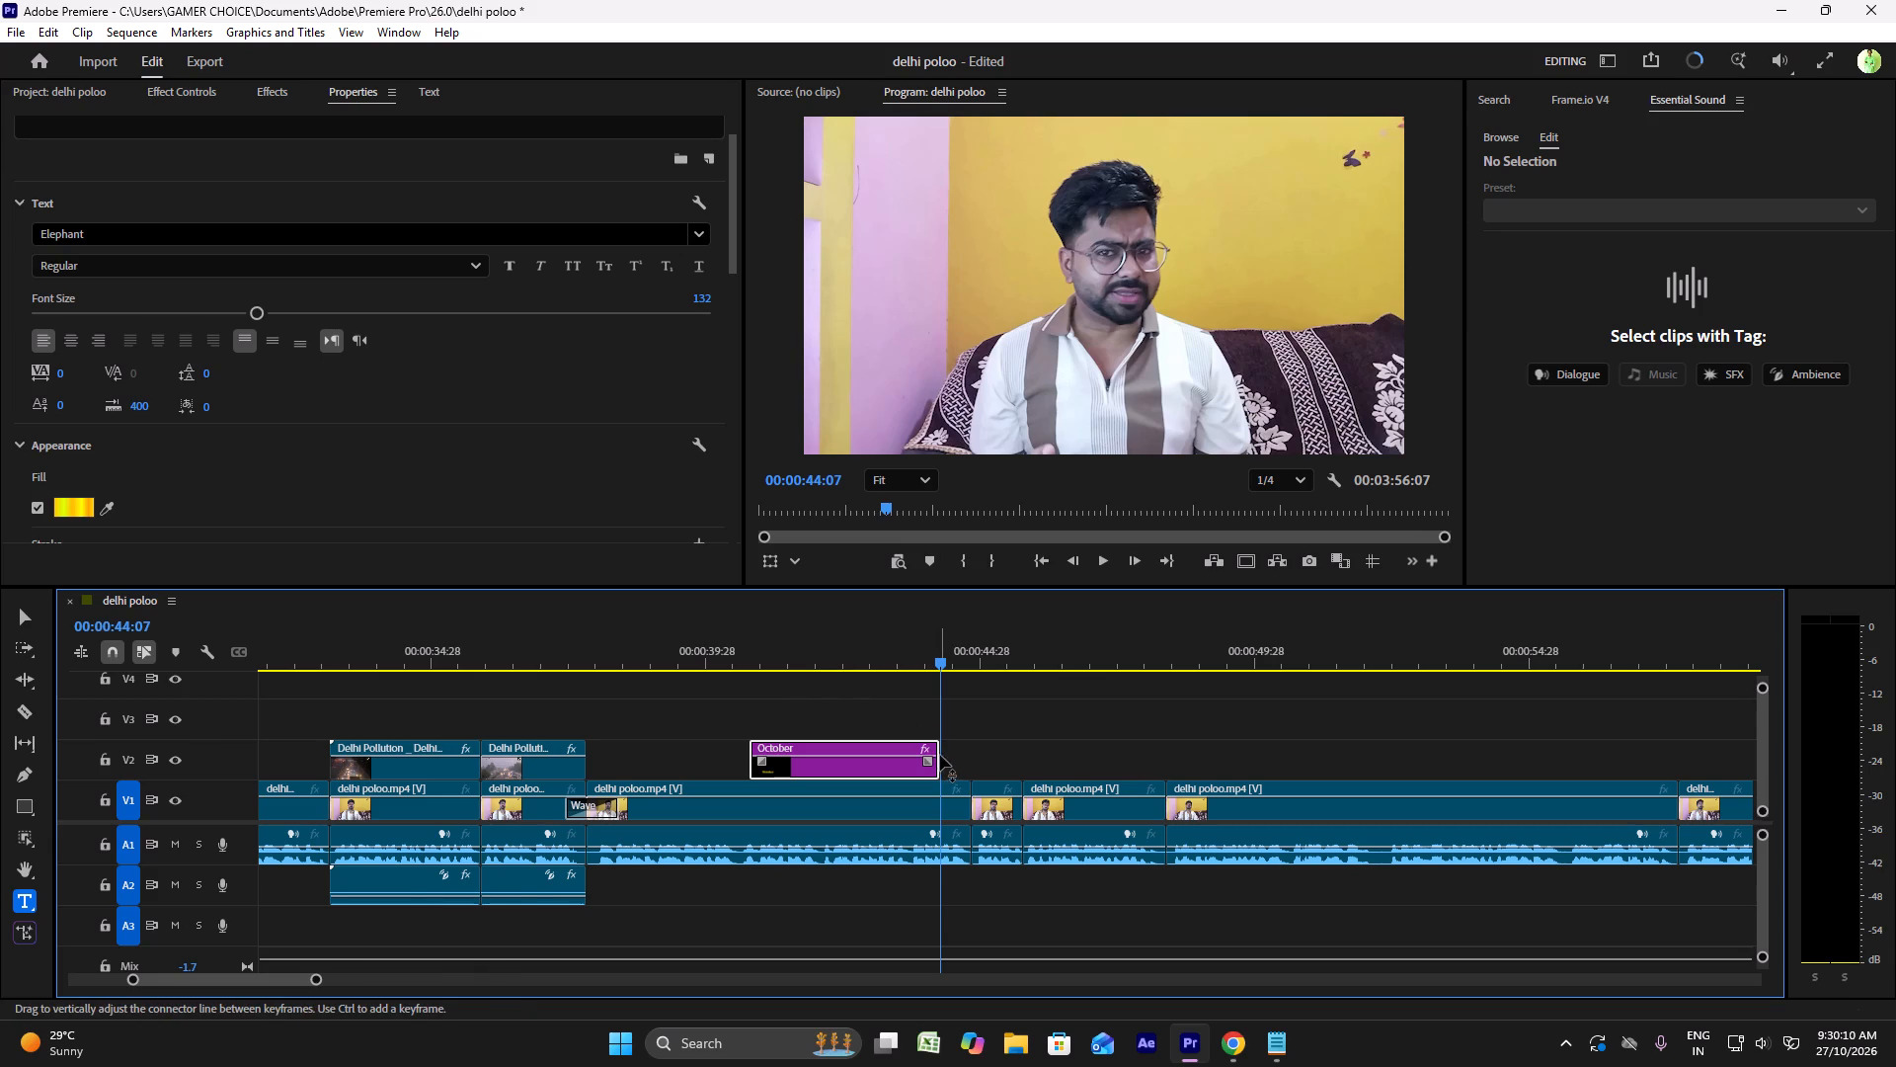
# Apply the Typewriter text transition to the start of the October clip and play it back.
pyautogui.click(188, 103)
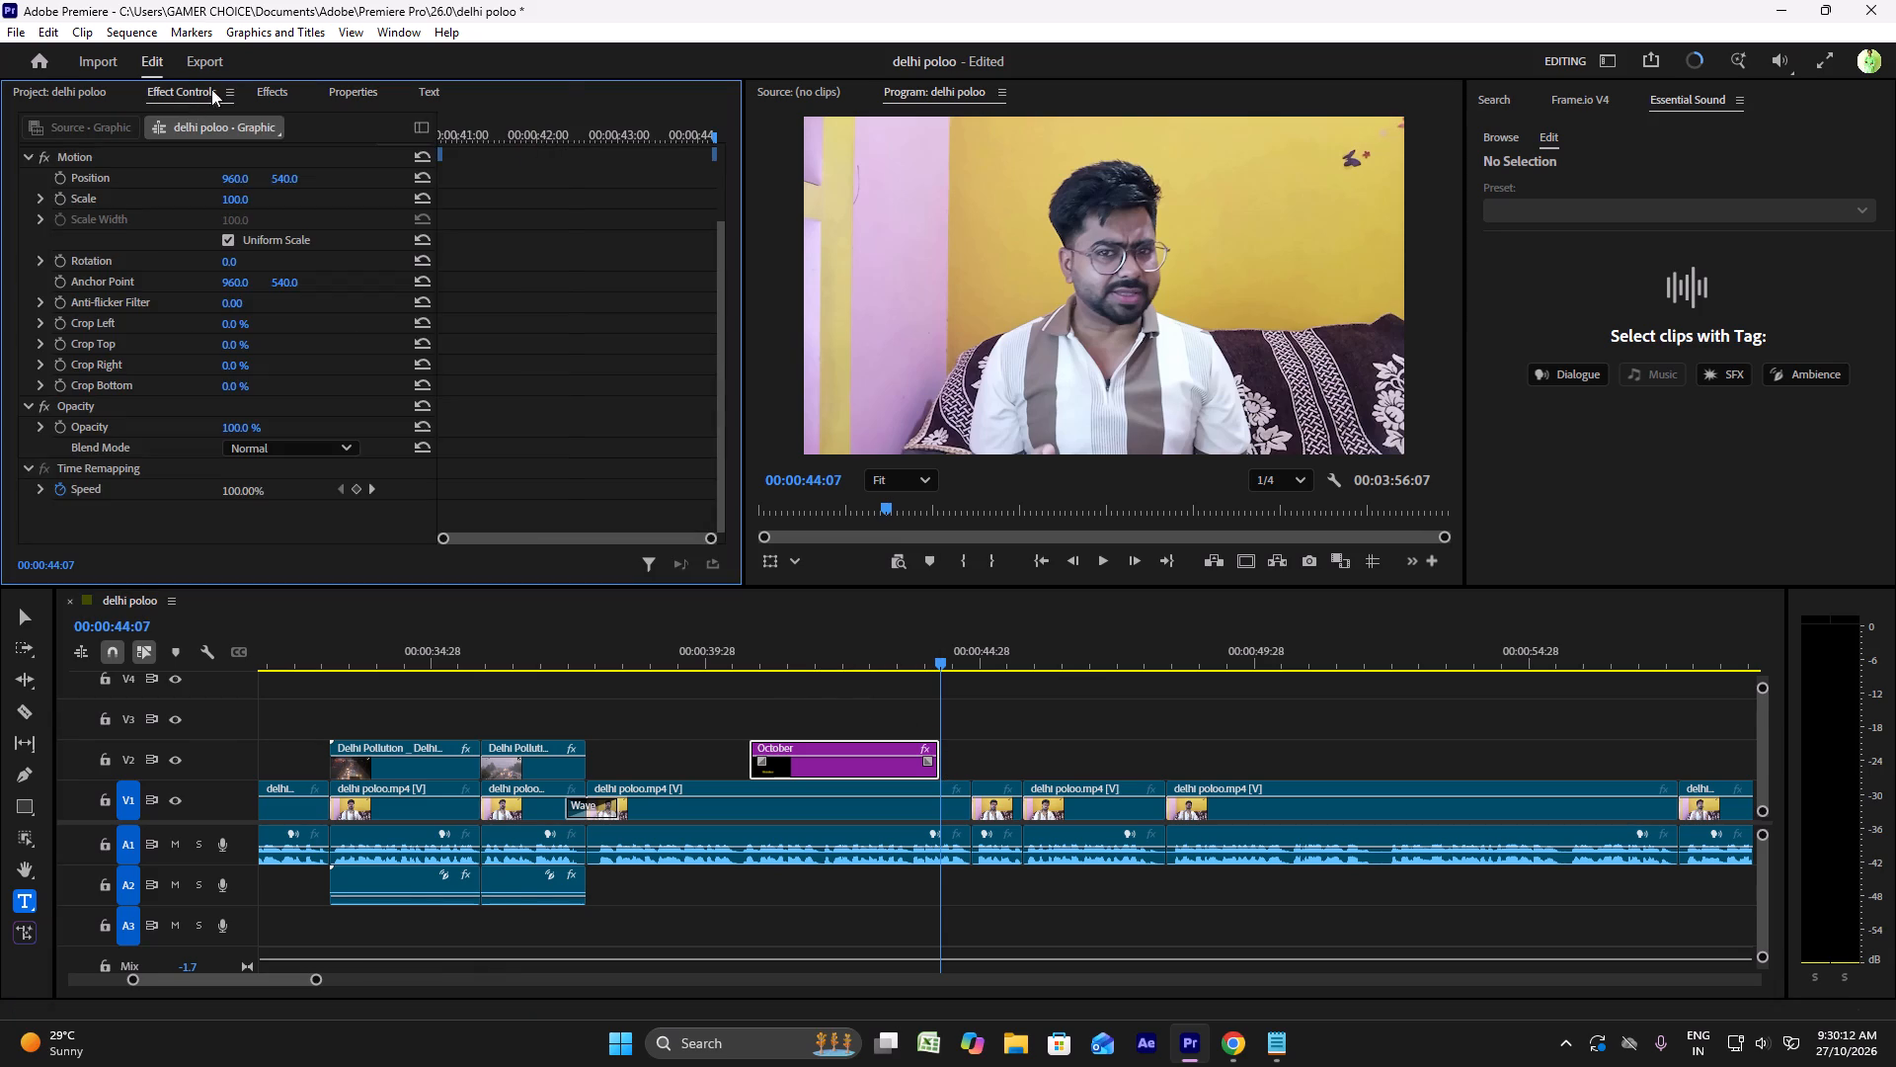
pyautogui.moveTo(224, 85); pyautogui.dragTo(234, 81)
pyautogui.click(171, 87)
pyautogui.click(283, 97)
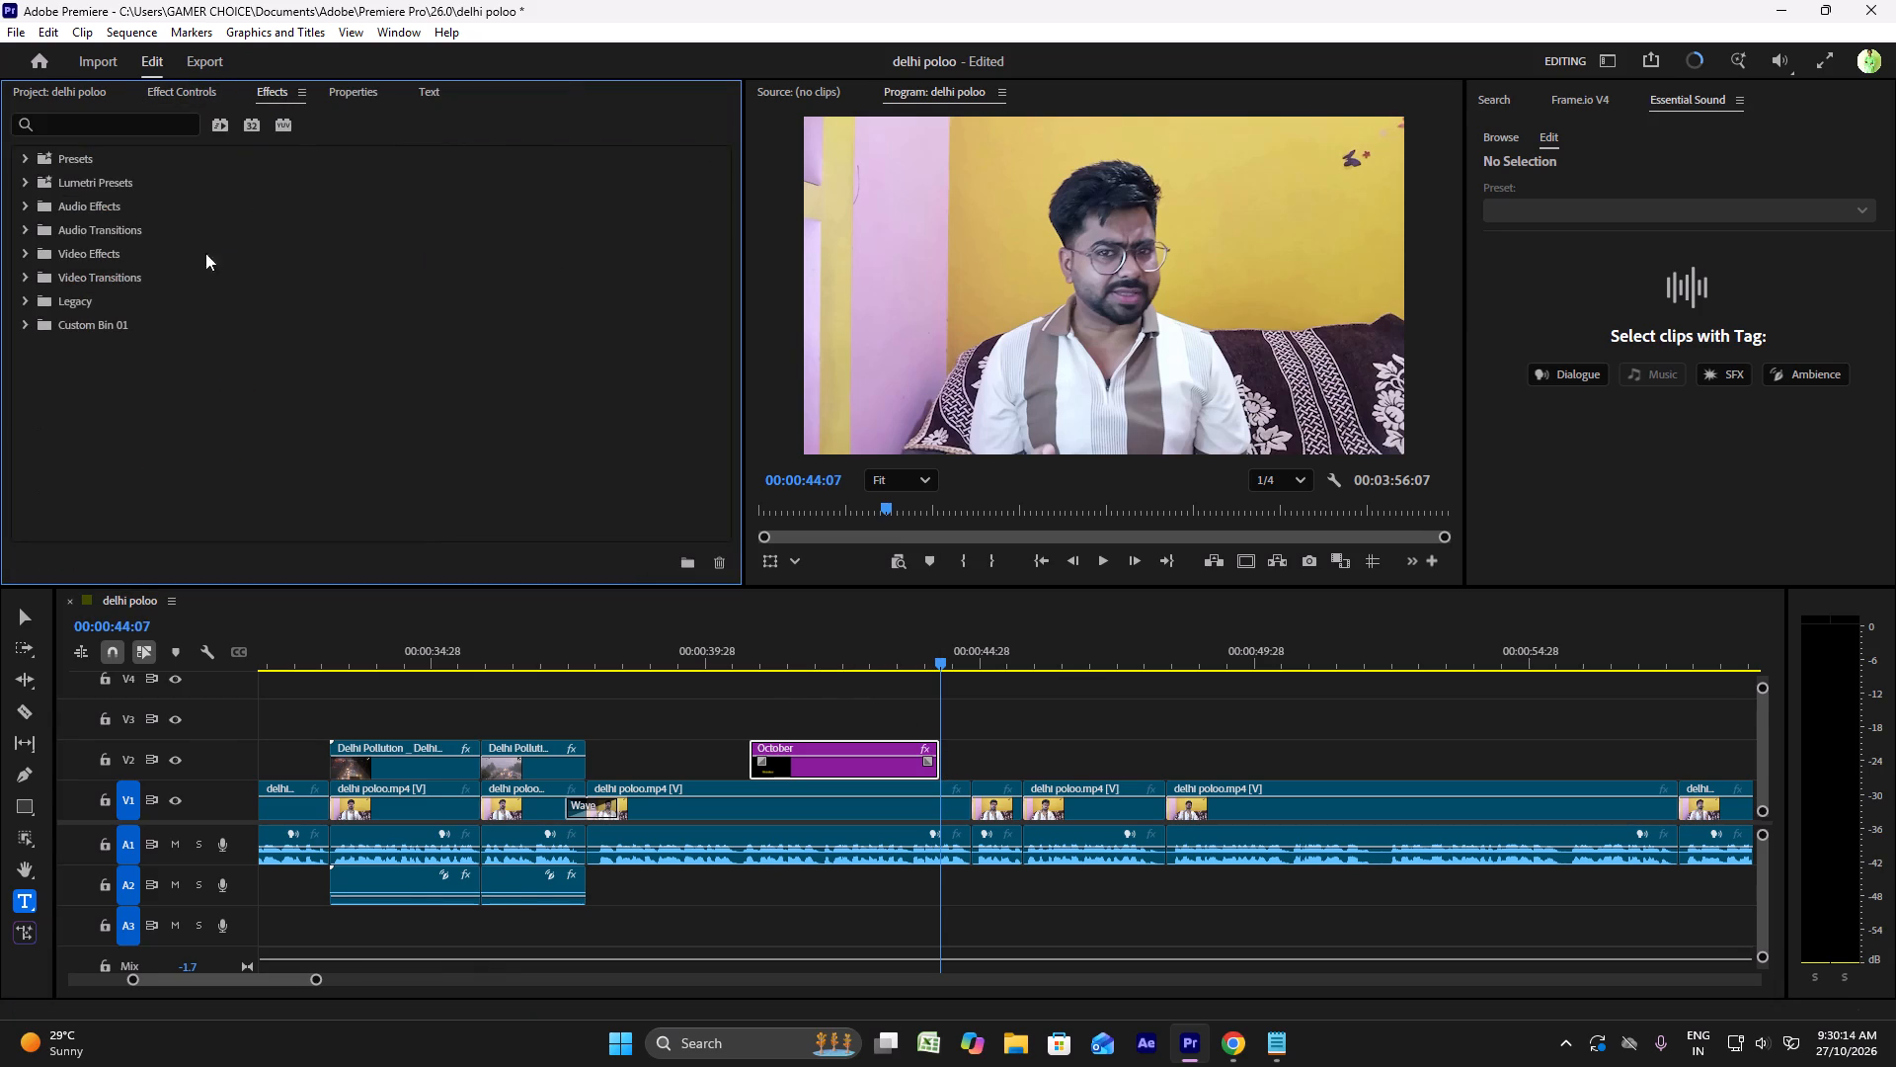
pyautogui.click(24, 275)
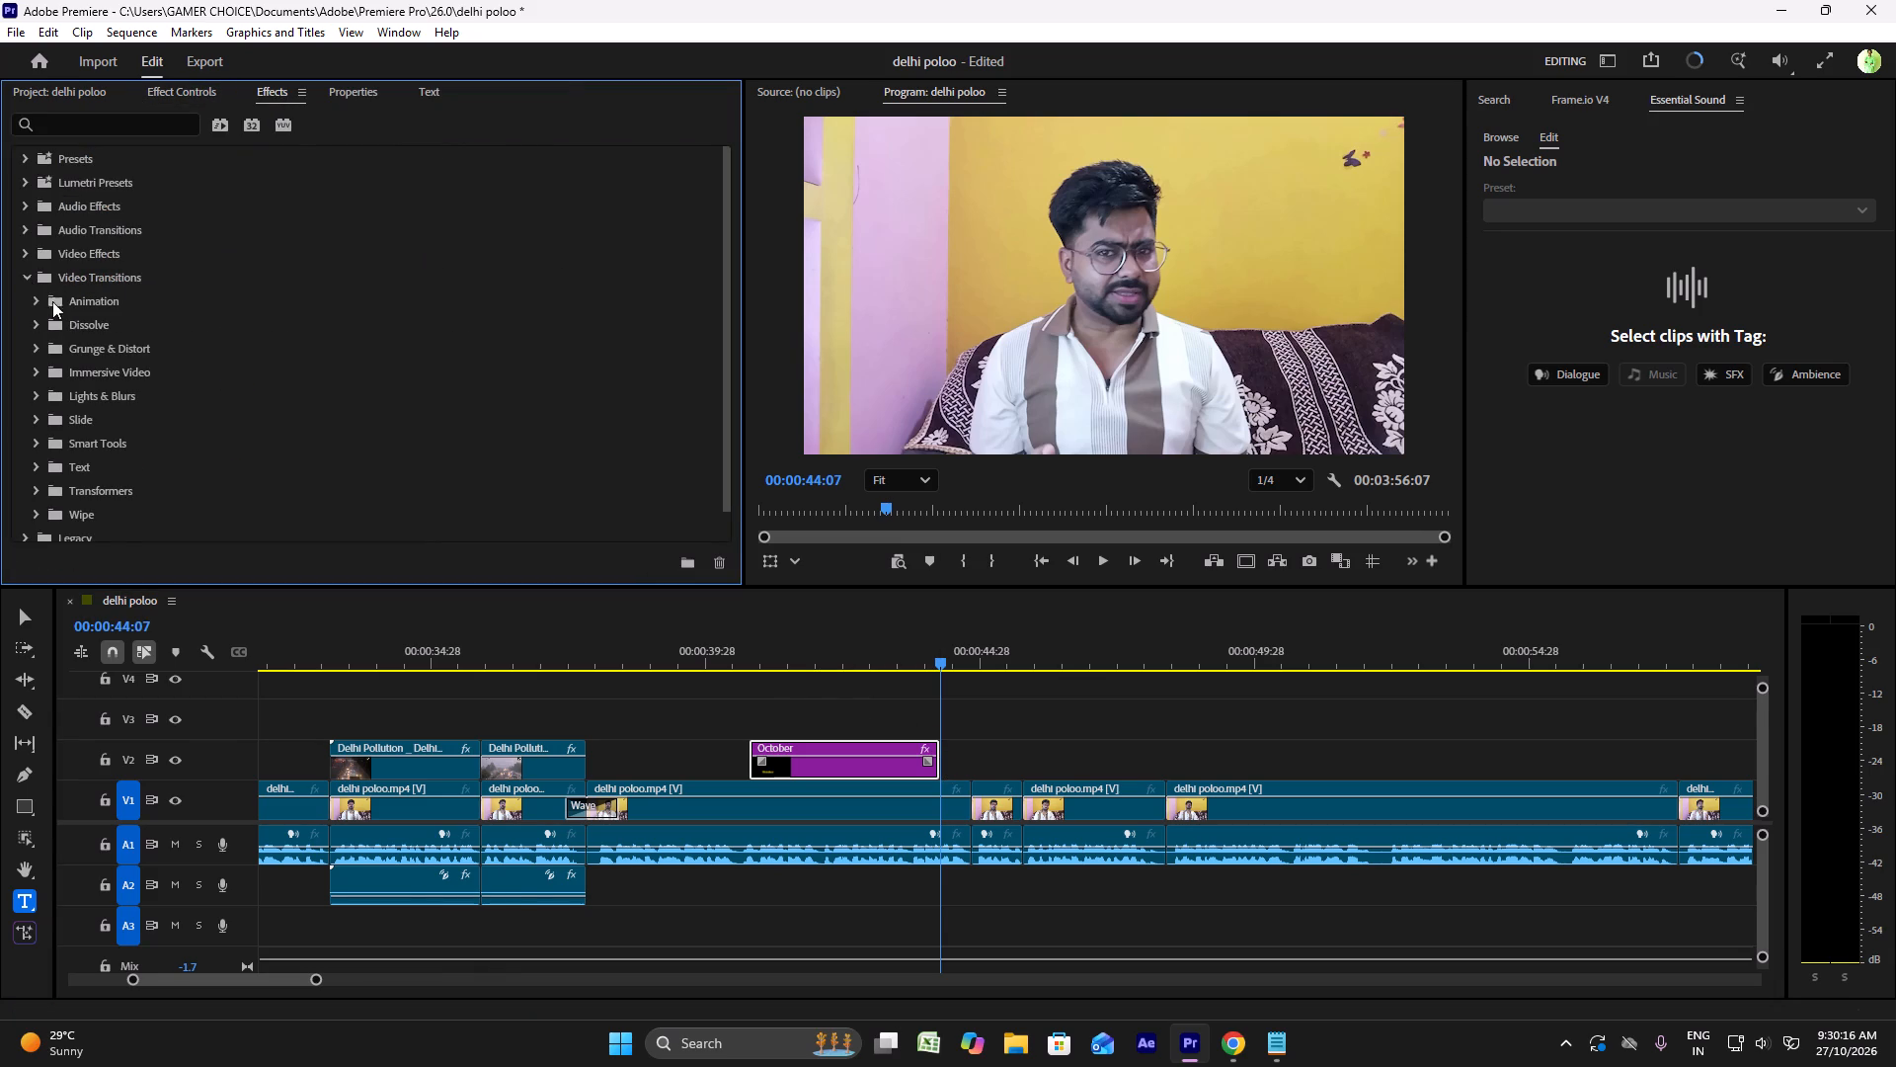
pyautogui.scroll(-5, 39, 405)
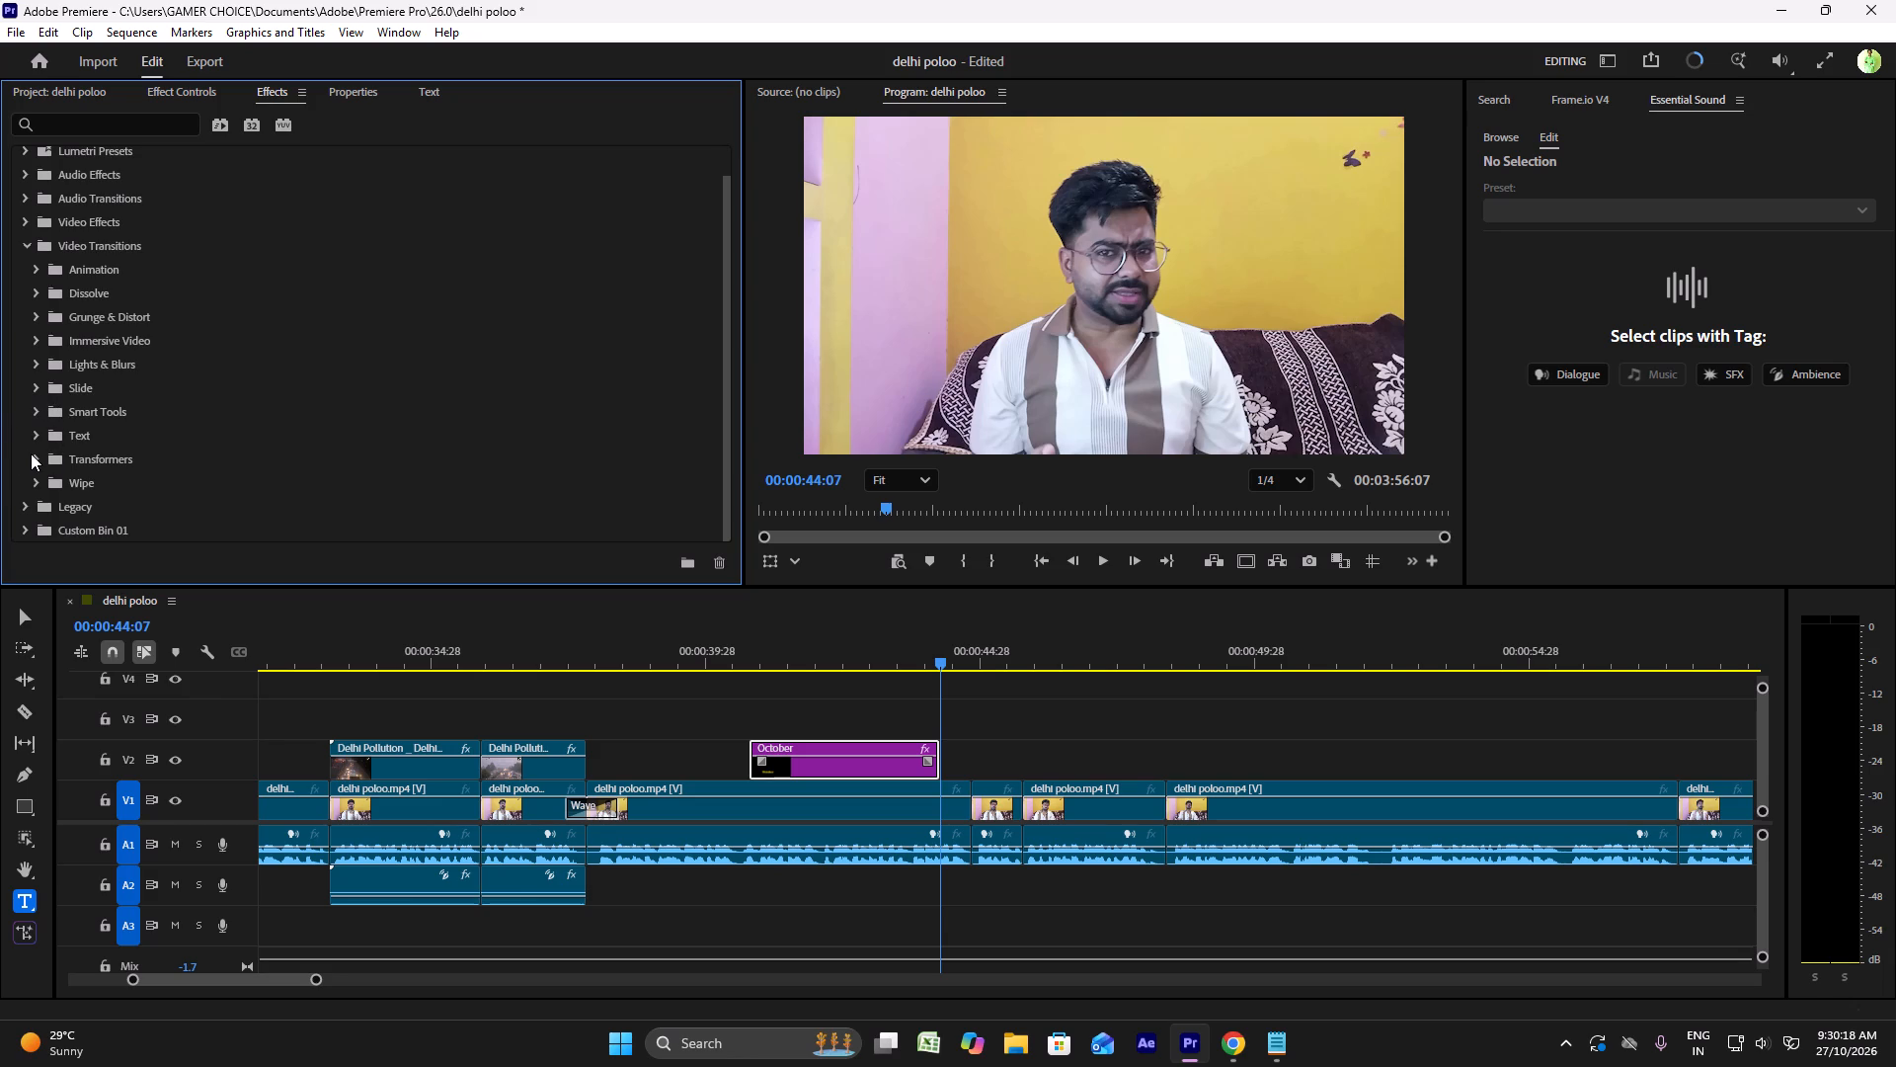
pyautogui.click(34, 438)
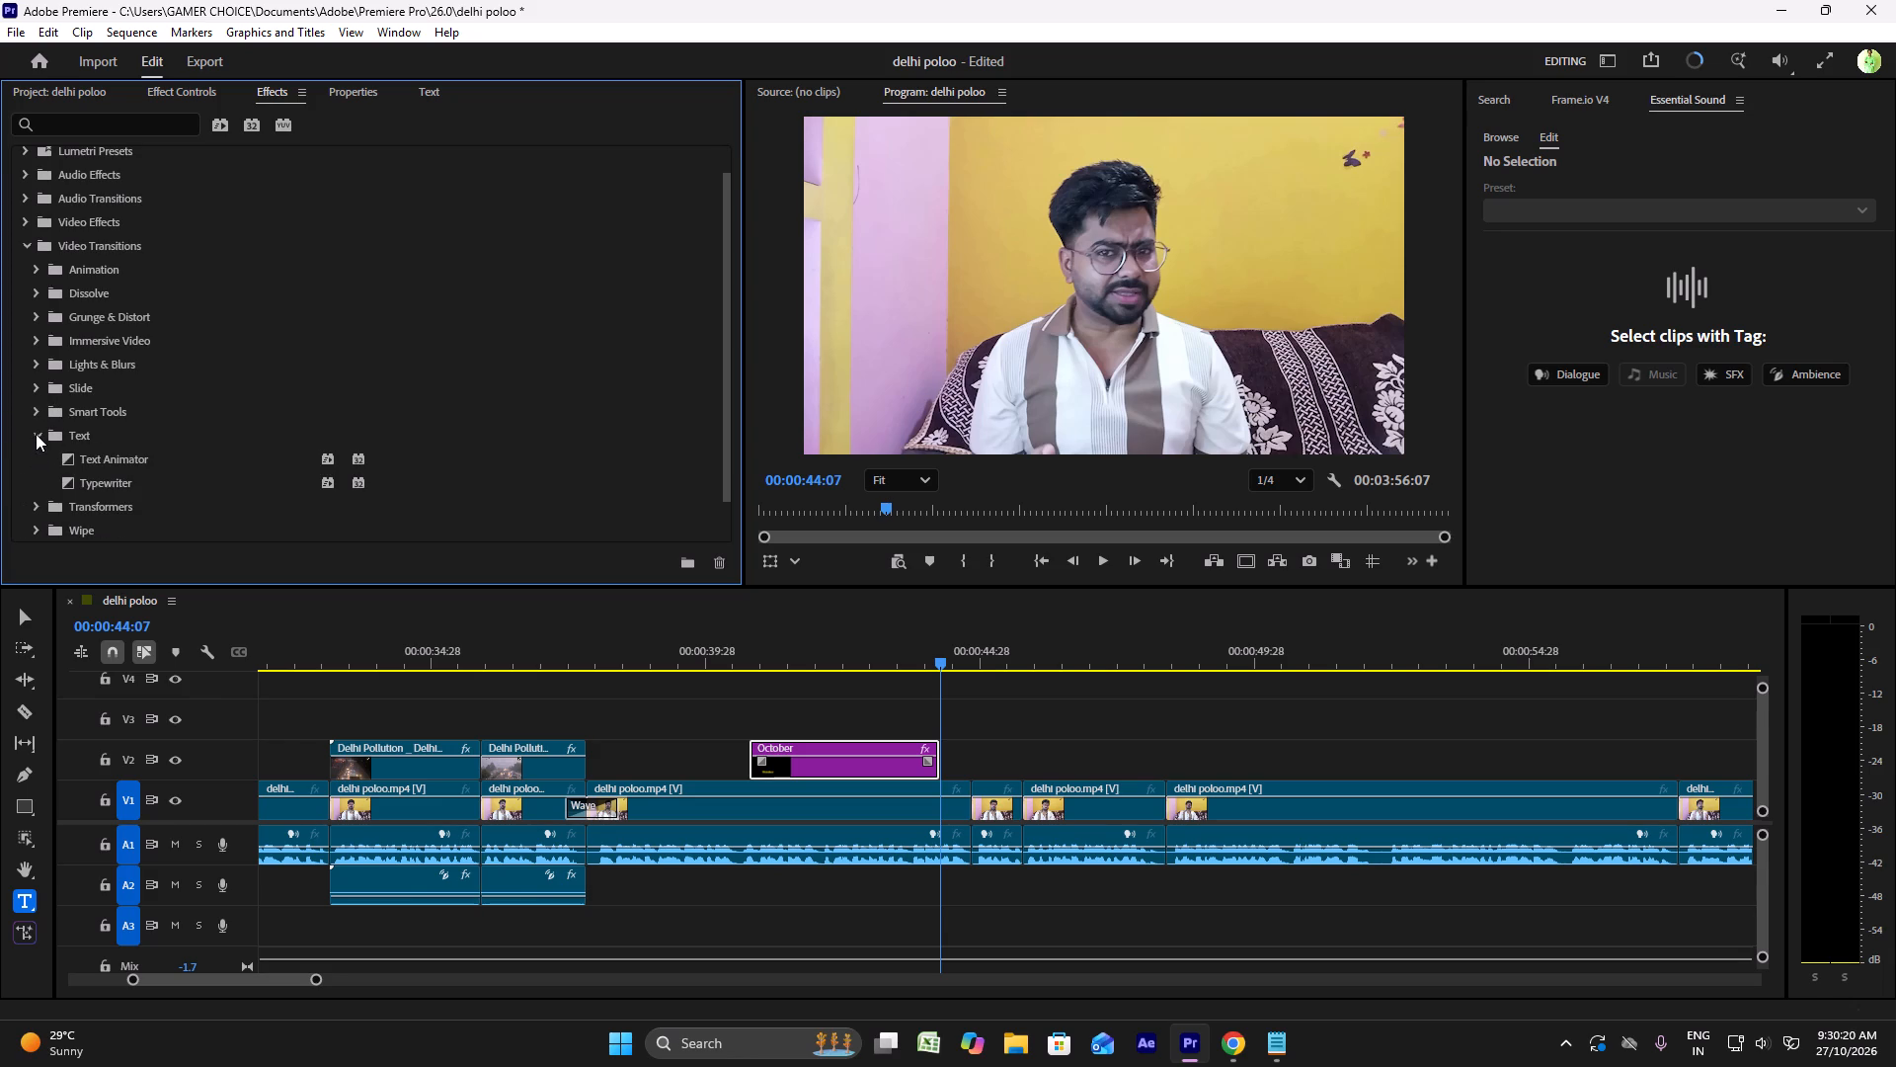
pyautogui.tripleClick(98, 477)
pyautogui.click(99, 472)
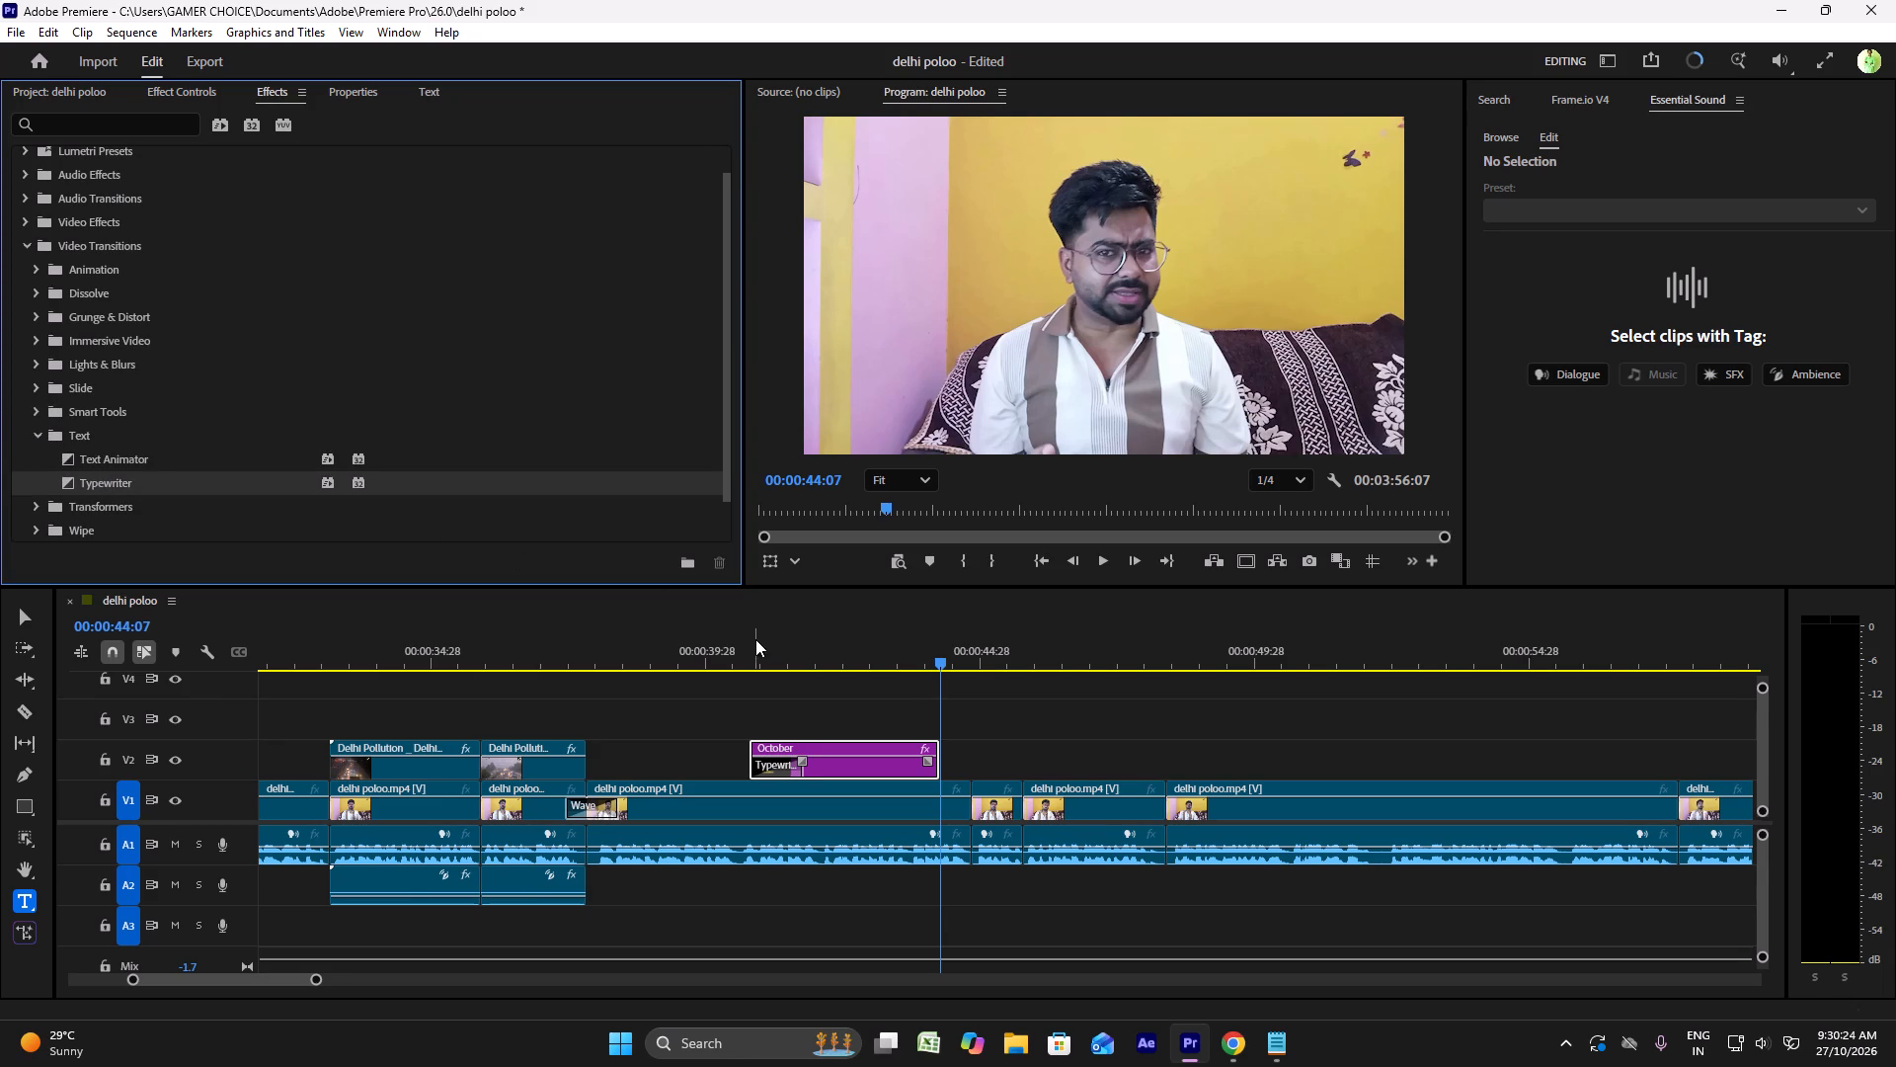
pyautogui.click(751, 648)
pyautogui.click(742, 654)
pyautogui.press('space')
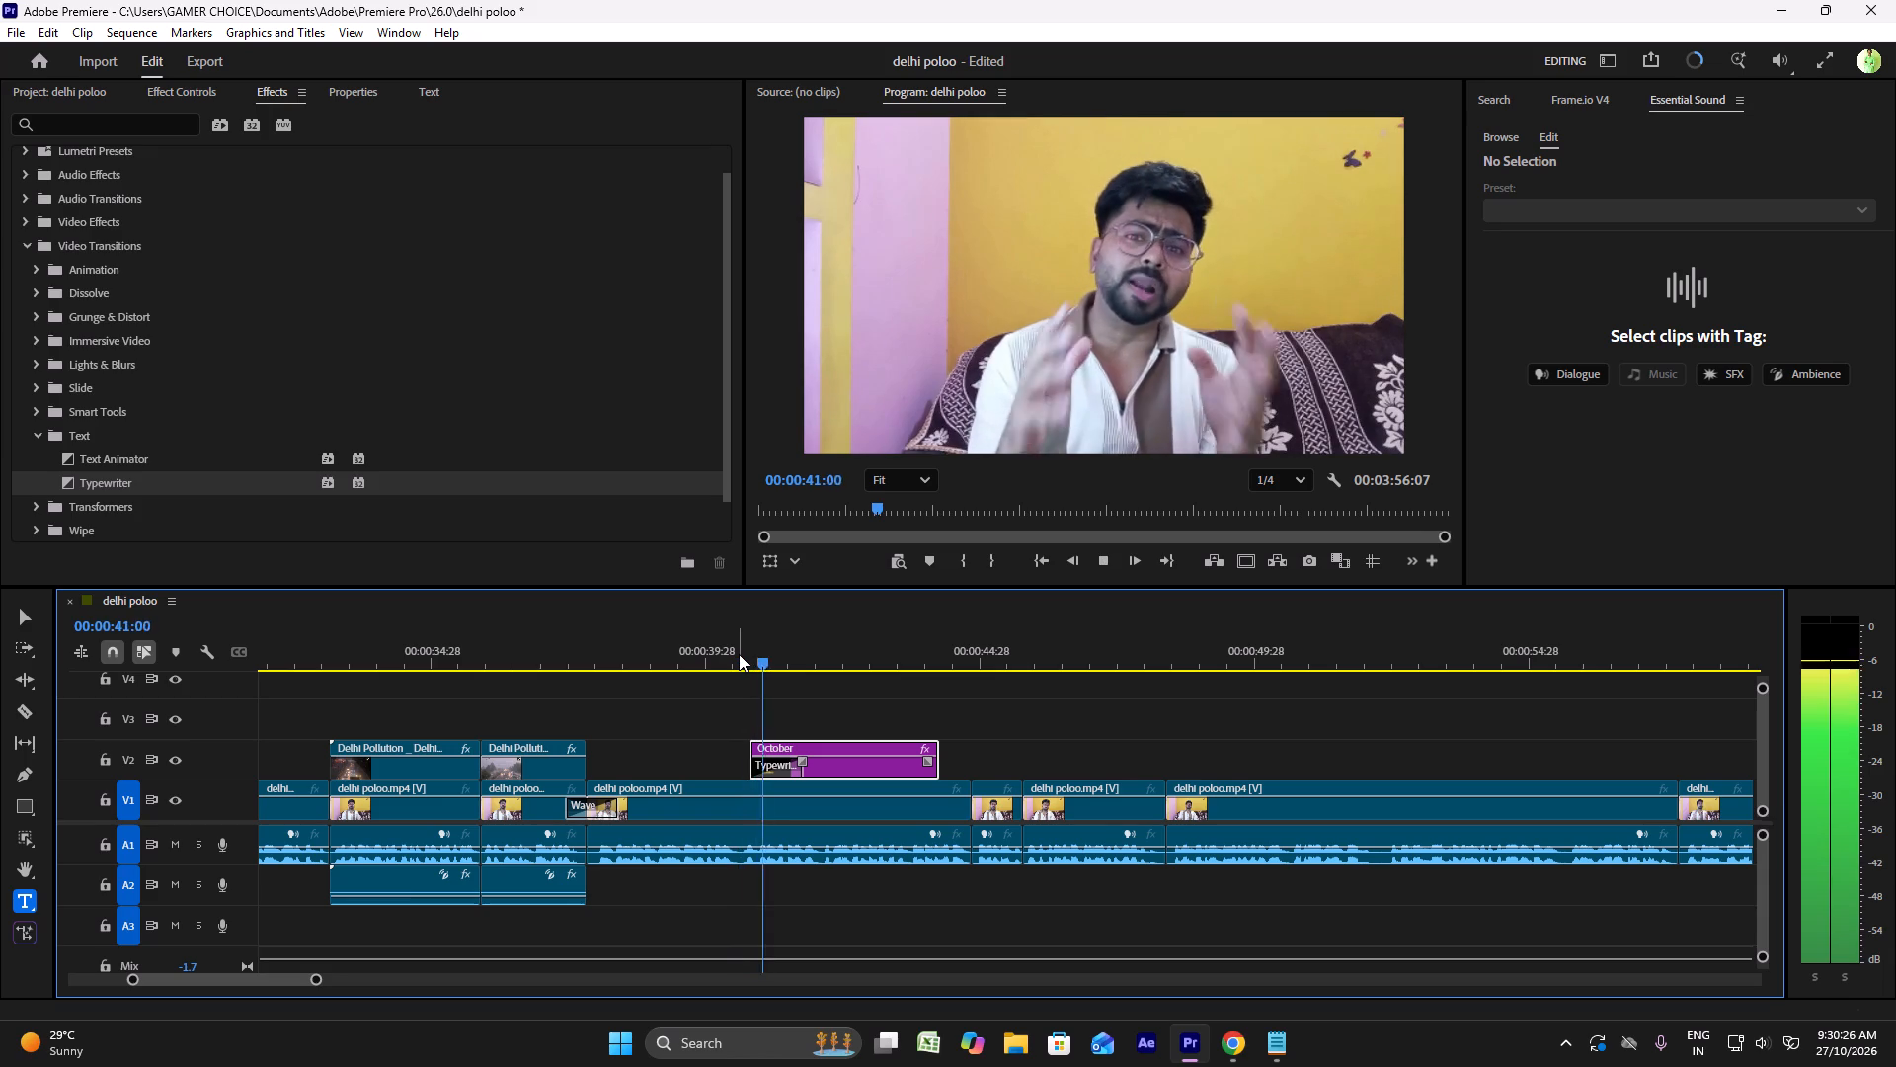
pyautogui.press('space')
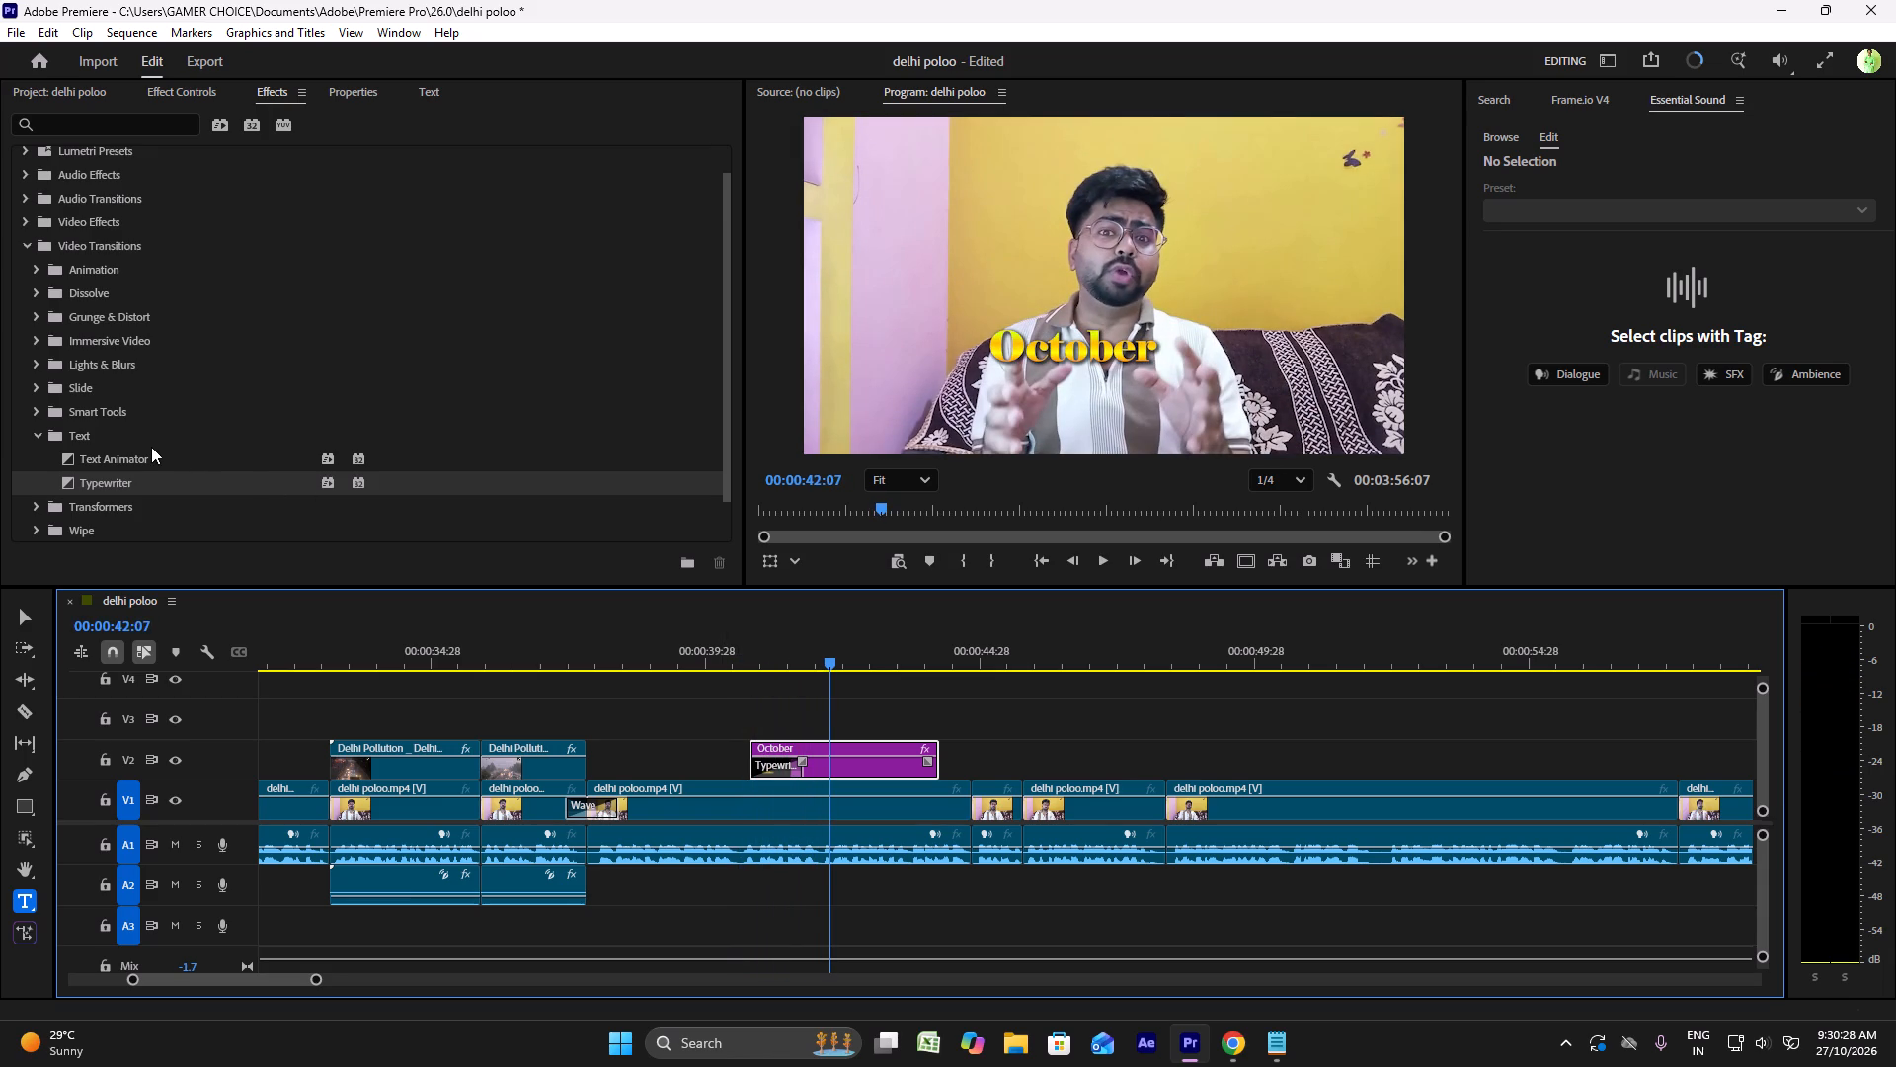
# Replace the transition at the start of the October clip with Text Animator and preview the animation.
pyautogui.tripleClick(151, 447)
pyautogui.click(151, 446)
pyautogui.click(726, 642)
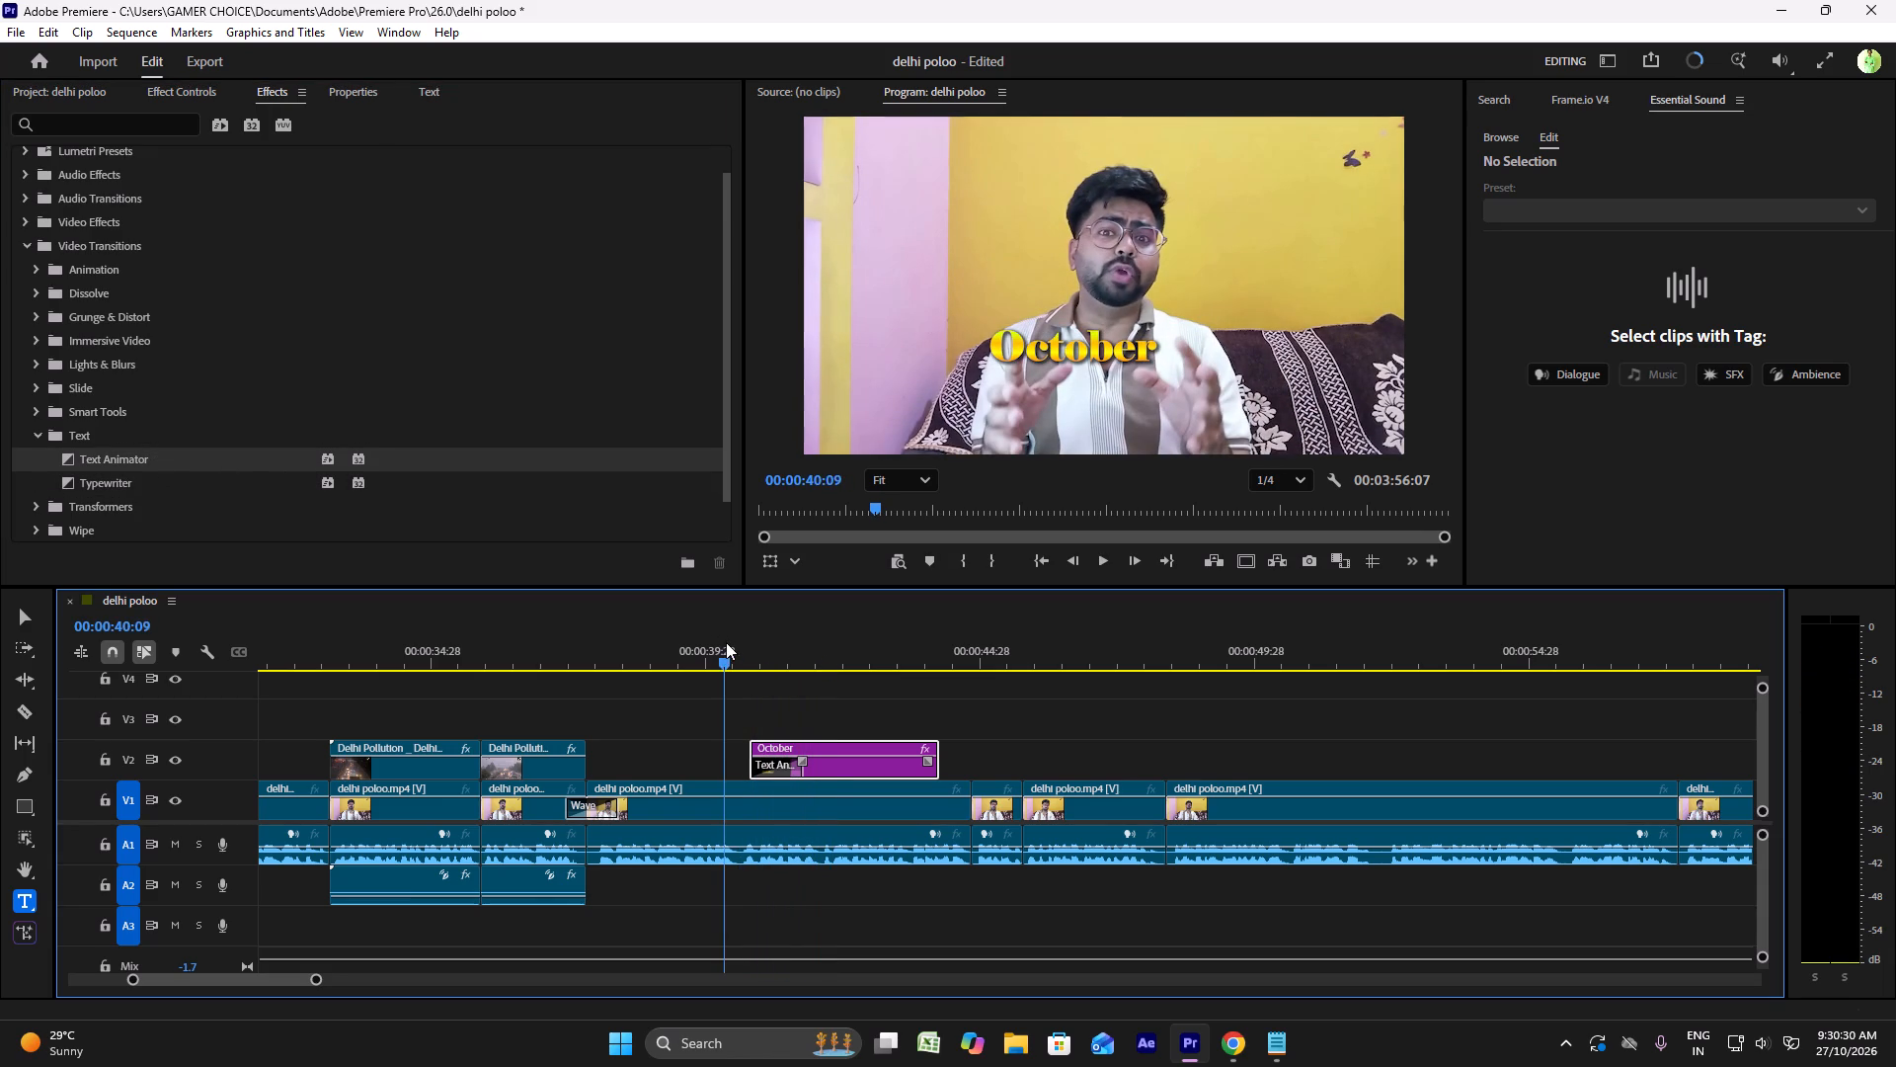
pyautogui.press('space')
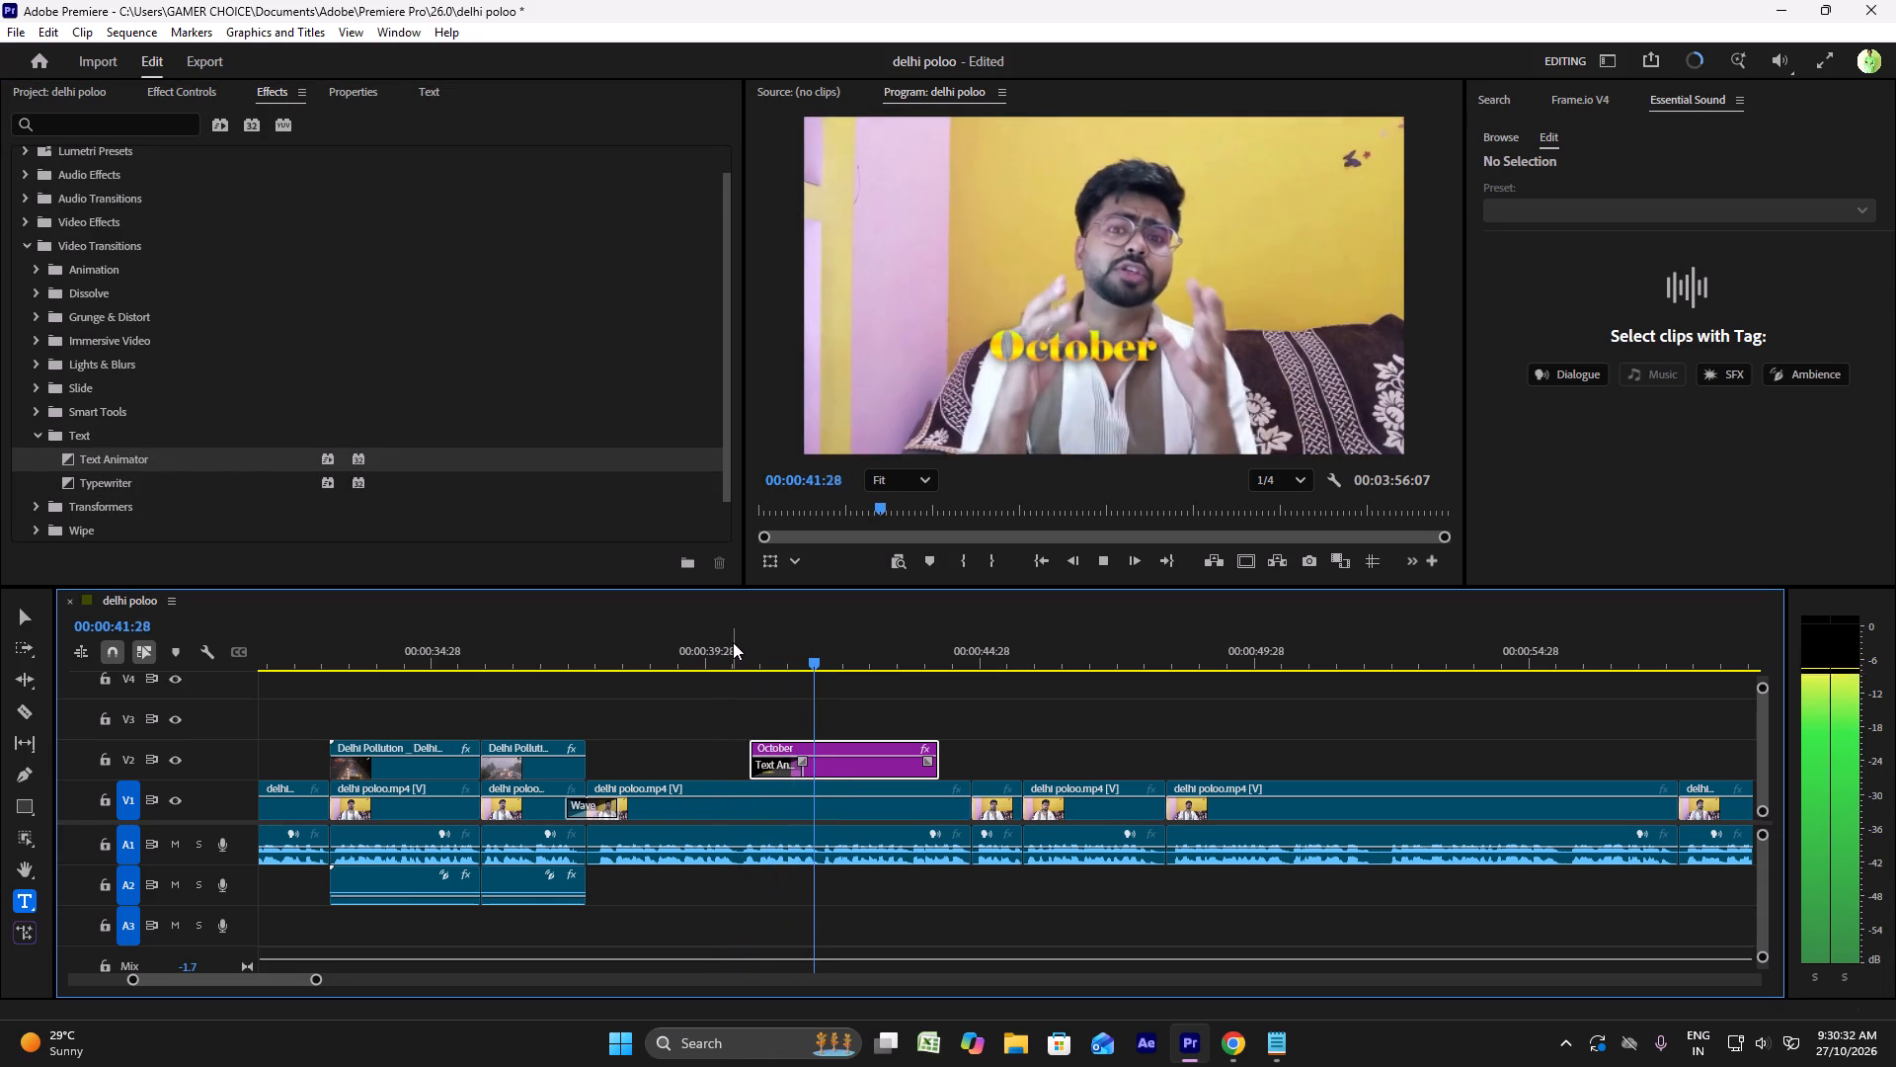
pyautogui.press('space')
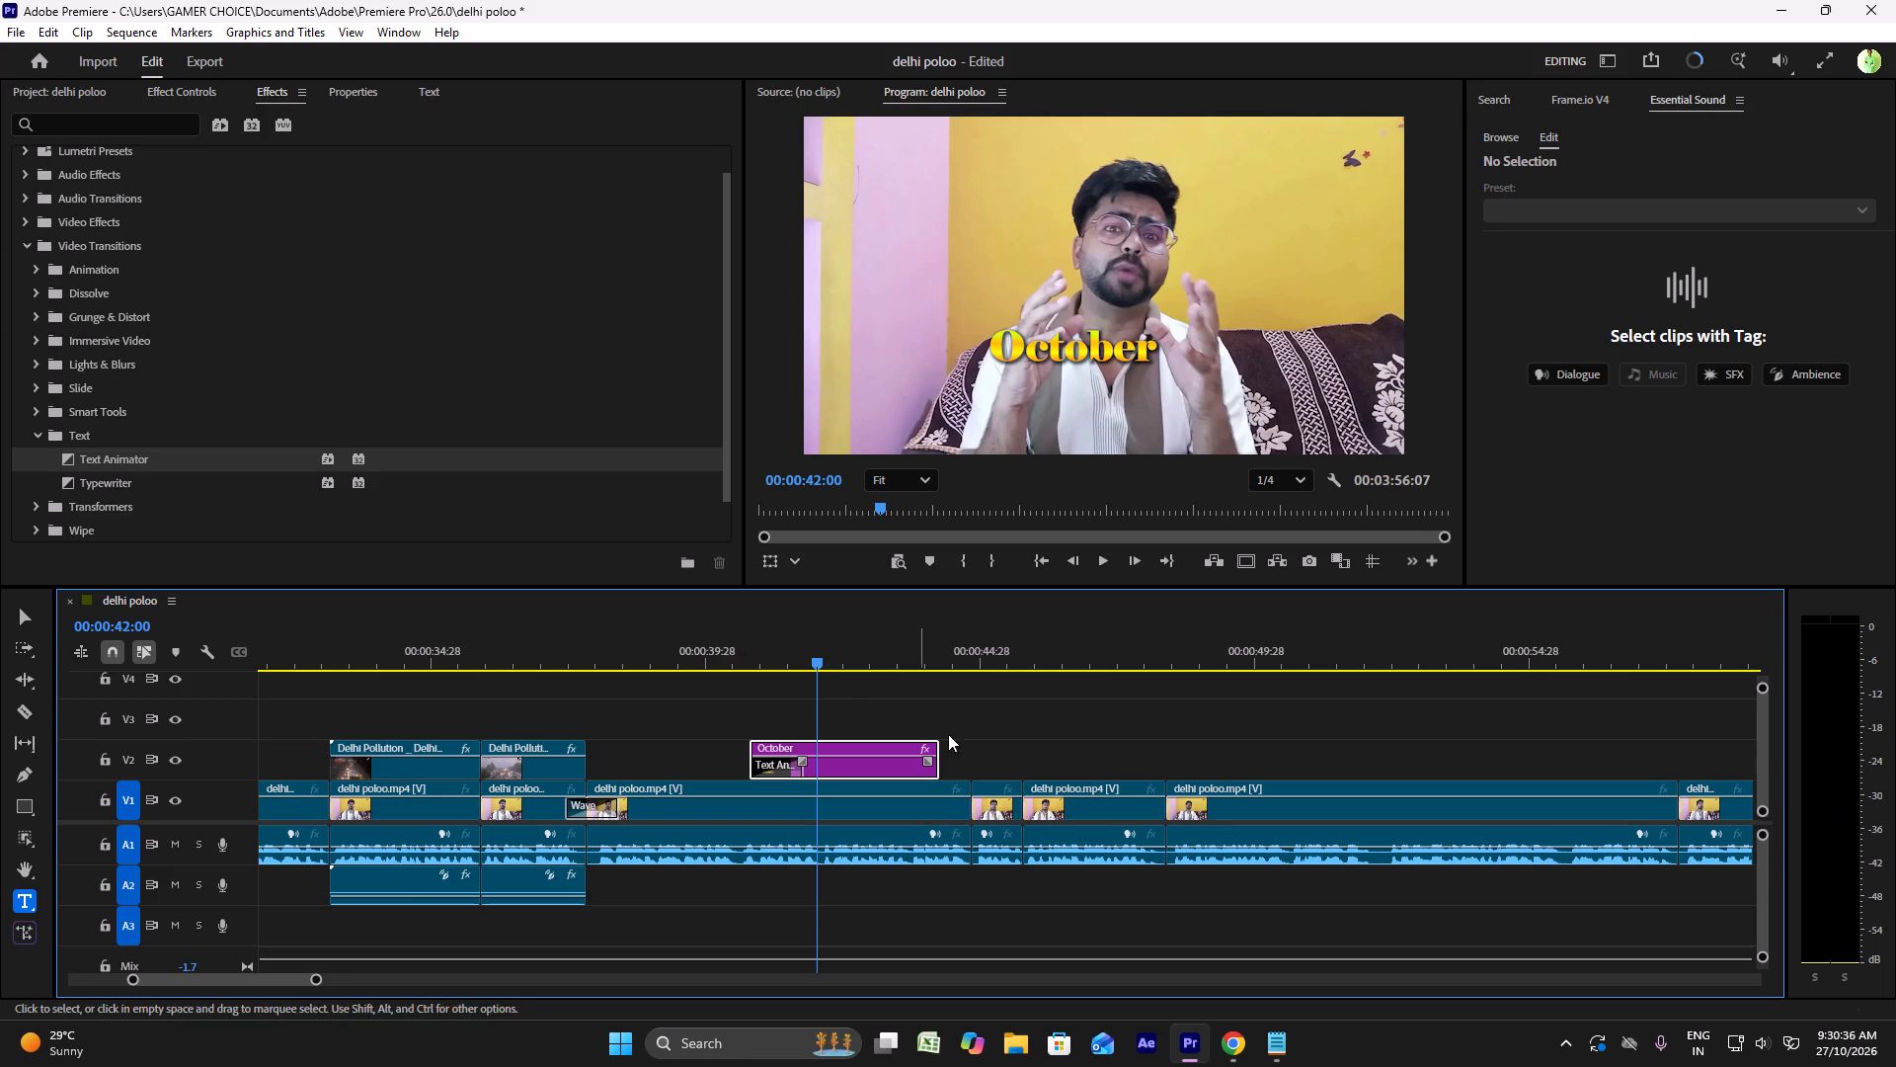
# Extend the end of the October clip to the nearest V1 cut and play its opening animation.
pyautogui.moveTo(946, 757); pyautogui.dragTo(969, 757)
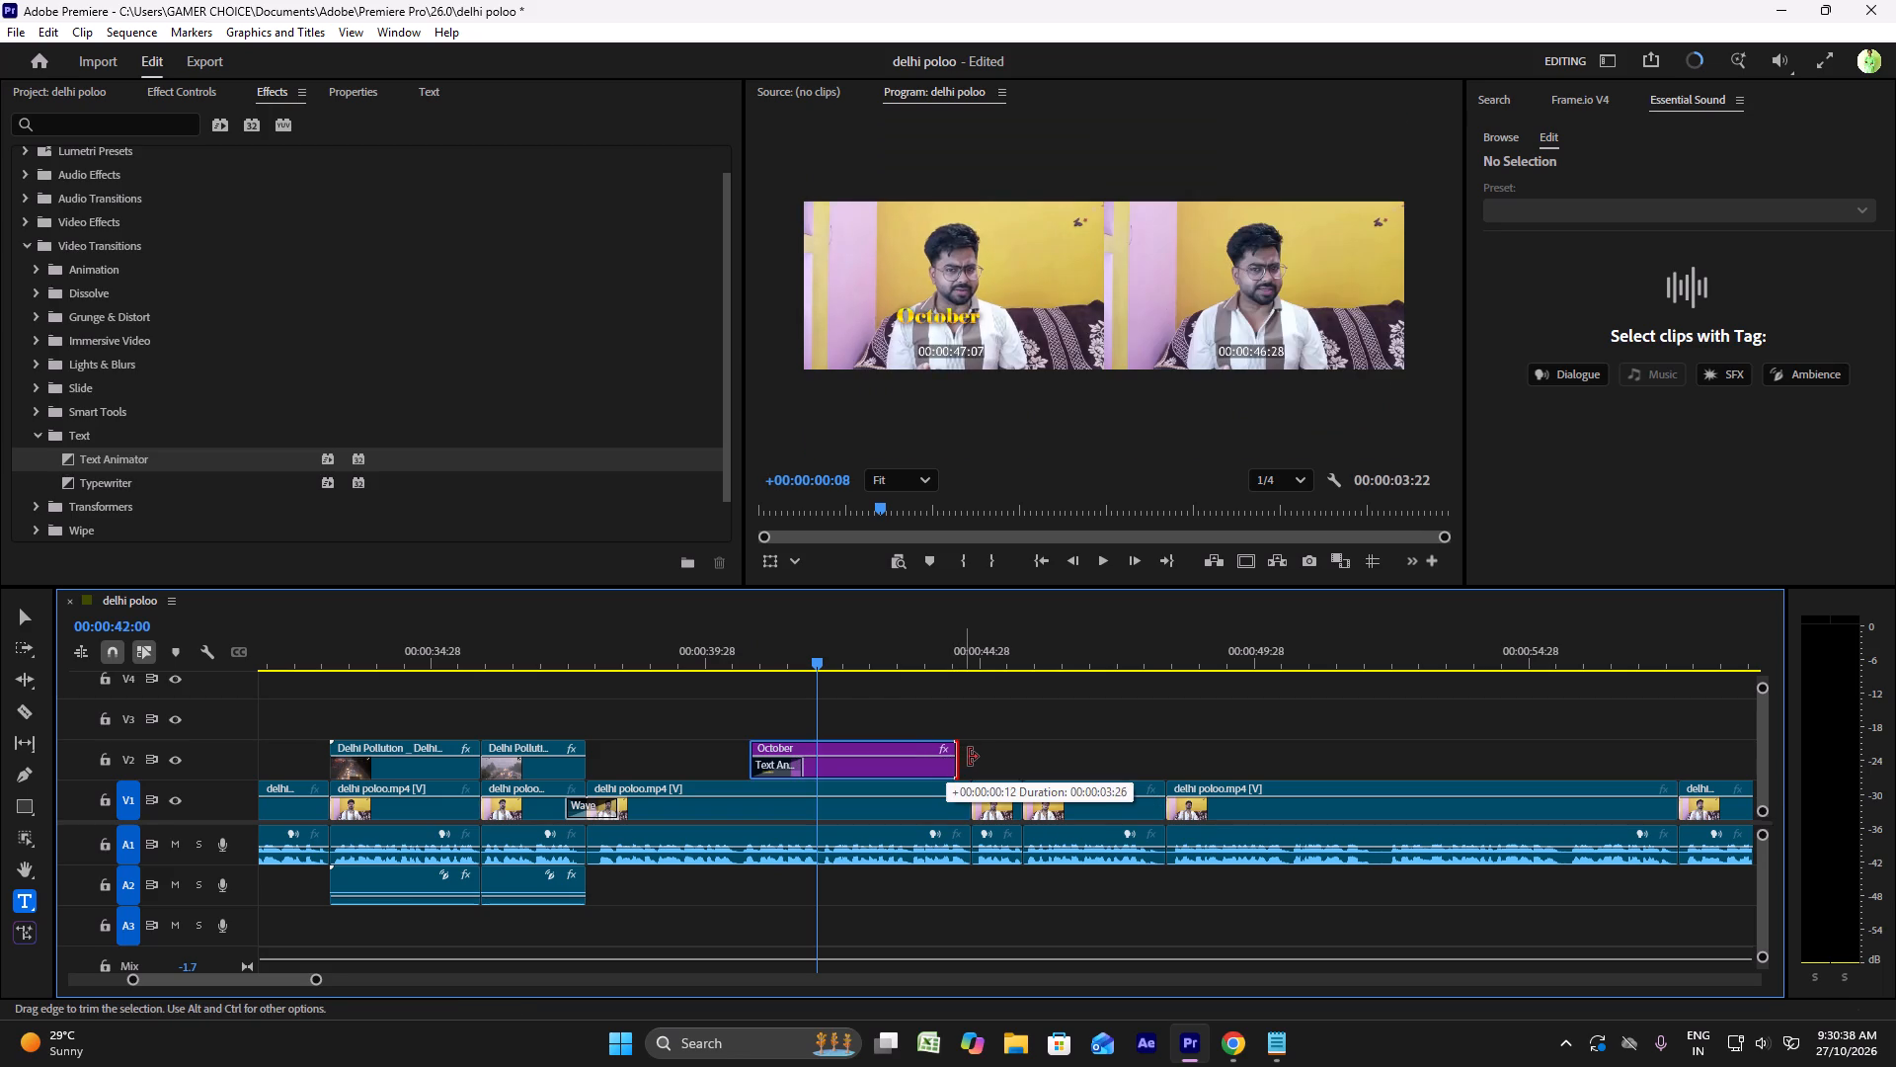
pyautogui.moveTo(969, 757); pyautogui.dragTo(973, 757)
pyautogui.click(722, 639)
pyautogui.press('space')
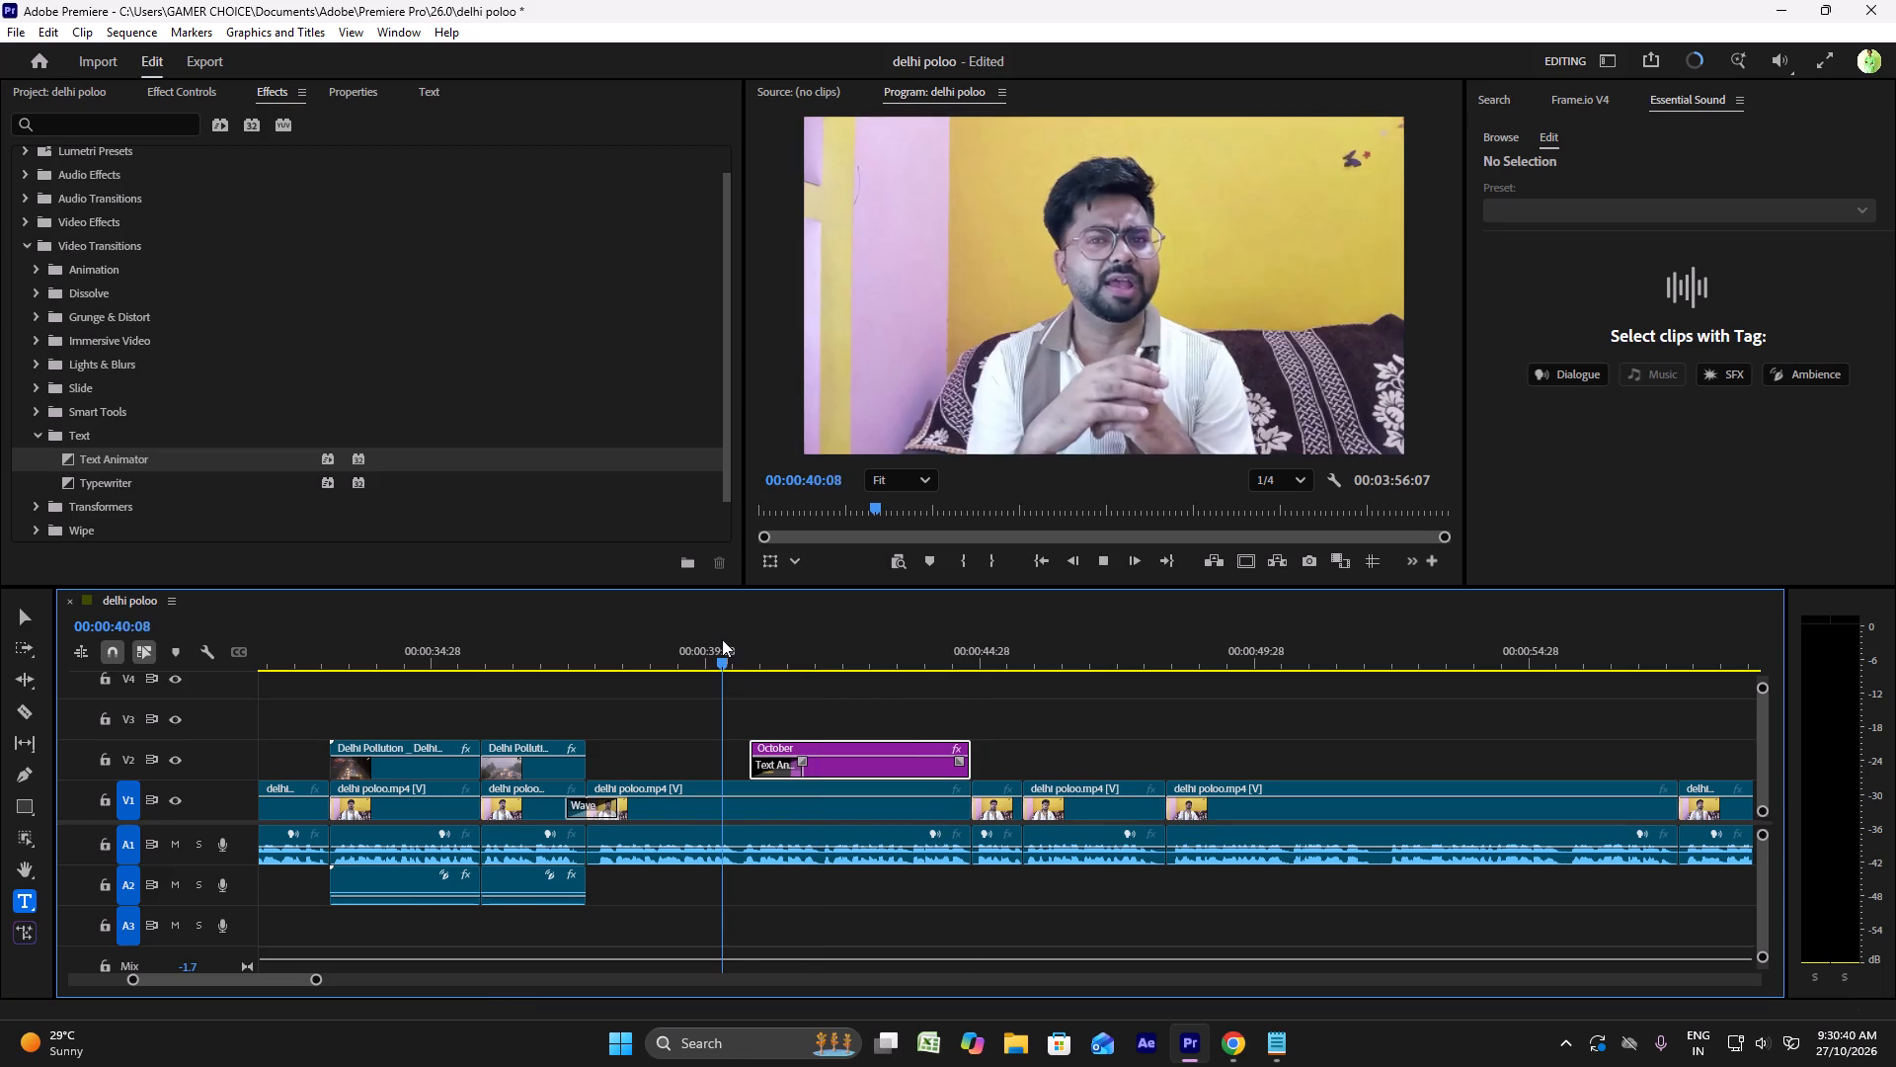
pyautogui.press('space')
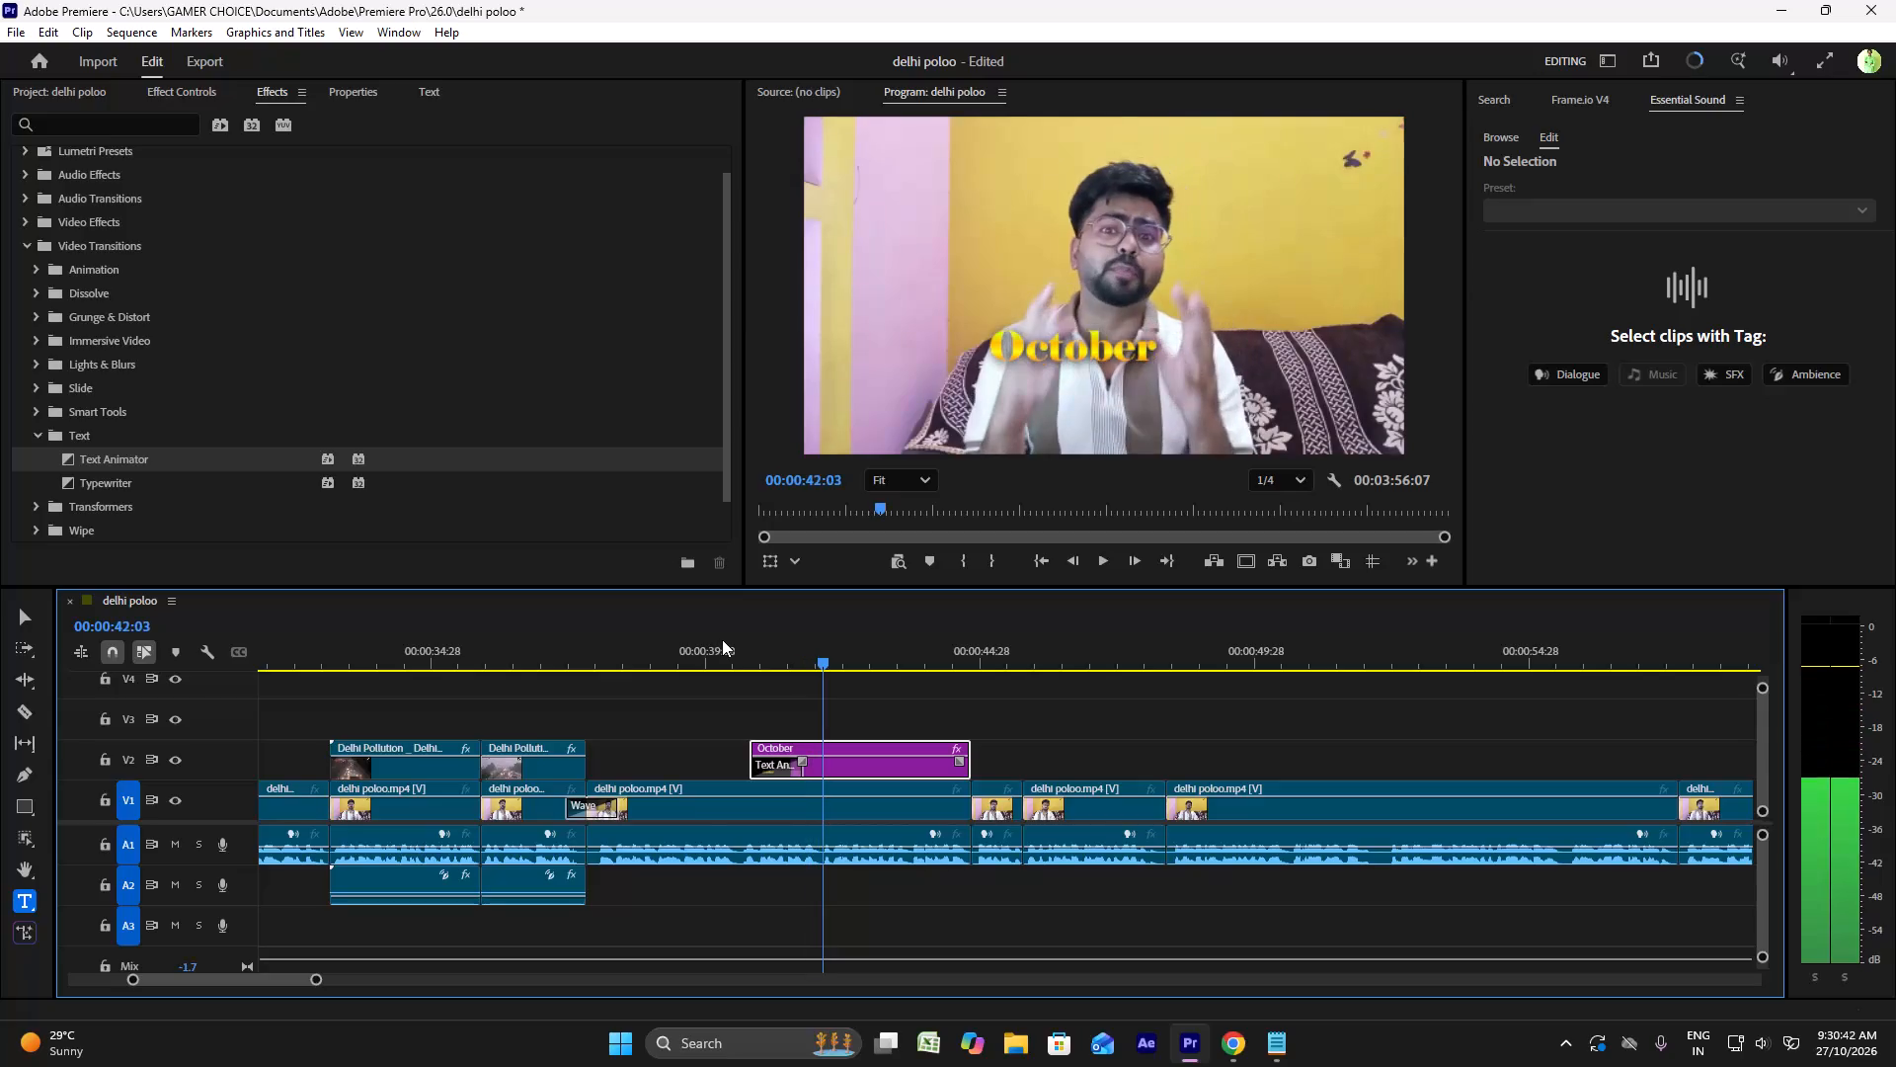
pyautogui.scroll(5, 250, 294)
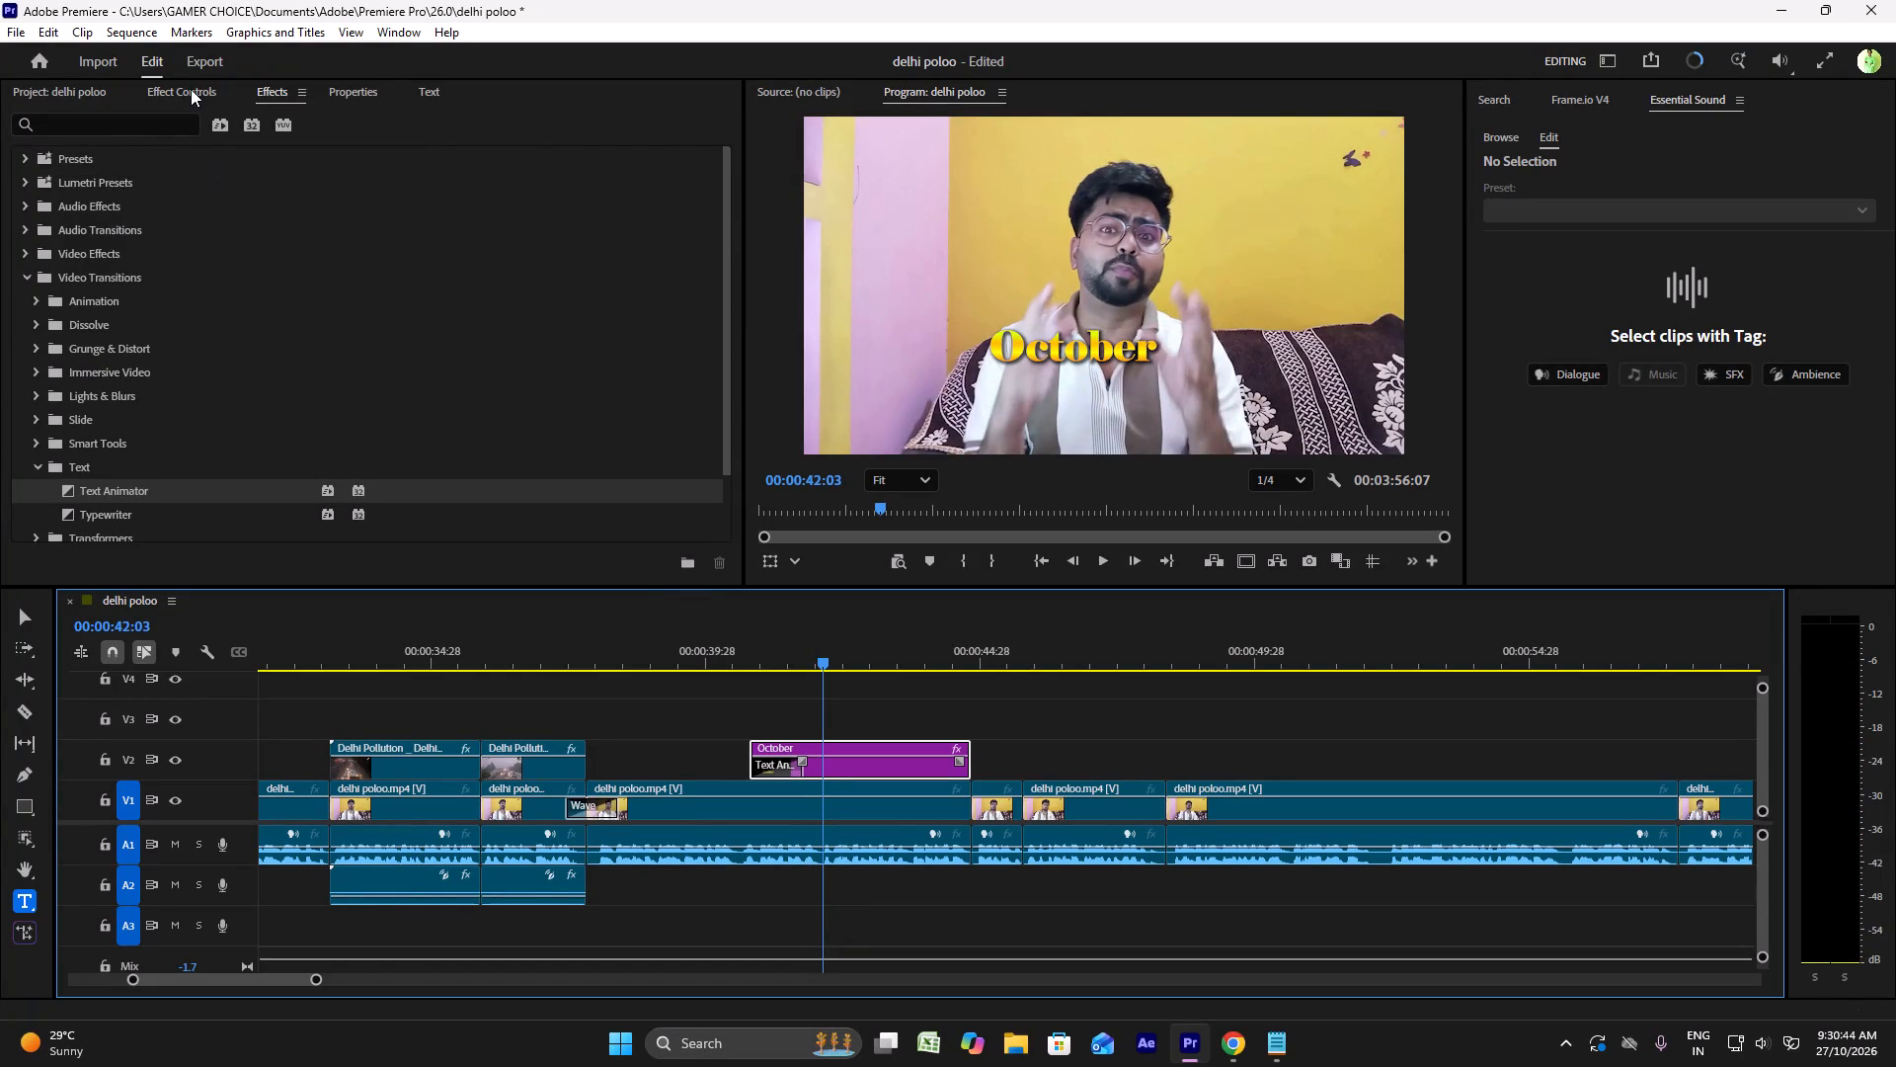
# Reposition the October graphic to 1088, 741 and play through the clip to check its placement.
pyautogui.click(190, 89)
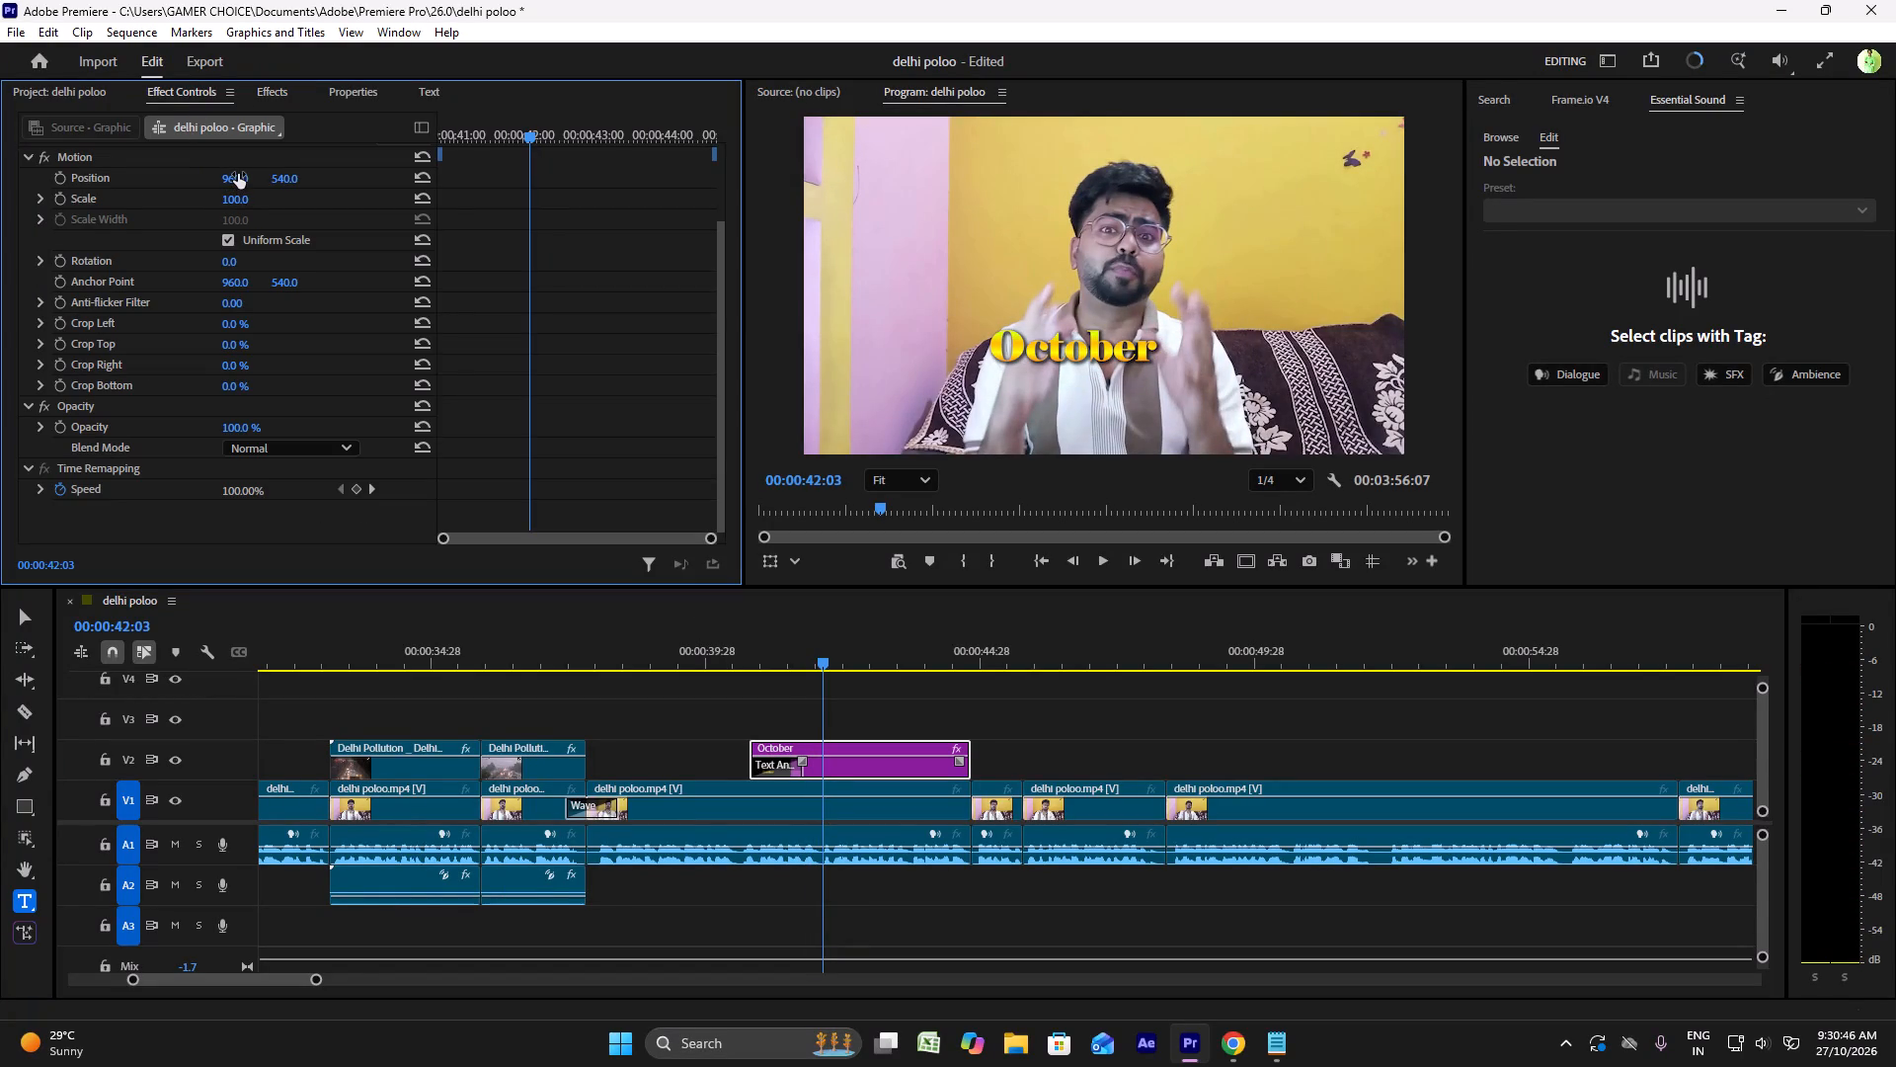
pyautogui.moveTo(238, 174); pyautogui.dragTo(372, 184)
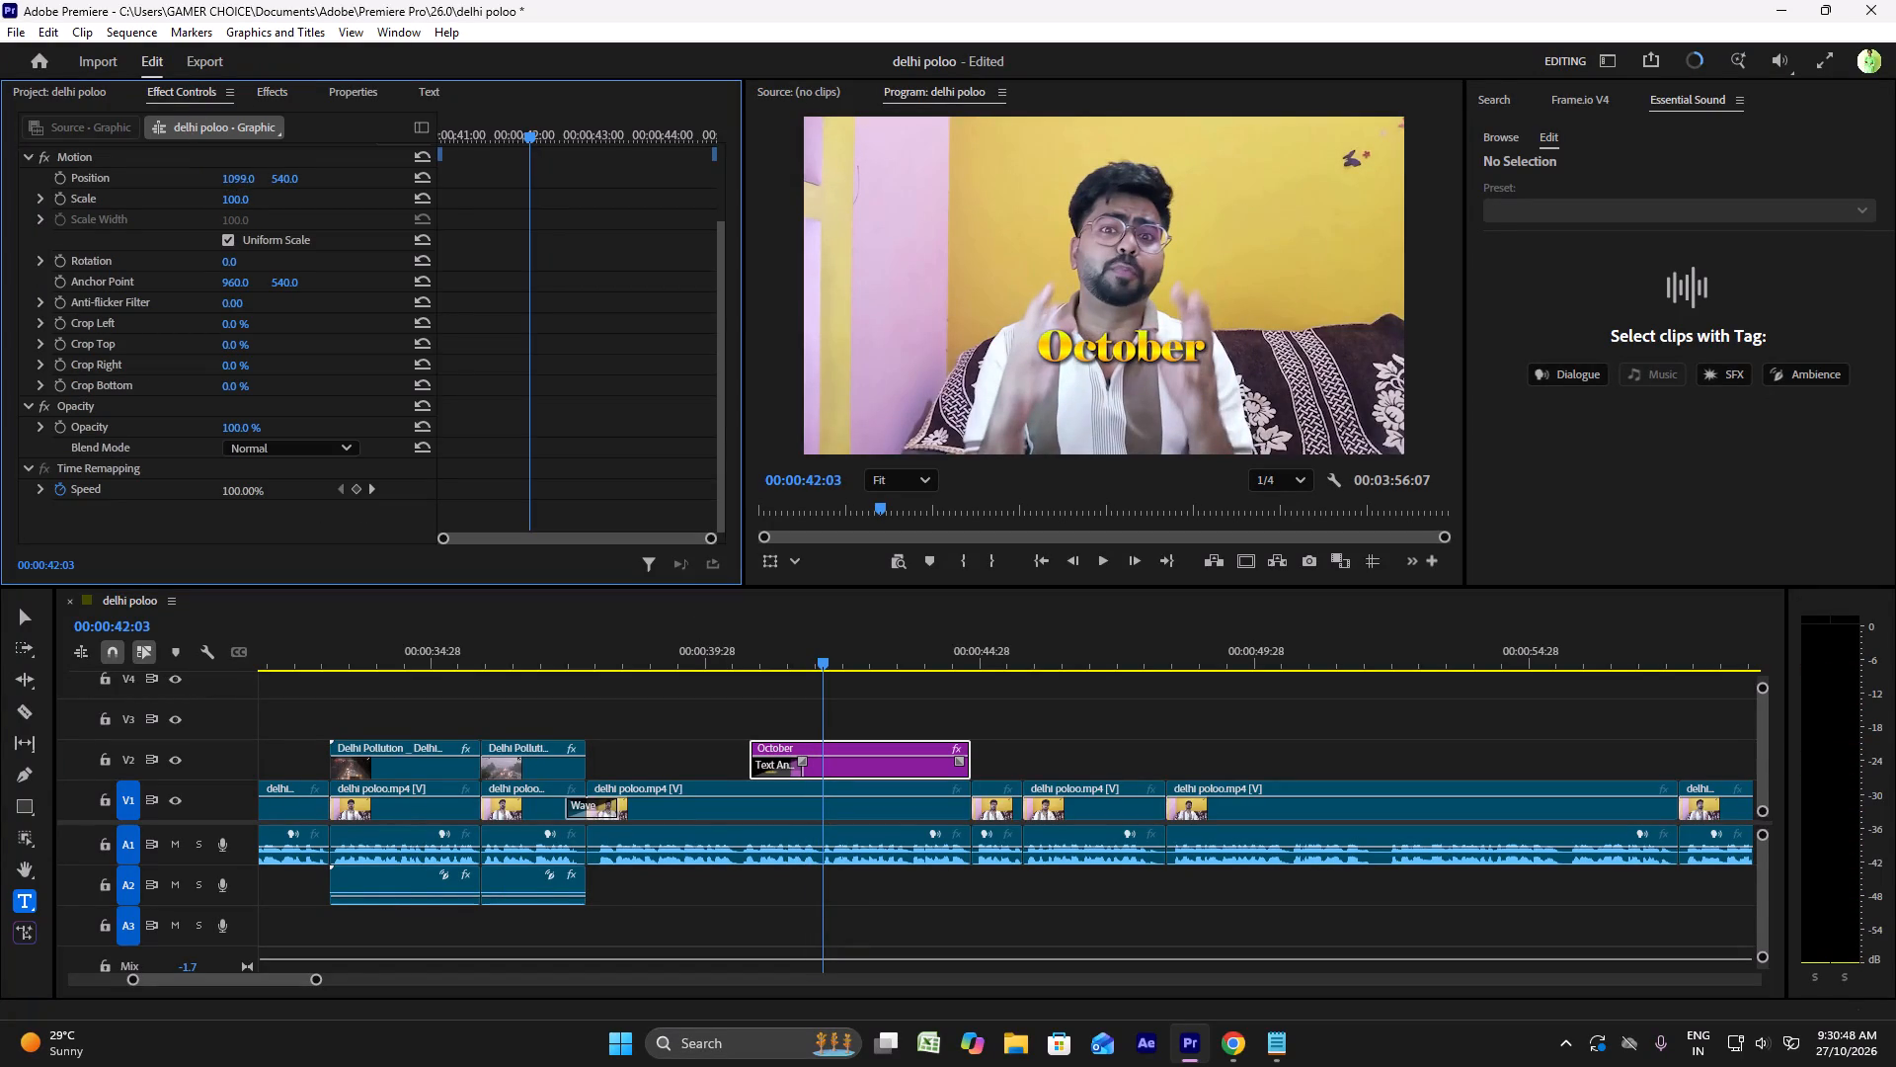
pyautogui.moveTo(372, 184); pyautogui.dragTo(364, 184)
pyautogui.moveTo(286, 176); pyautogui.dragTo(449, 182)
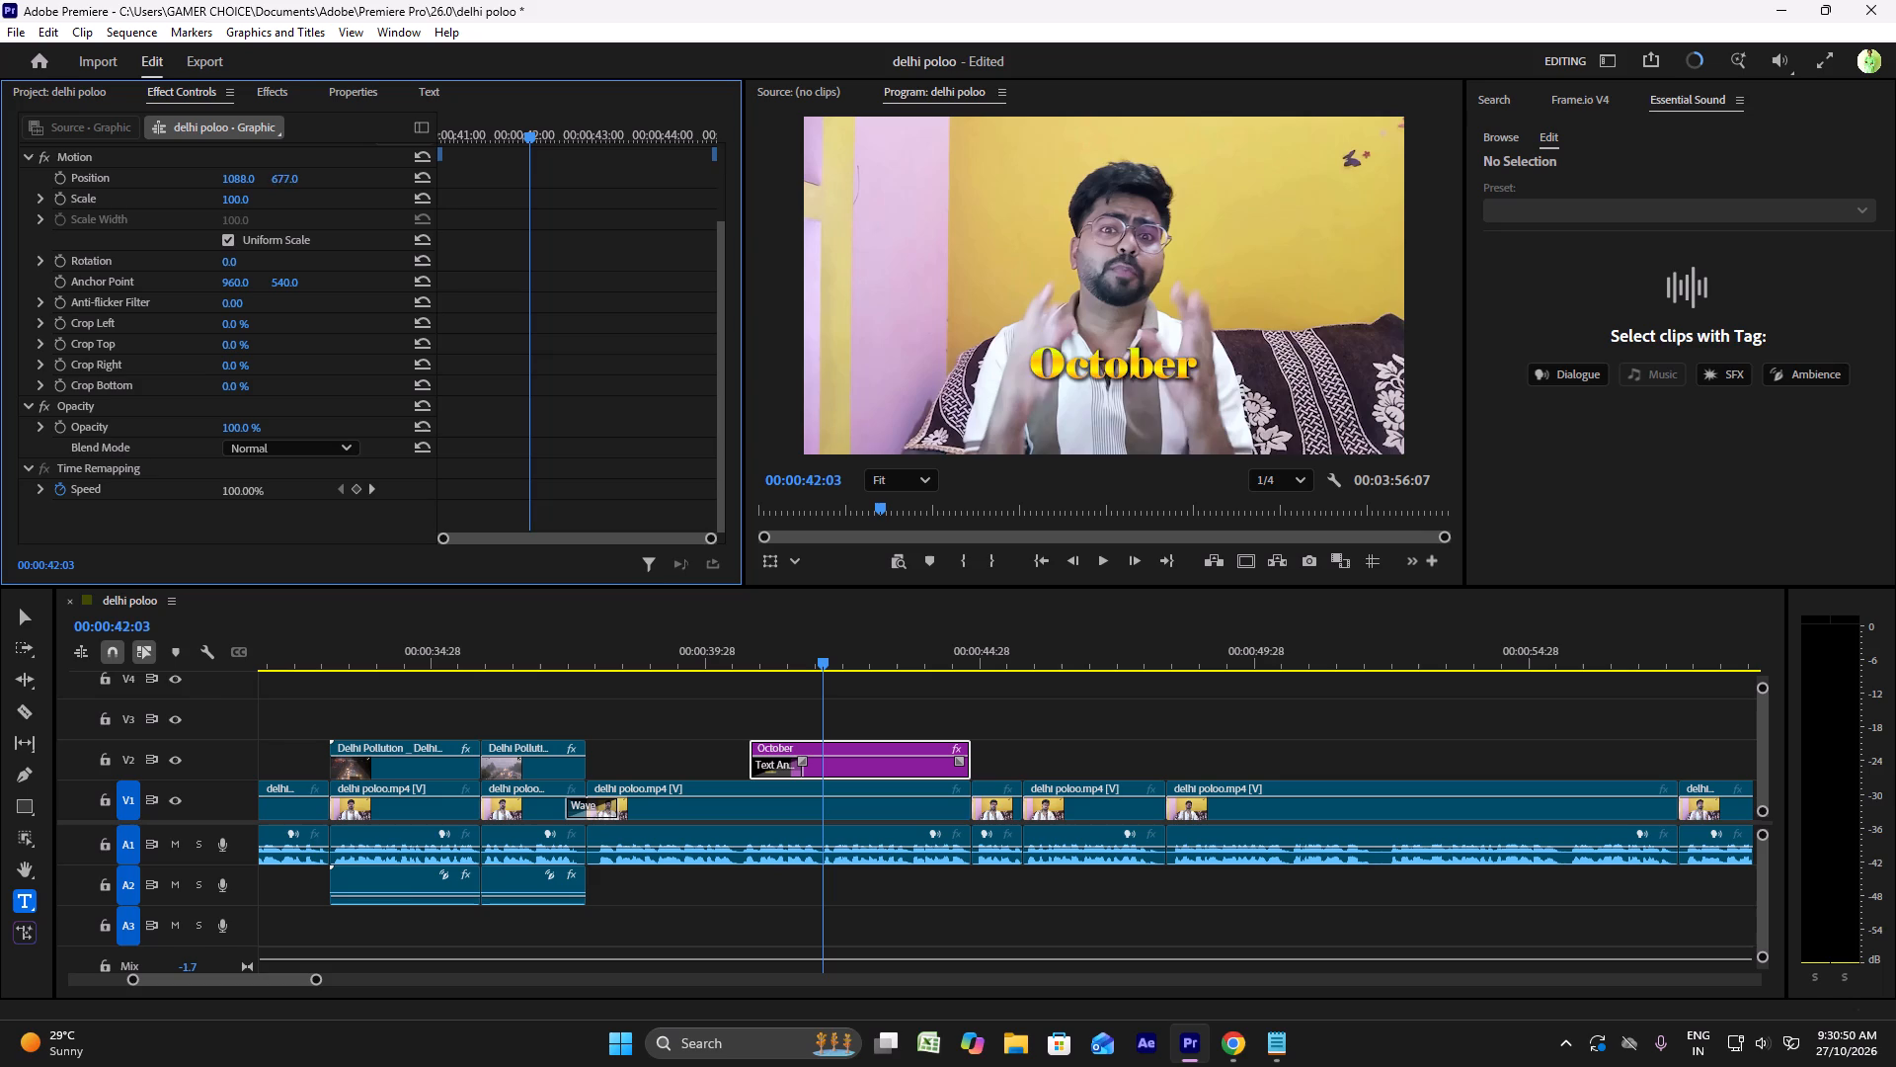
pyautogui.moveTo(449, 182); pyautogui.dragTo(485, 196)
pyautogui.click(723, 652)
pyautogui.press('space')
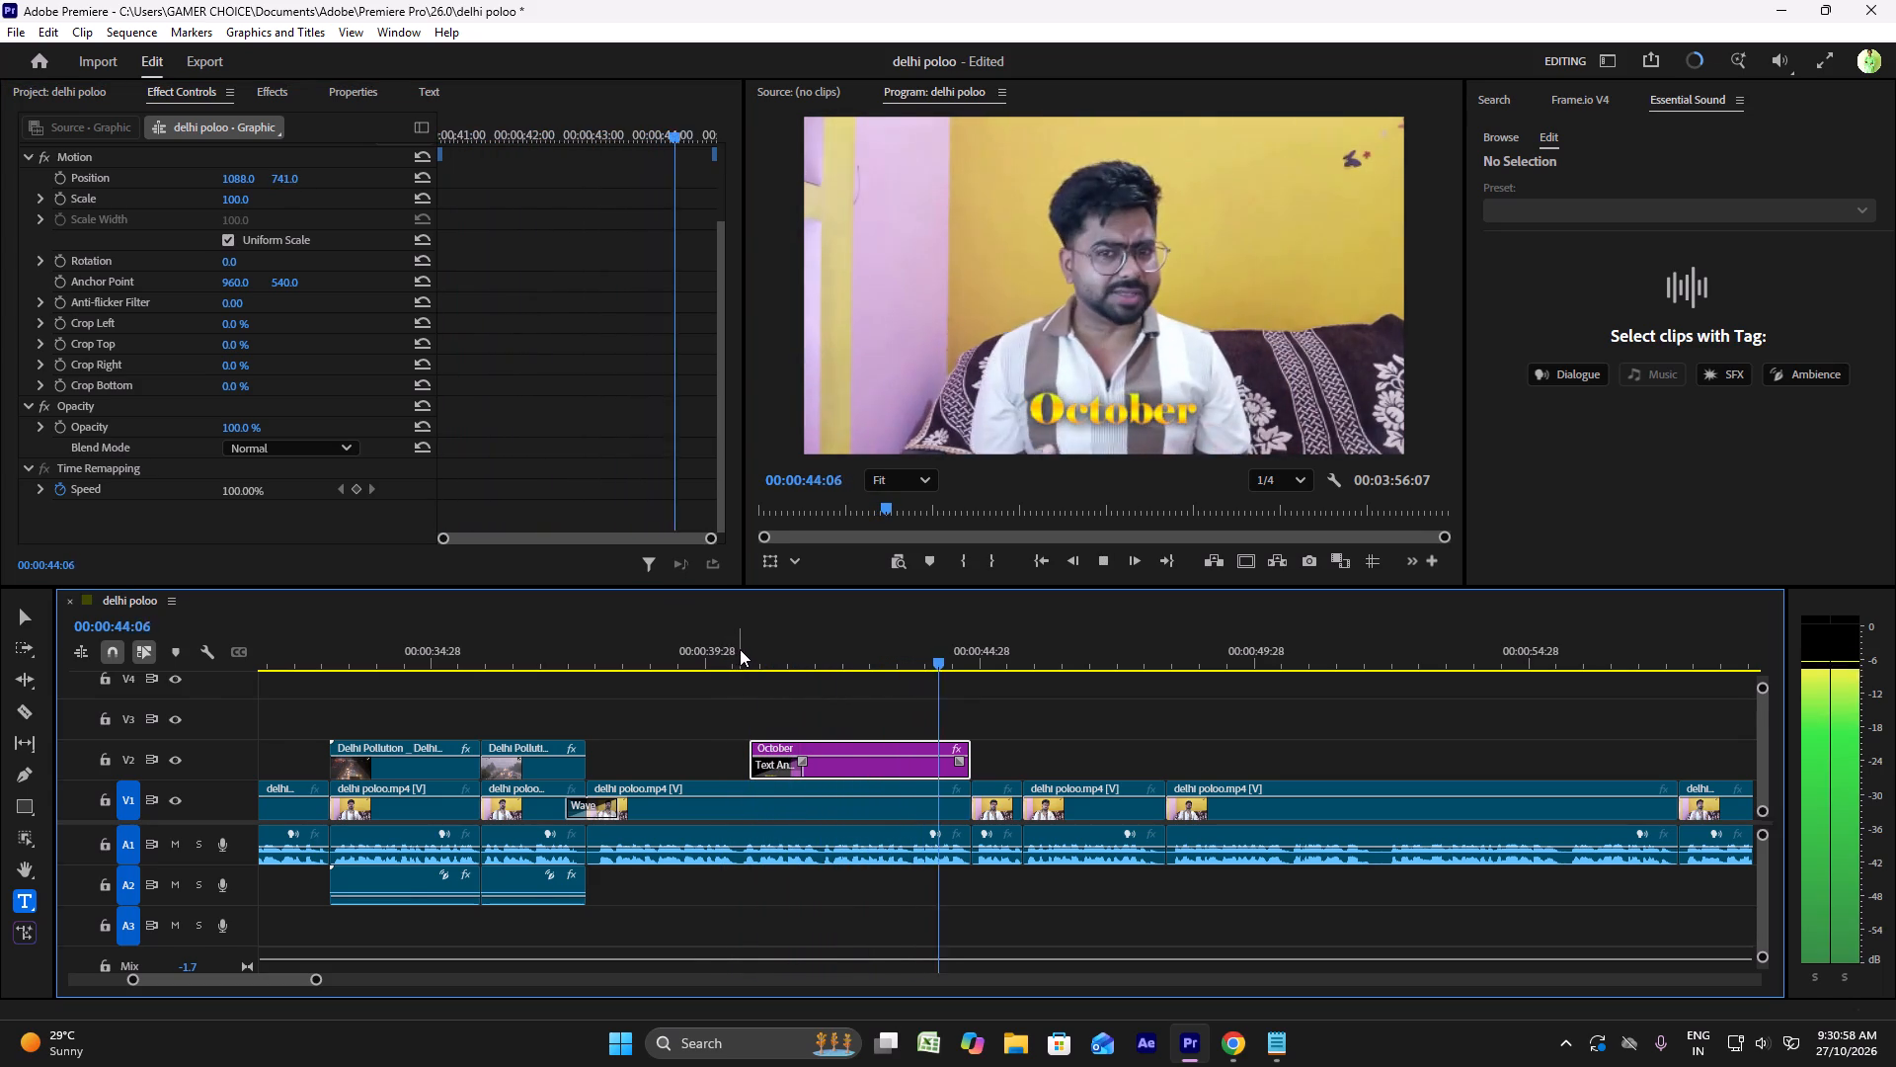
pyautogui.press('space')
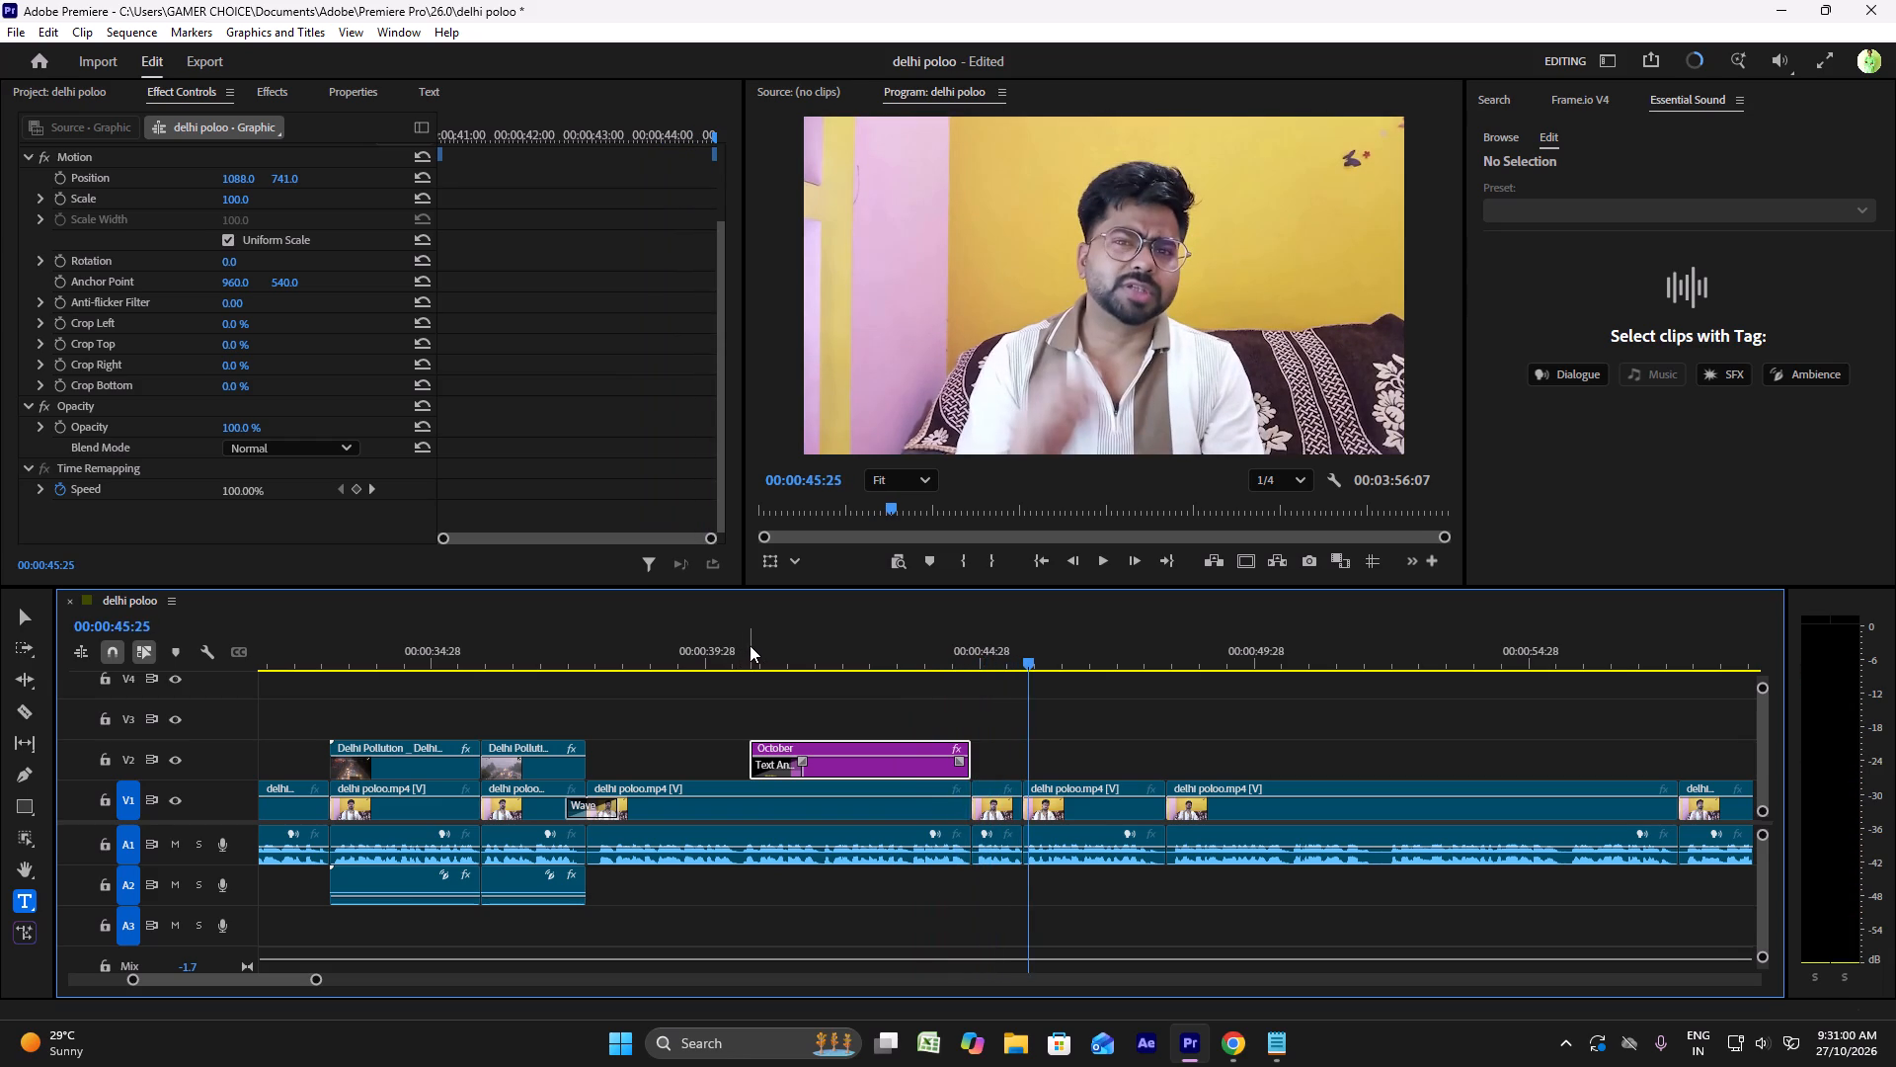
# Place the Level Up Your Videos film burn clip on V3 starting at 00:00:46:24, with its audio on A2.
pyautogui.click(58, 83)
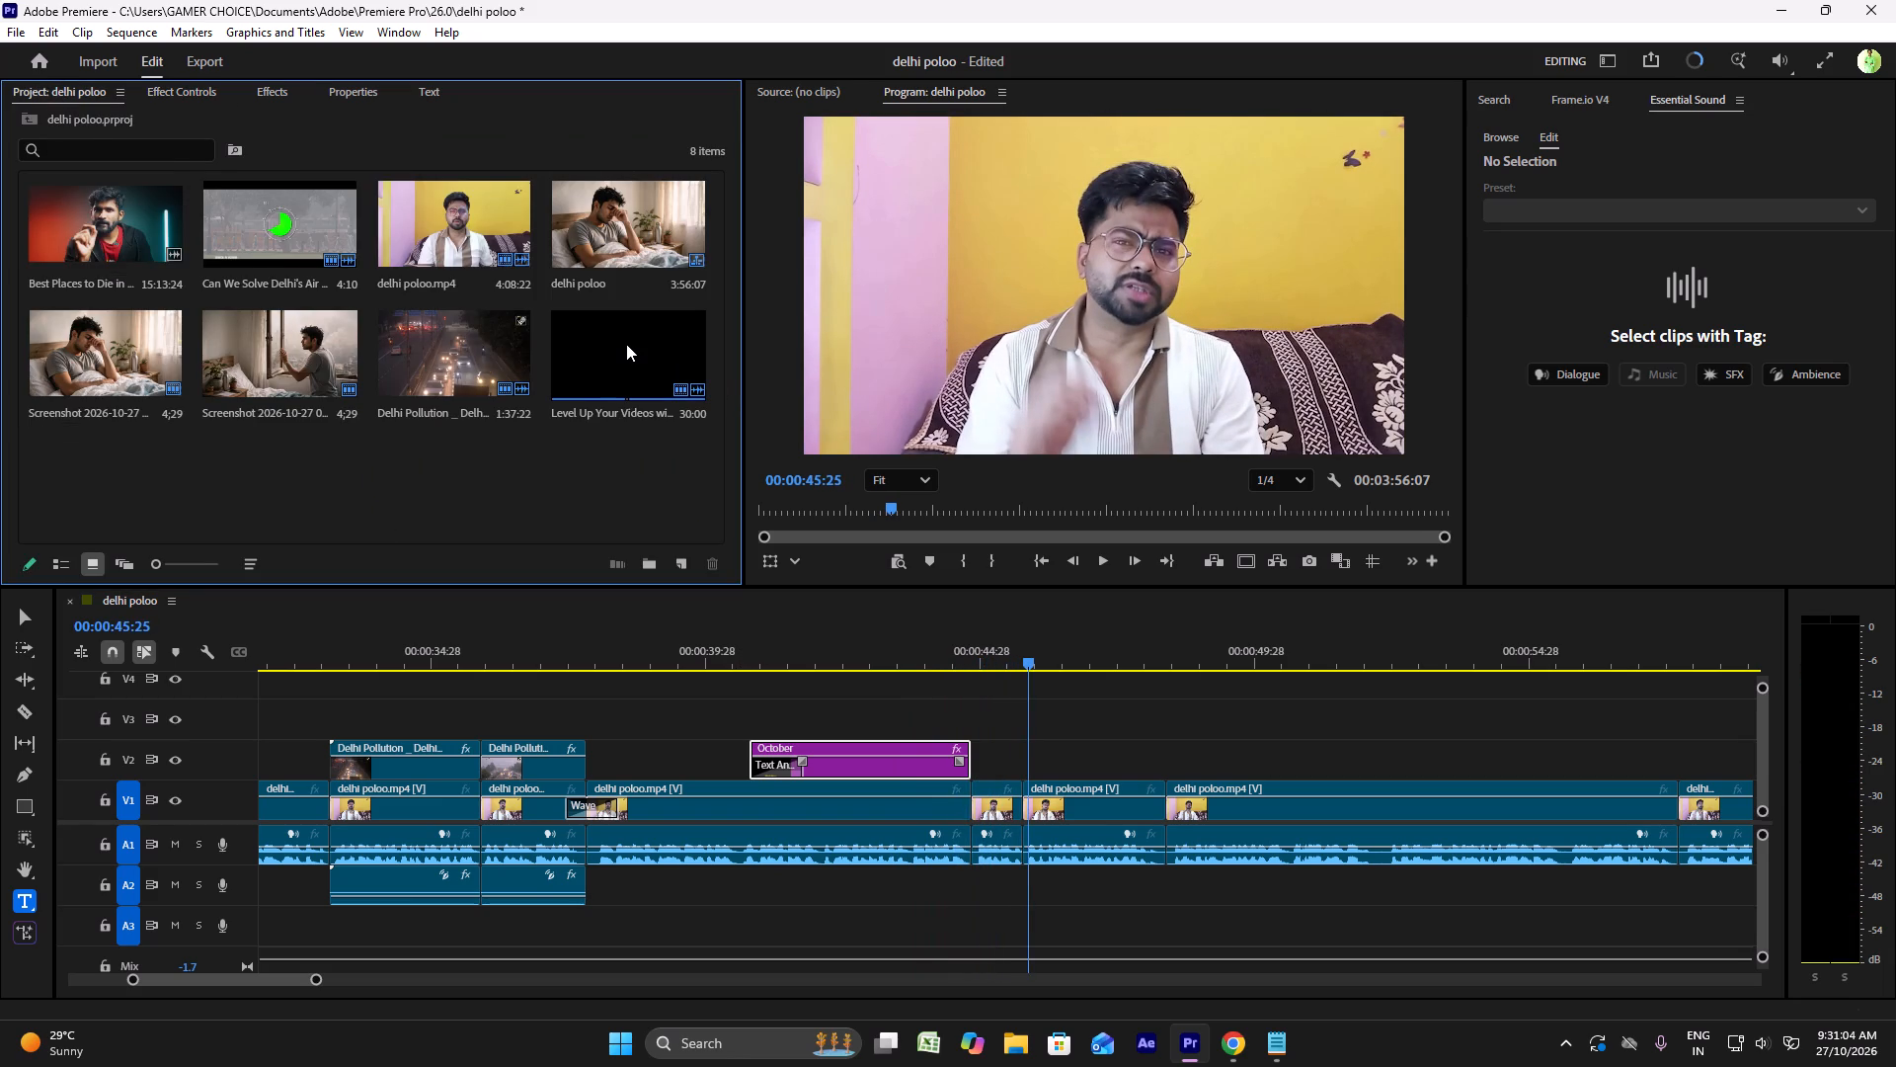
pyautogui.moveTo(626, 344); pyautogui.dragTo(1081, 711)
pyautogui.click(1090, 646)
pyautogui.click(1090, 646)
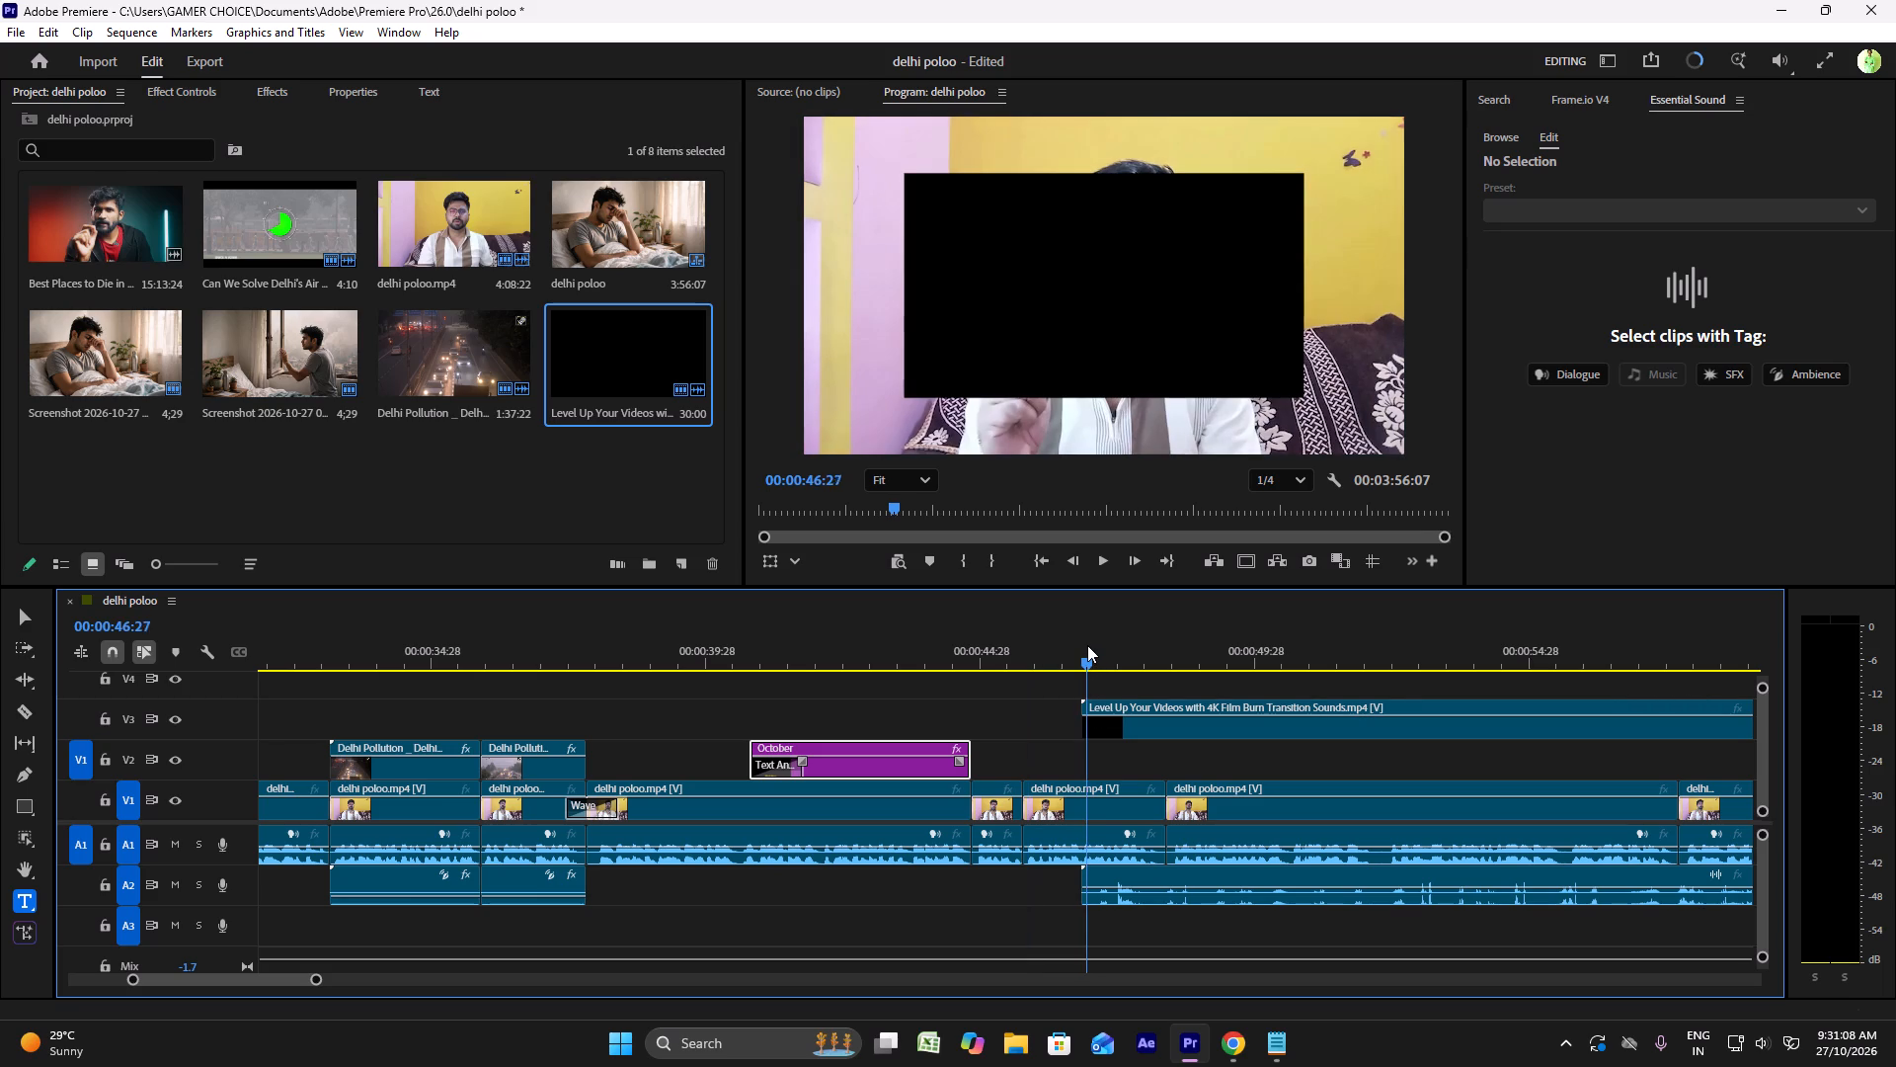
# Add a frame hold at the black first frame of the film burn clip and play it to check.
pyautogui.click(1109, 733)
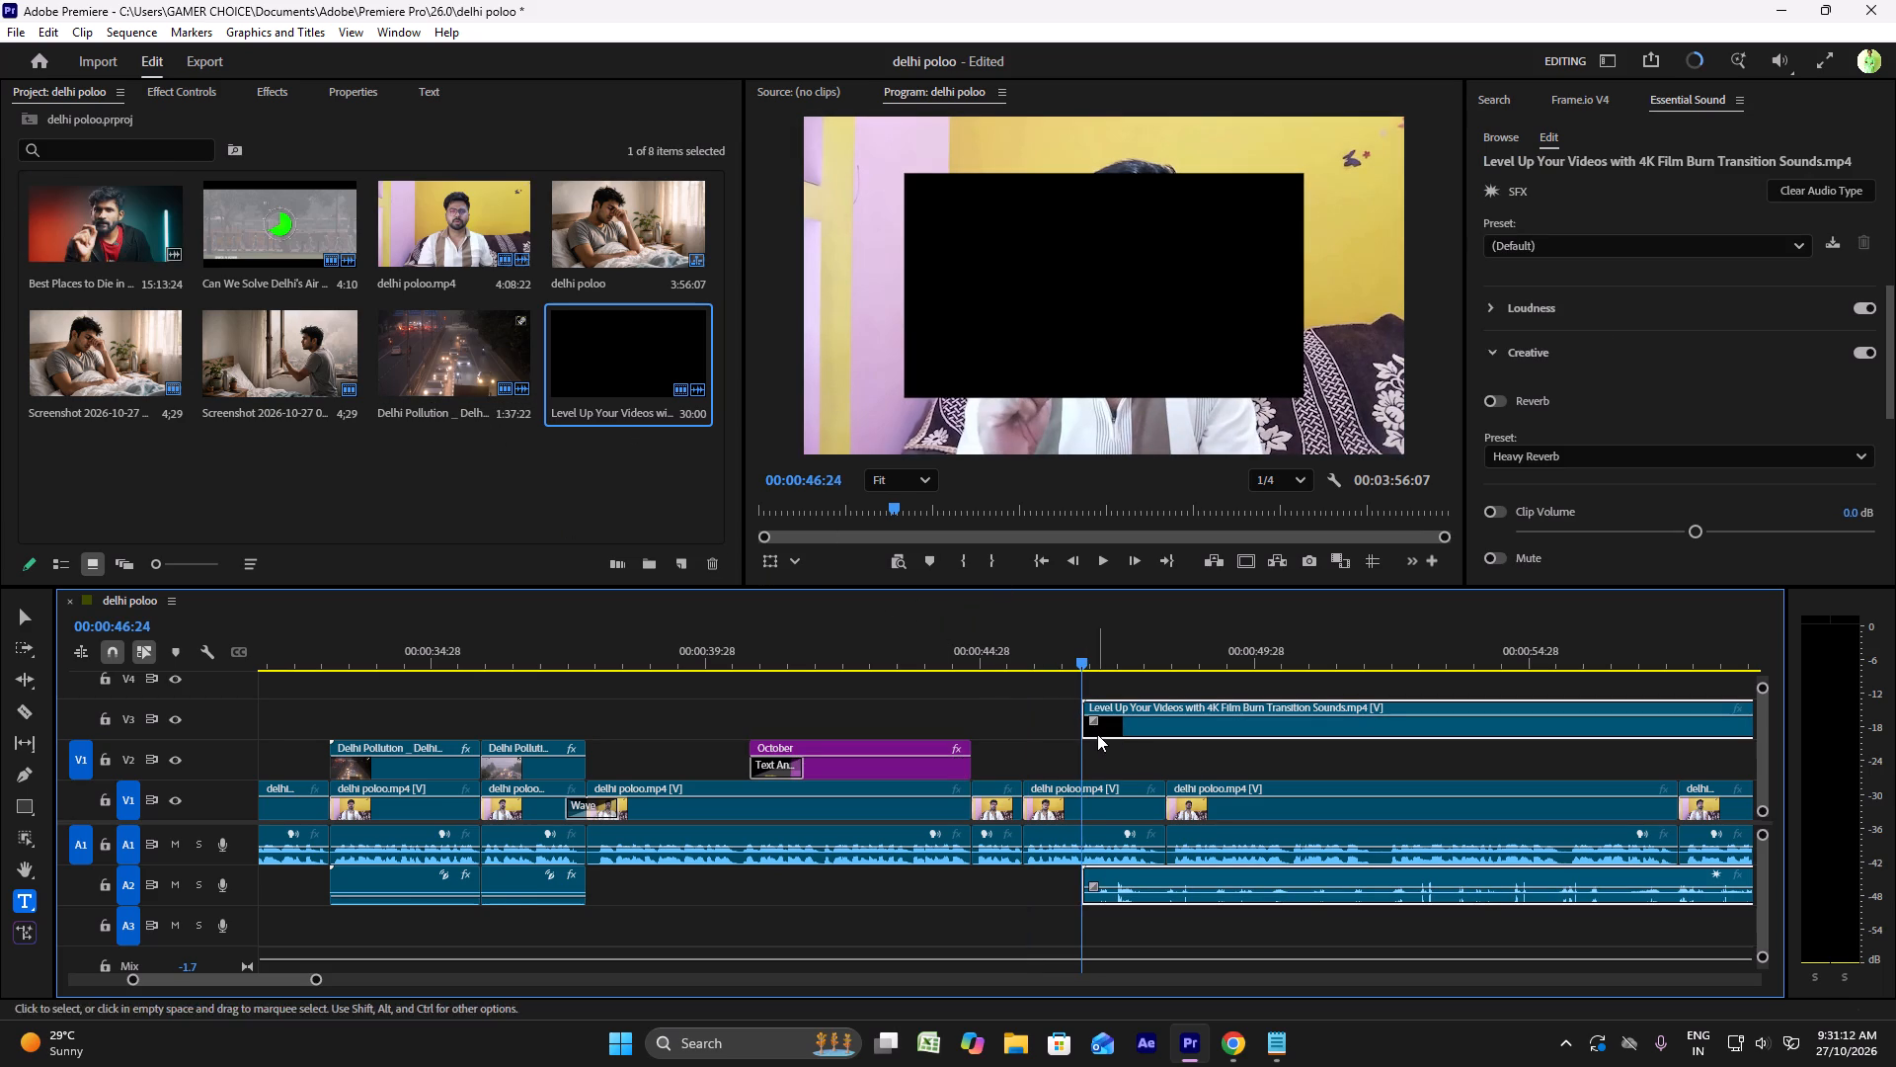
pyautogui.rightClick(1162, 719)
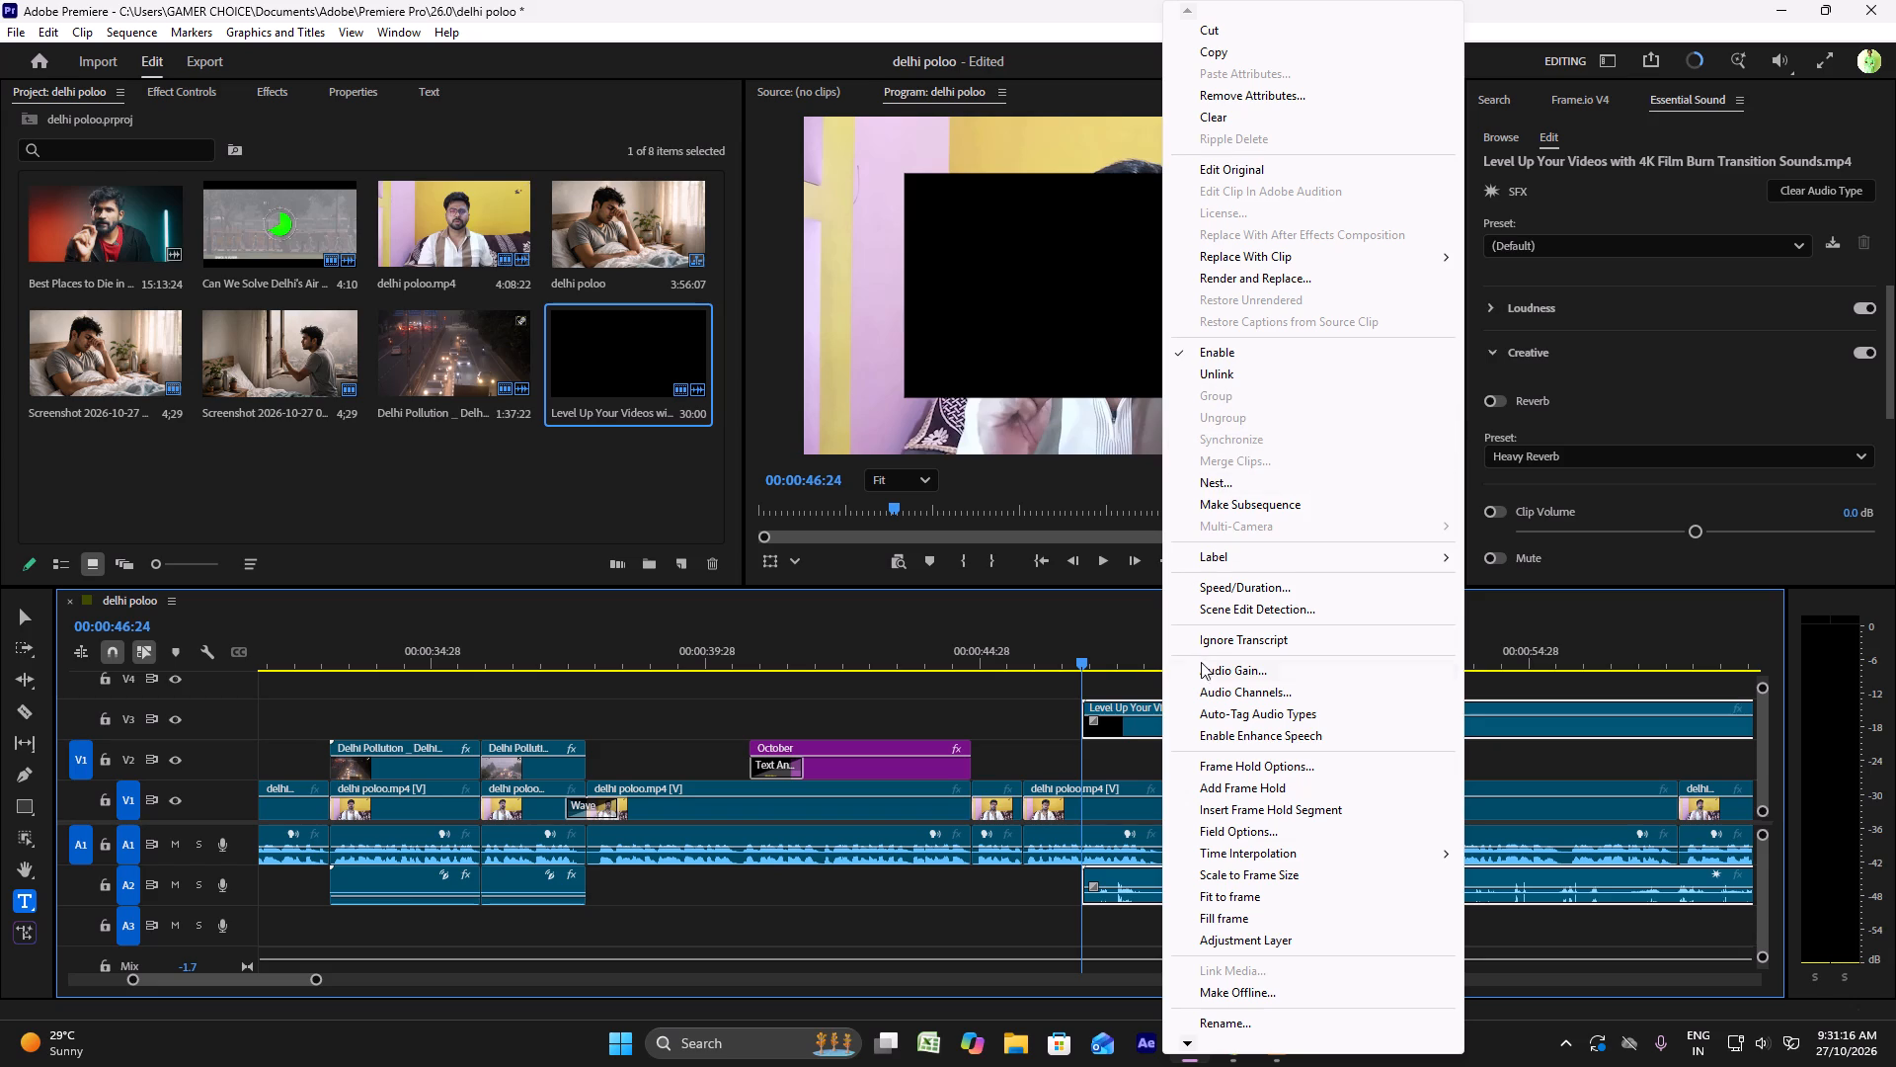
pyautogui.click(1280, 782)
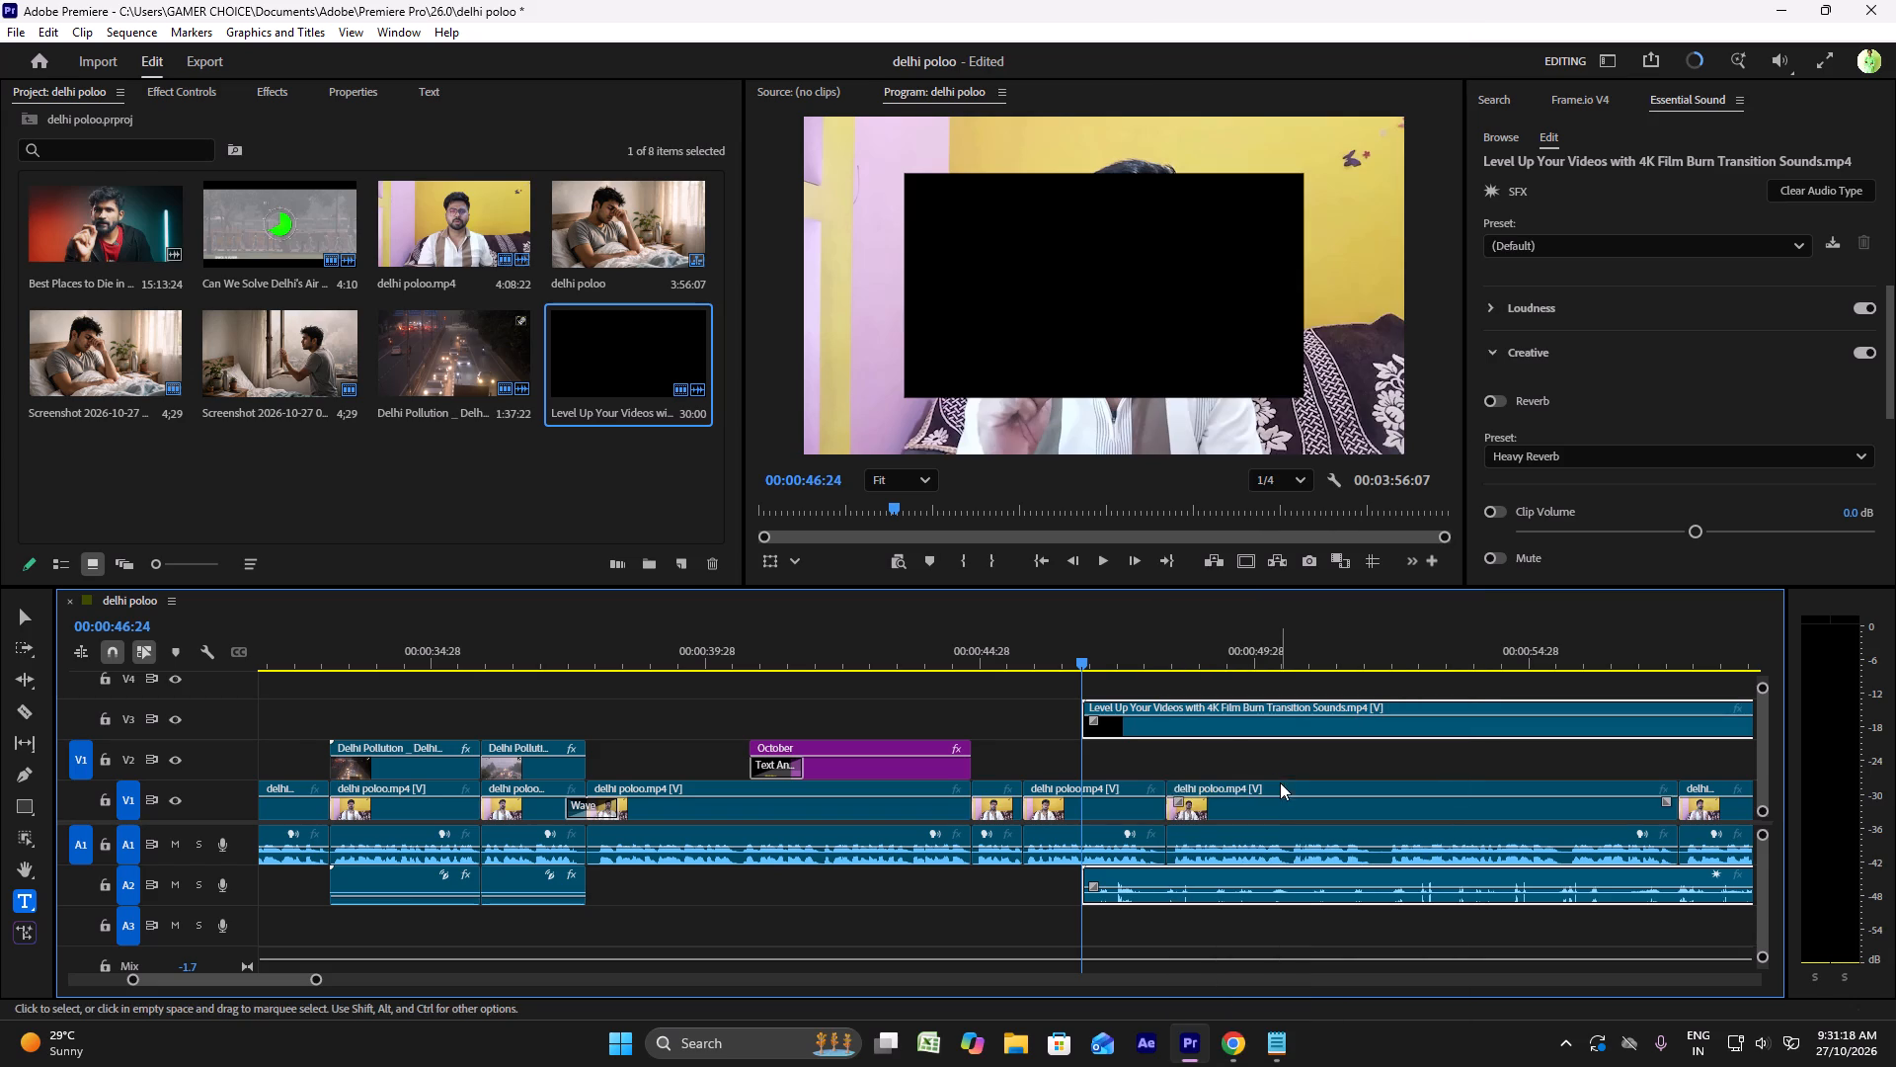
pyautogui.press('space')
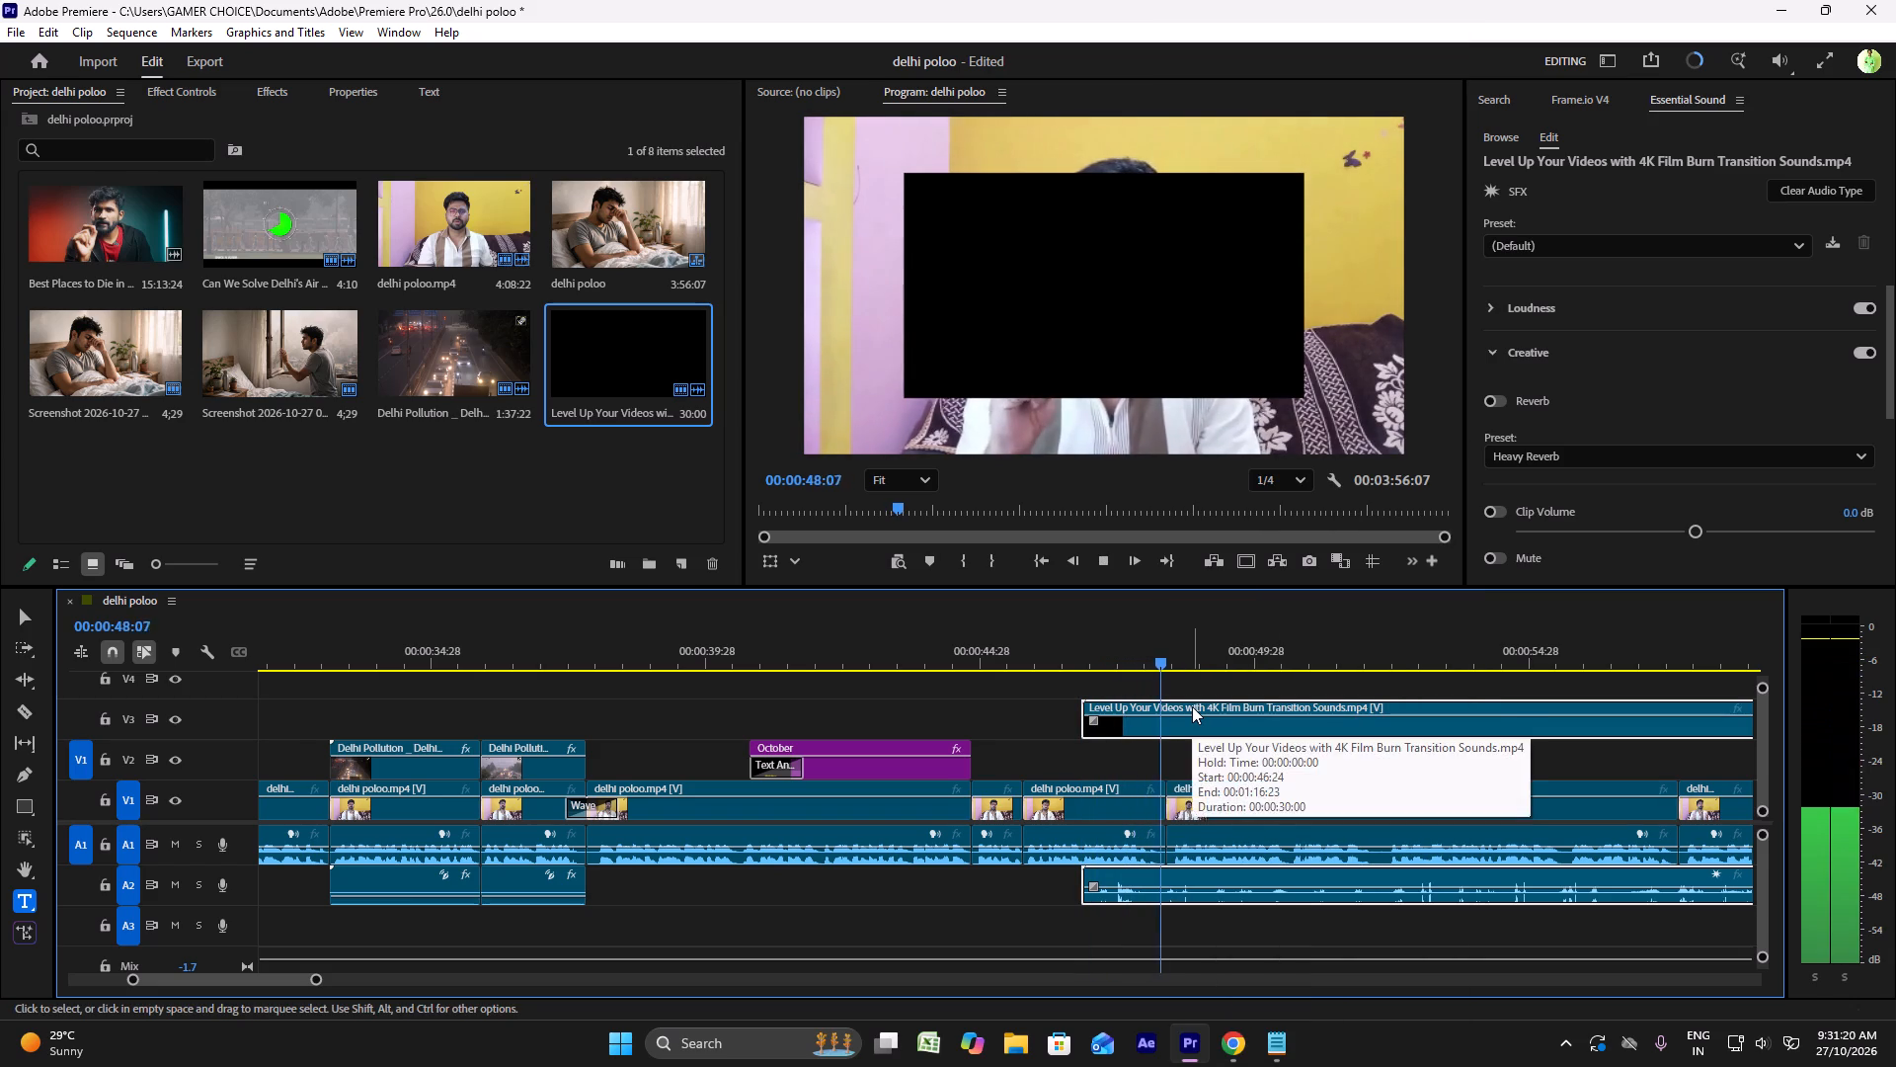
pyautogui.press('space')
# Unlink the film burn clip's audio from its video and delete the audio from A2.
pyautogui.rightClick(1162, 729)
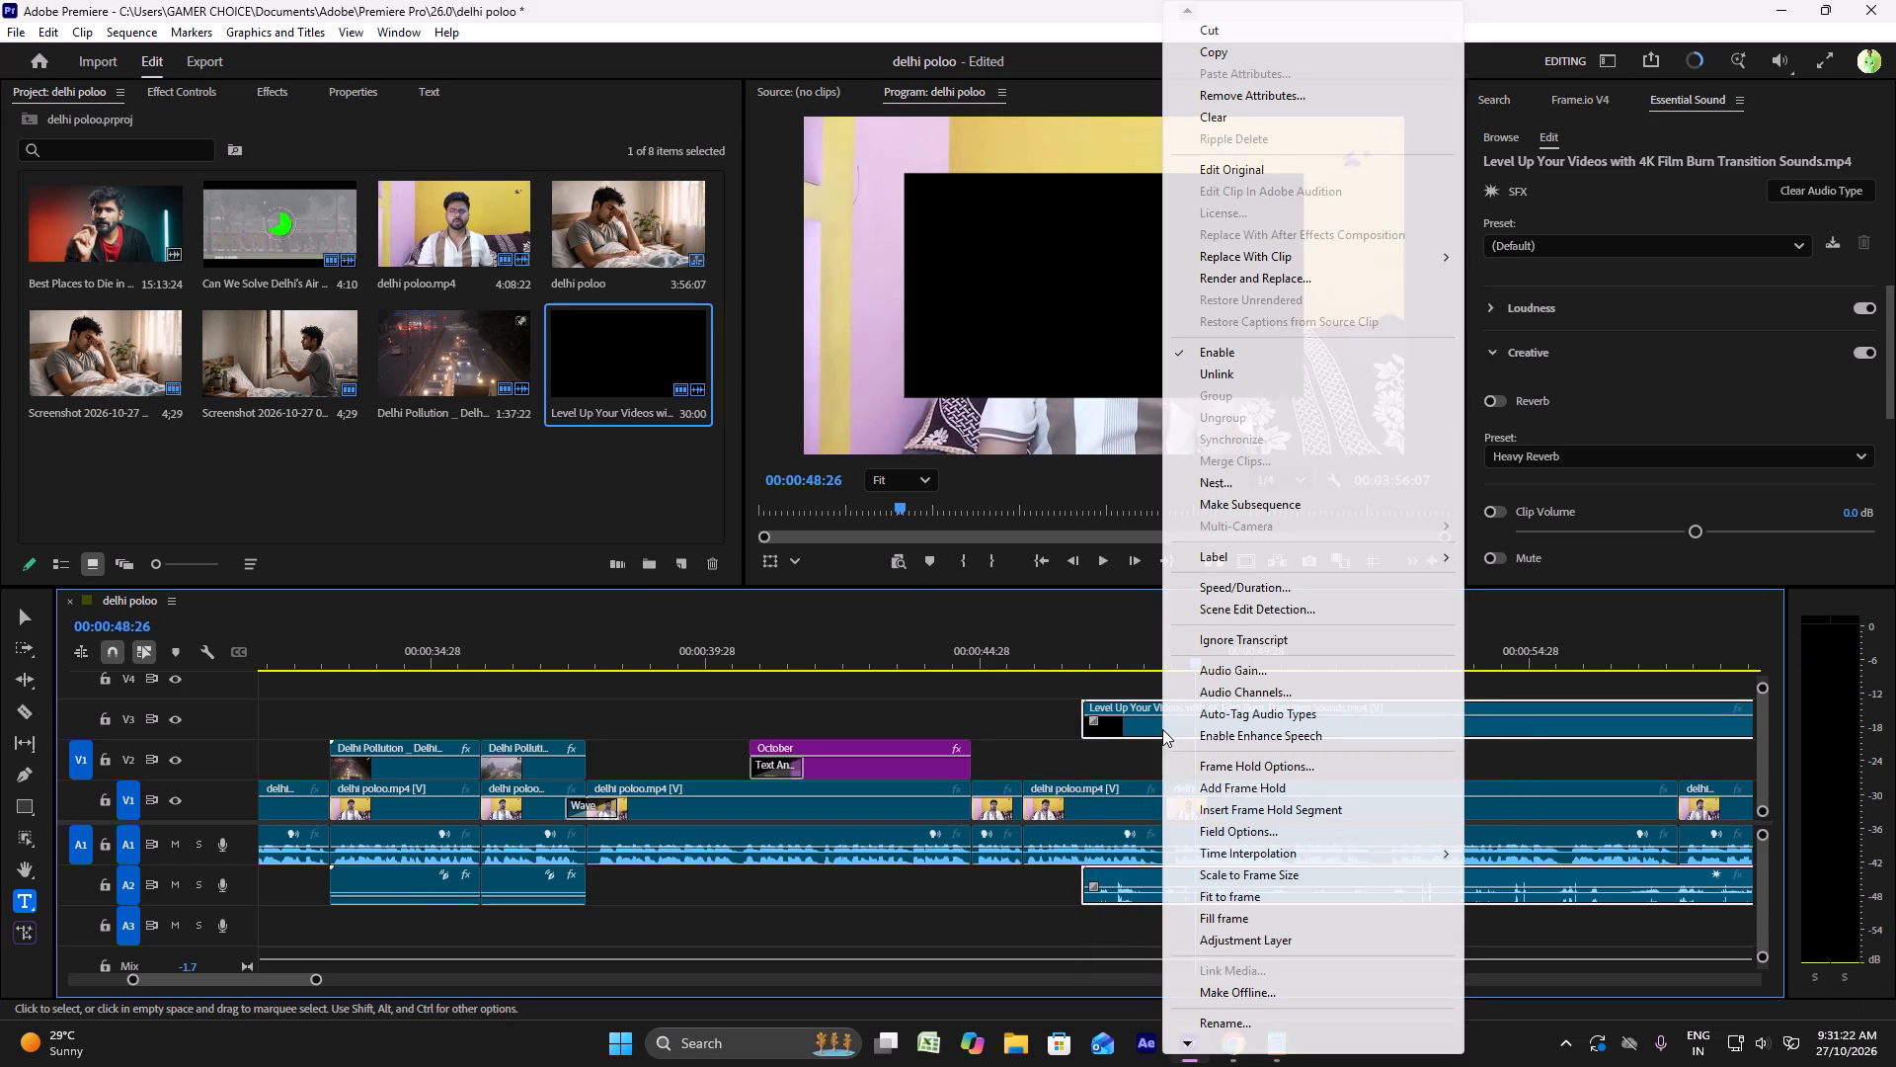
pyautogui.click(1240, 381)
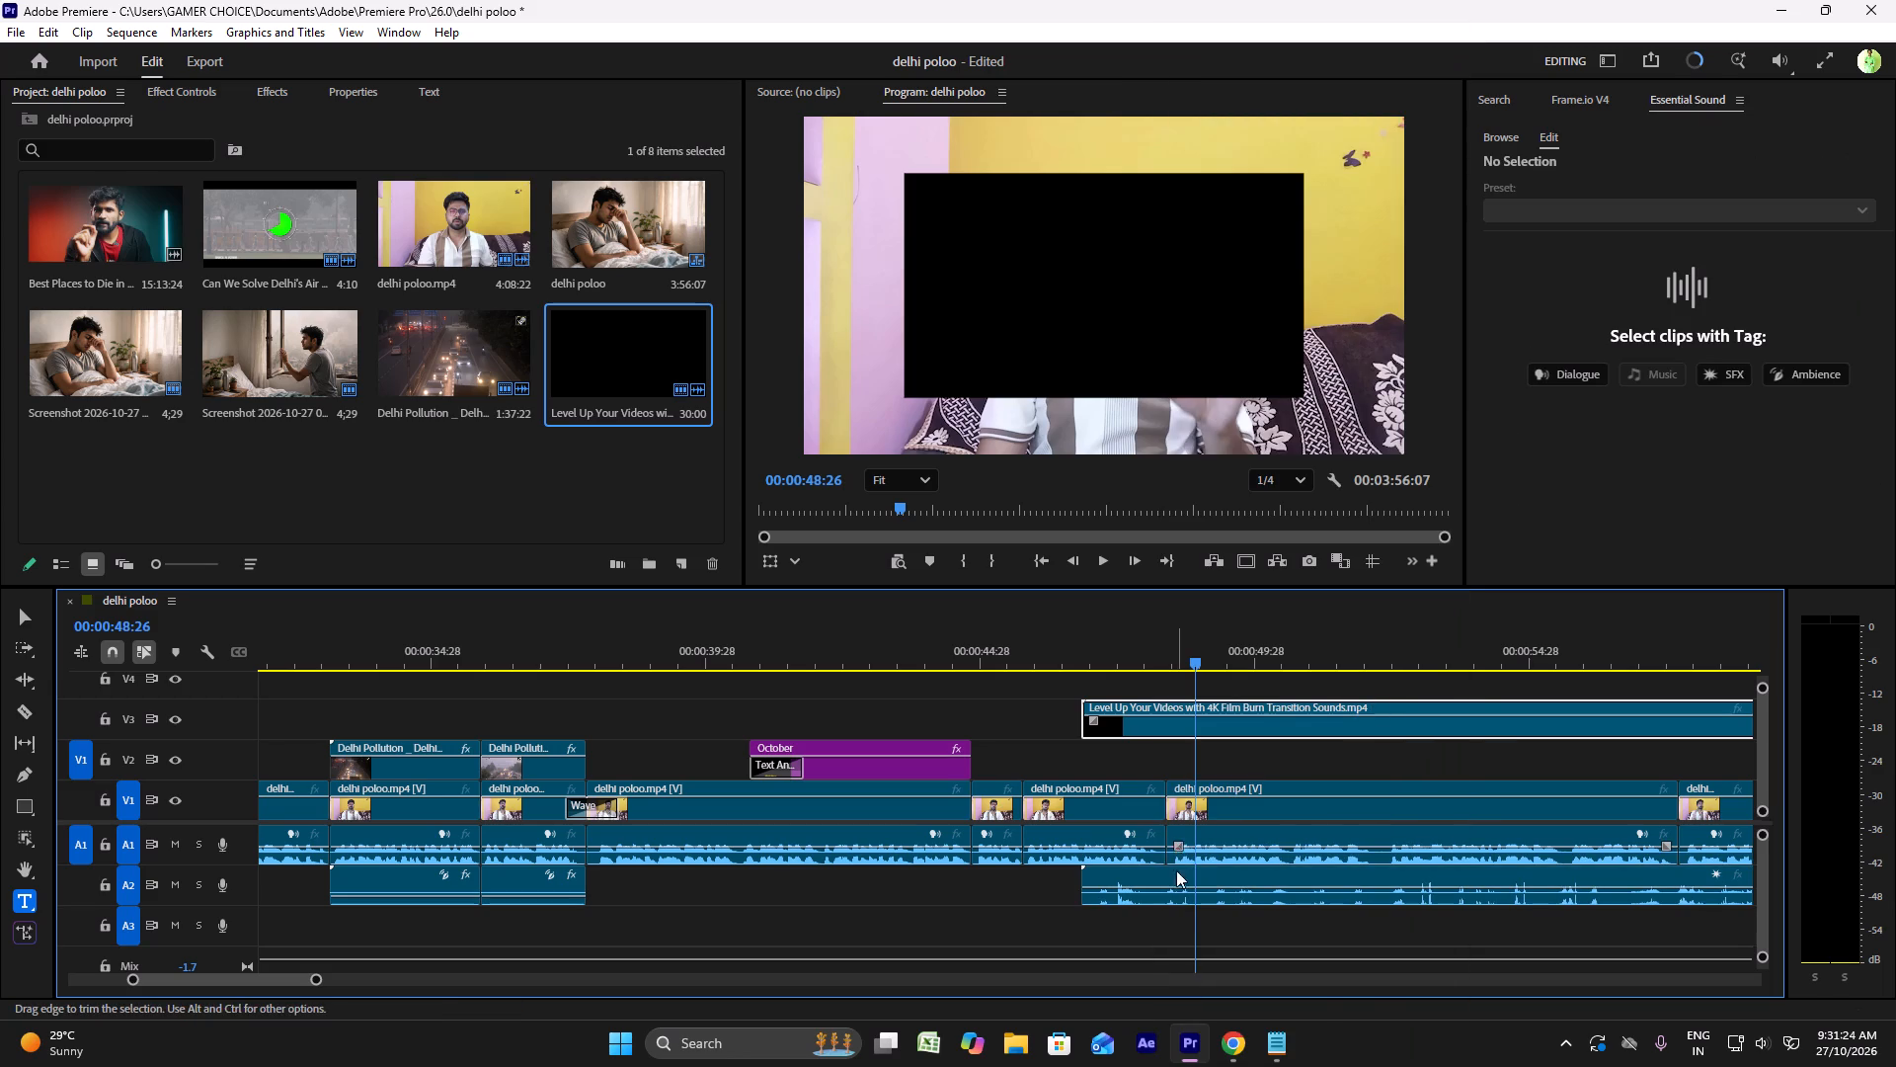
pyautogui.click(1176, 888)
pyautogui.press('Delete')
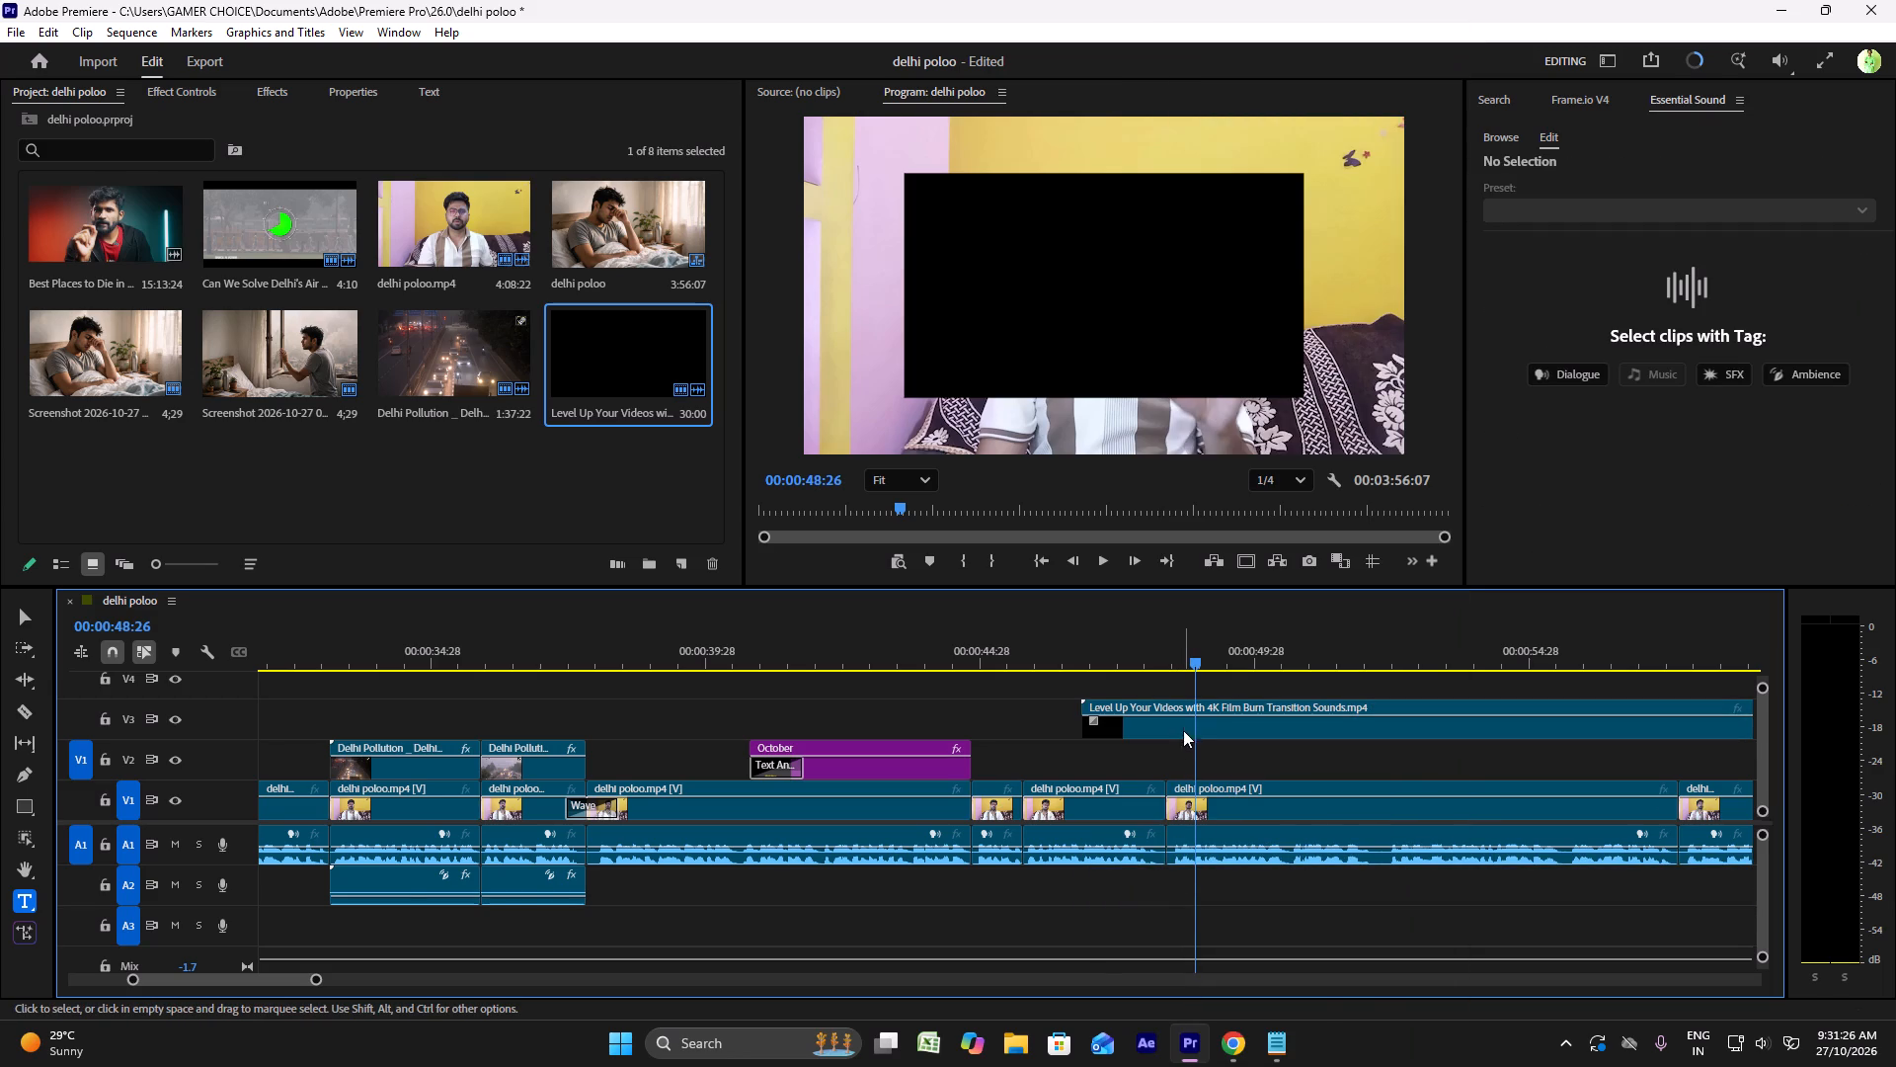
# Move the held black film burn clip down to V2, just after the October clip's end.
pyautogui.moveTo(1183, 732); pyautogui.dragTo(902, 701)
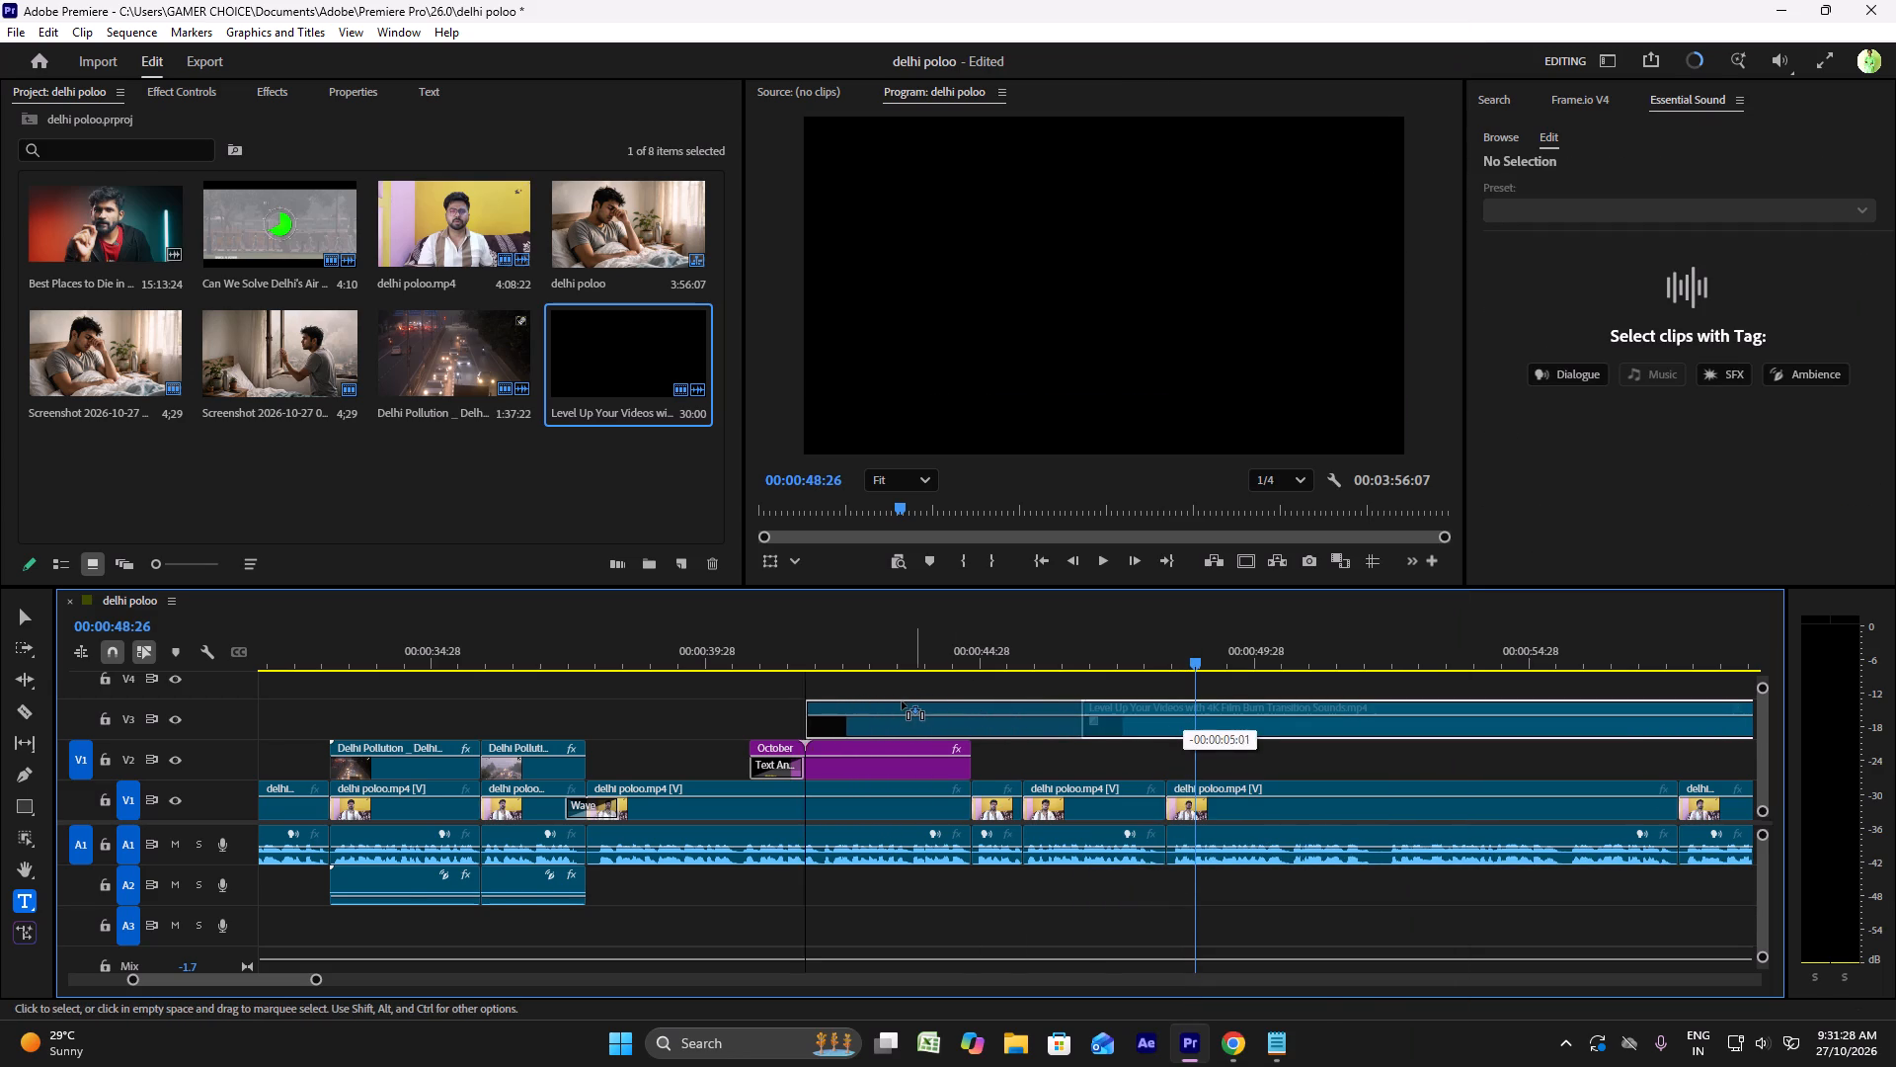
pyautogui.moveTo(902, 701); pyautogui.dragTo(853, 701)
pyautogui.moveTo(930, 721); pyautogui.dragTo(955, 727)
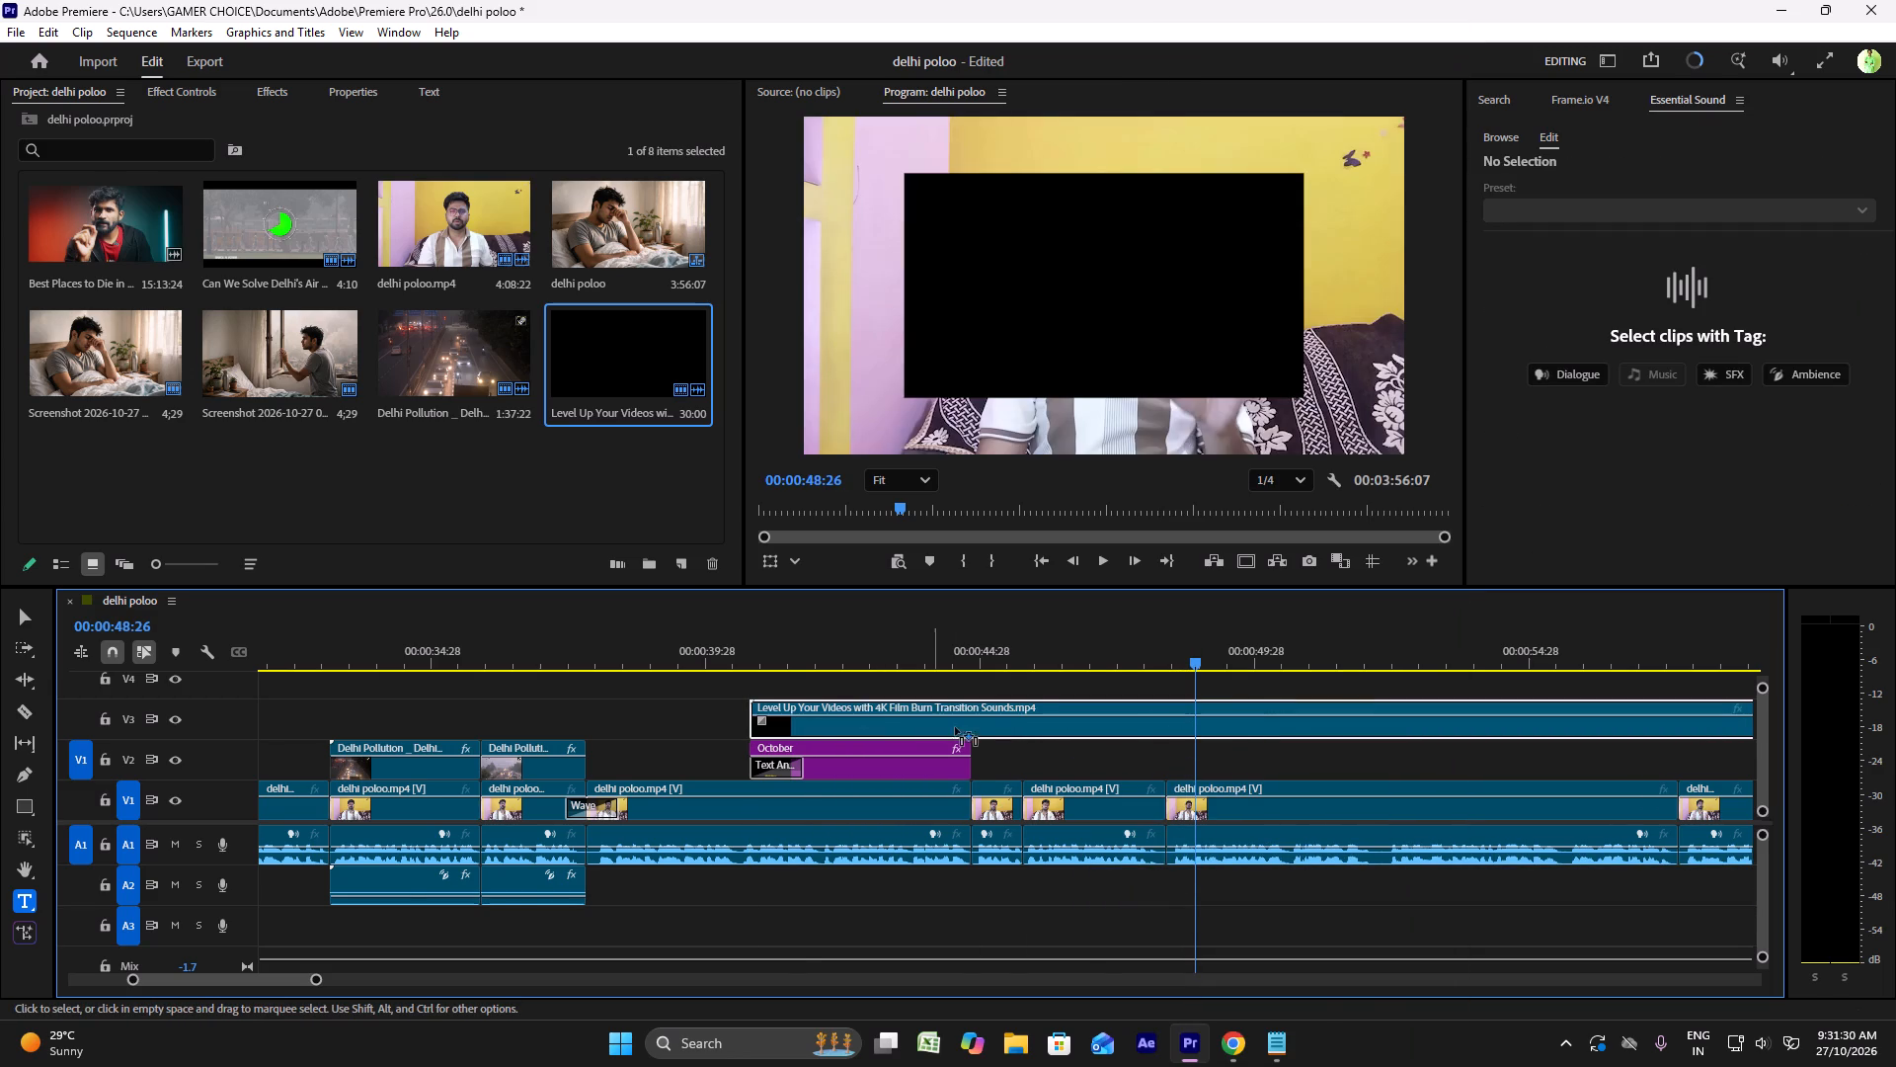
pyautogui.moveTo(955, 727); pyautogui.dragTo(1177, 764)
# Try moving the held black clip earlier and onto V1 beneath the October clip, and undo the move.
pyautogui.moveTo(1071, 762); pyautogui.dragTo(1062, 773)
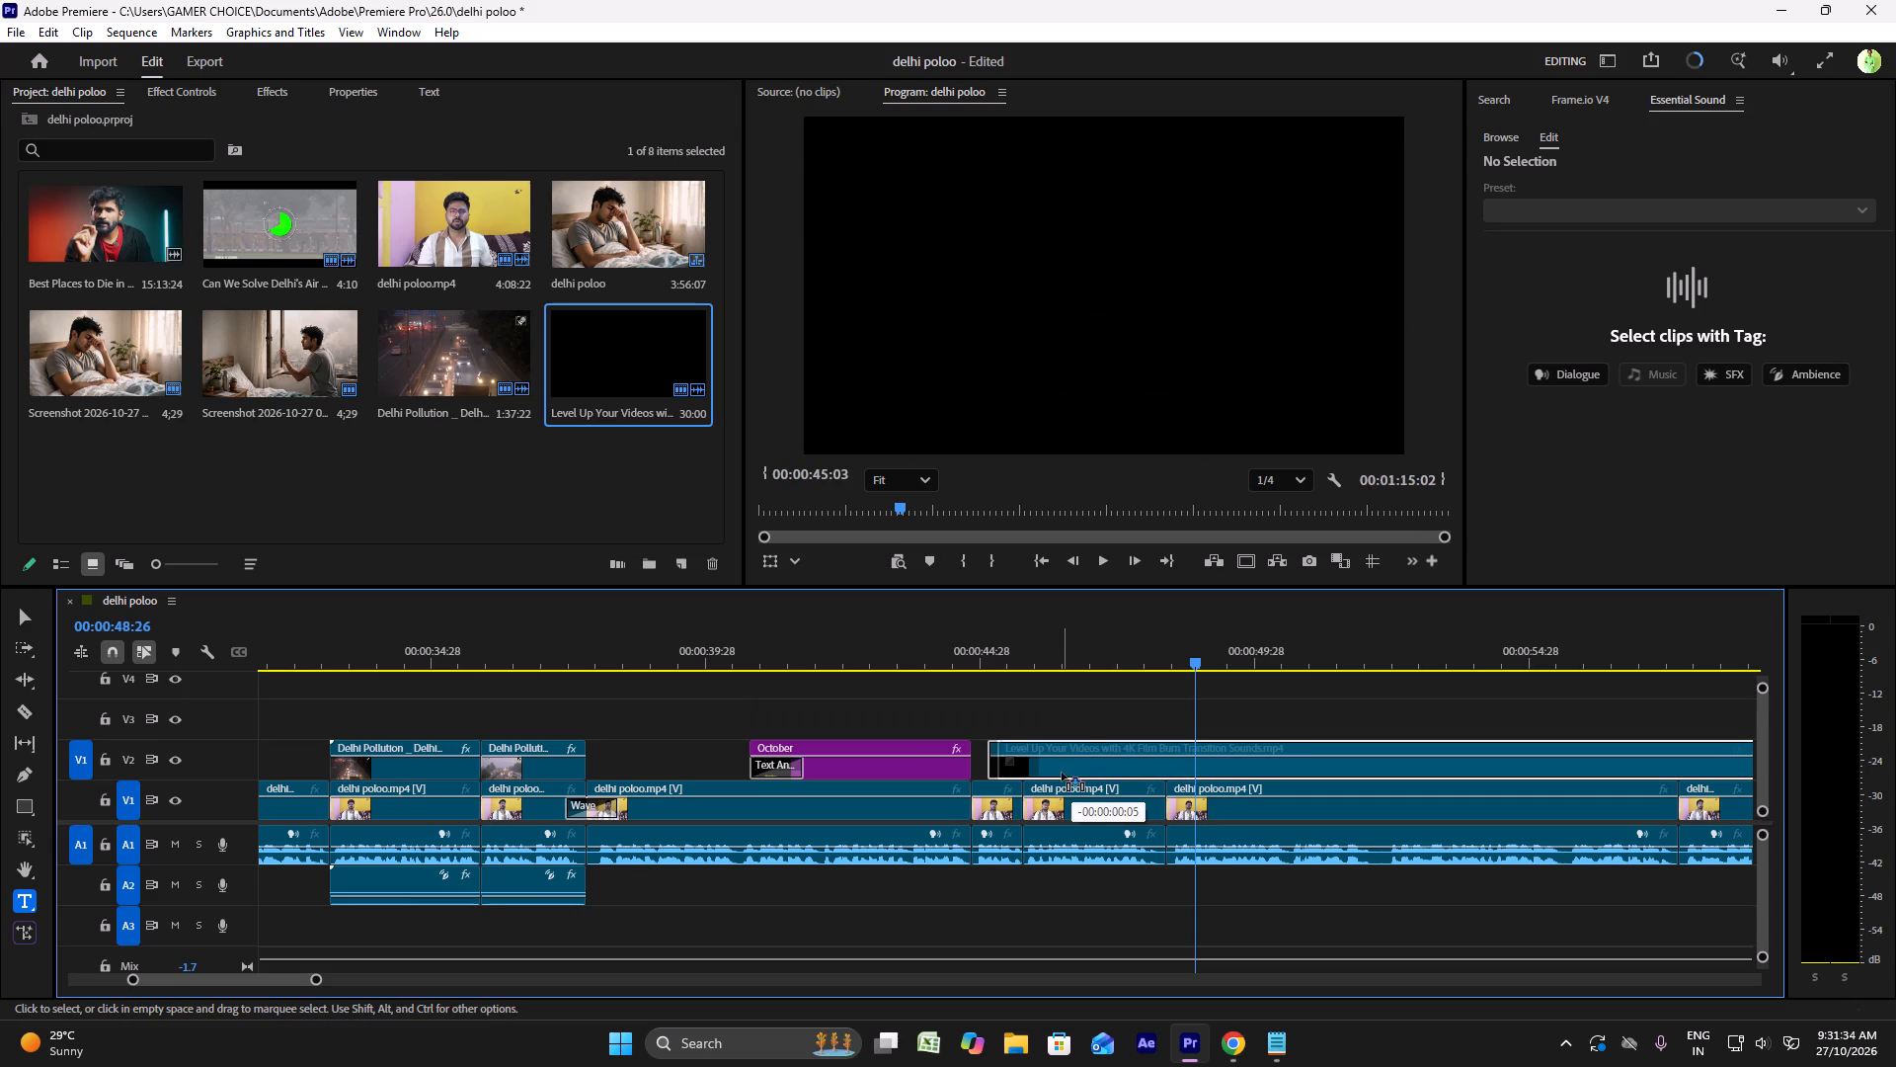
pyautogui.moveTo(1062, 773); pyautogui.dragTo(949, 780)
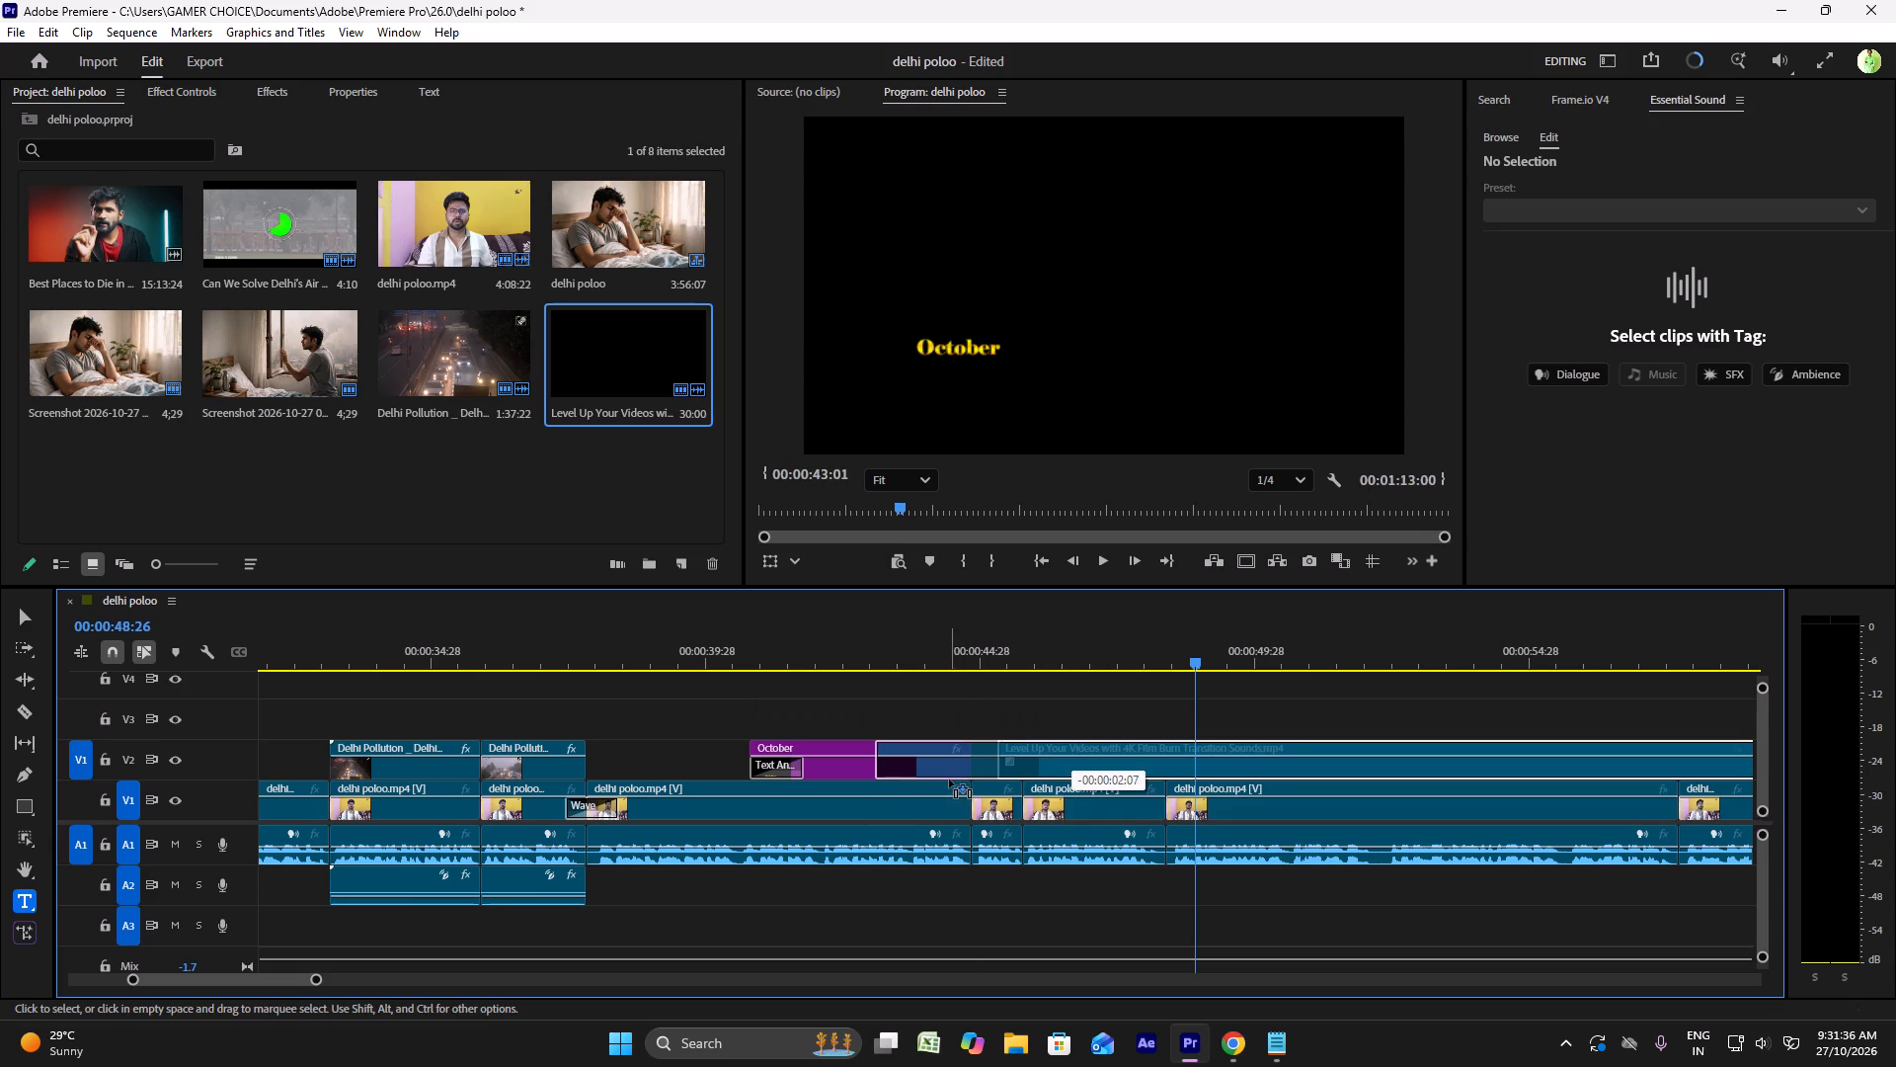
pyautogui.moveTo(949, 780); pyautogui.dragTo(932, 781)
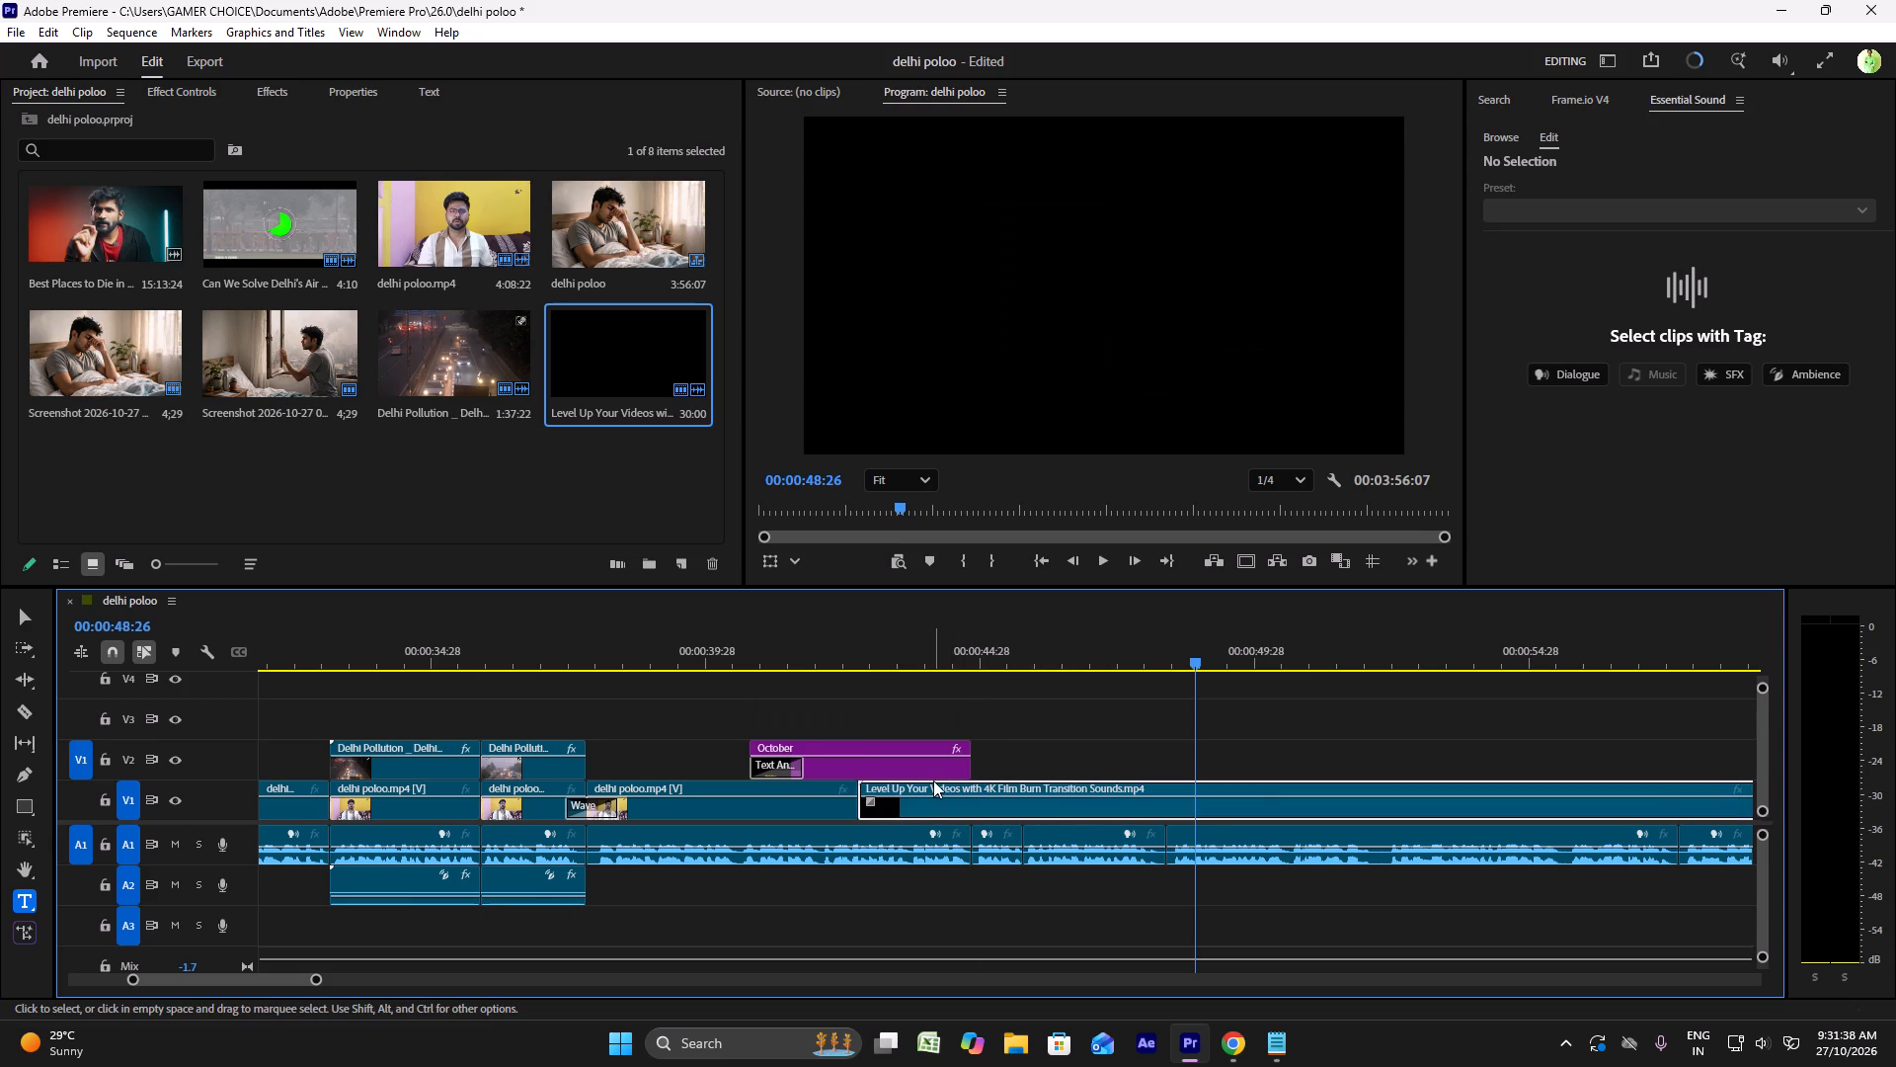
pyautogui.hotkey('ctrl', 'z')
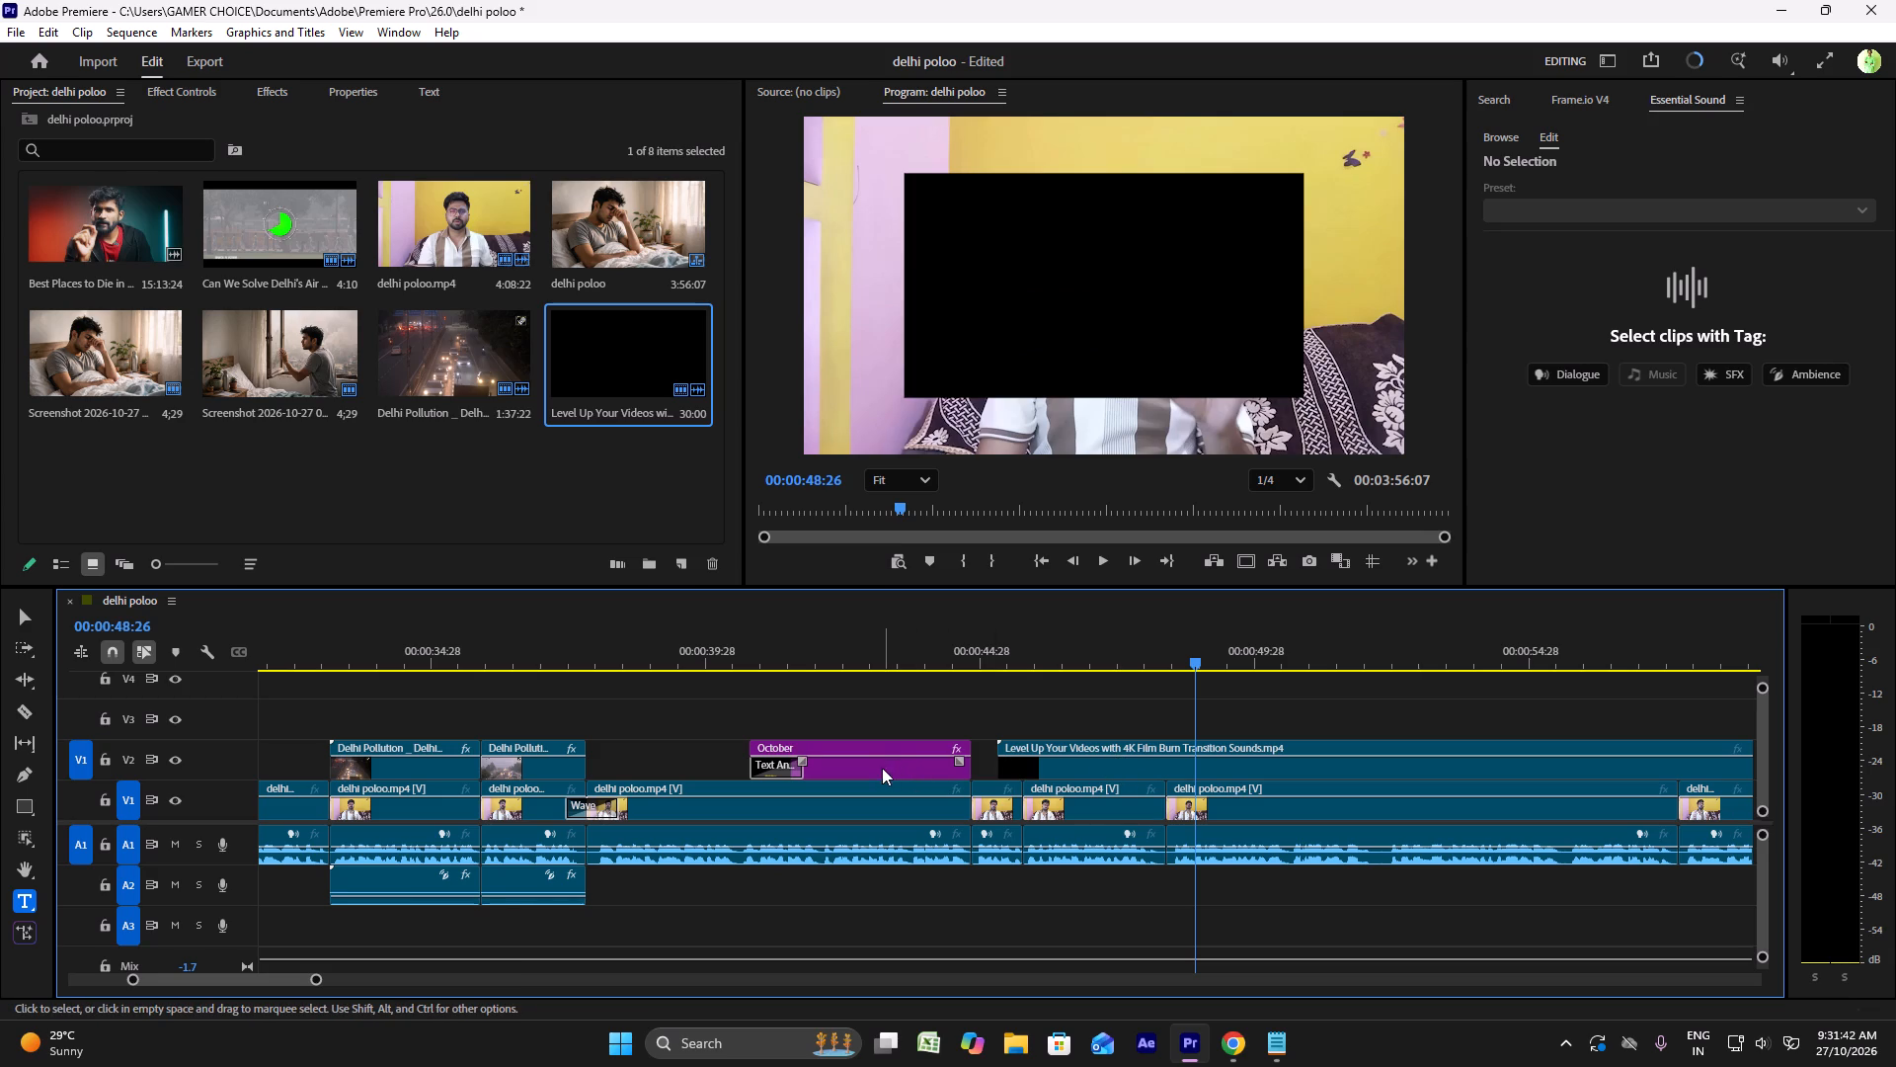
# Move the October clip straight up from V2 to V3, keeping its timing.
pyautogui.moveTo(877, 768); pyautogui.dragTo(877, 736)
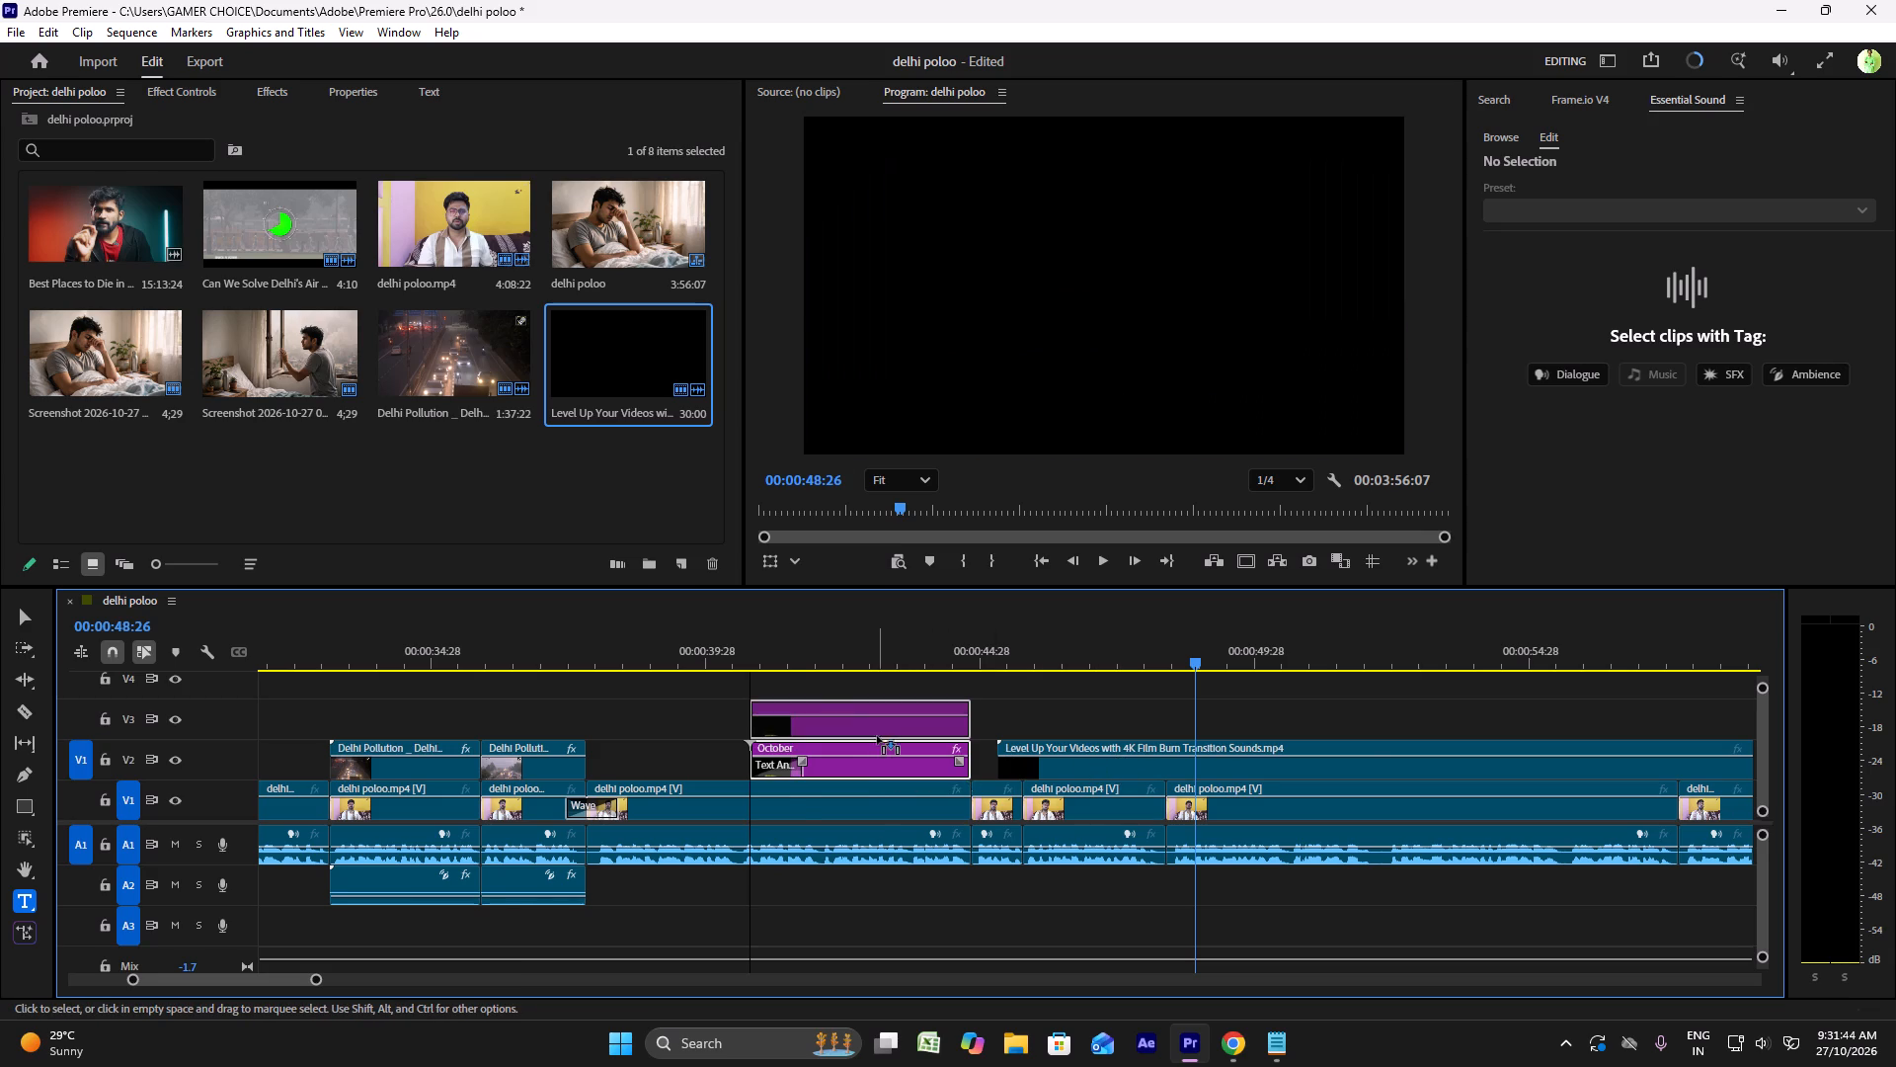
pyautogui.moveTo(877, 736); pyautogui.dragTo(877, 726)
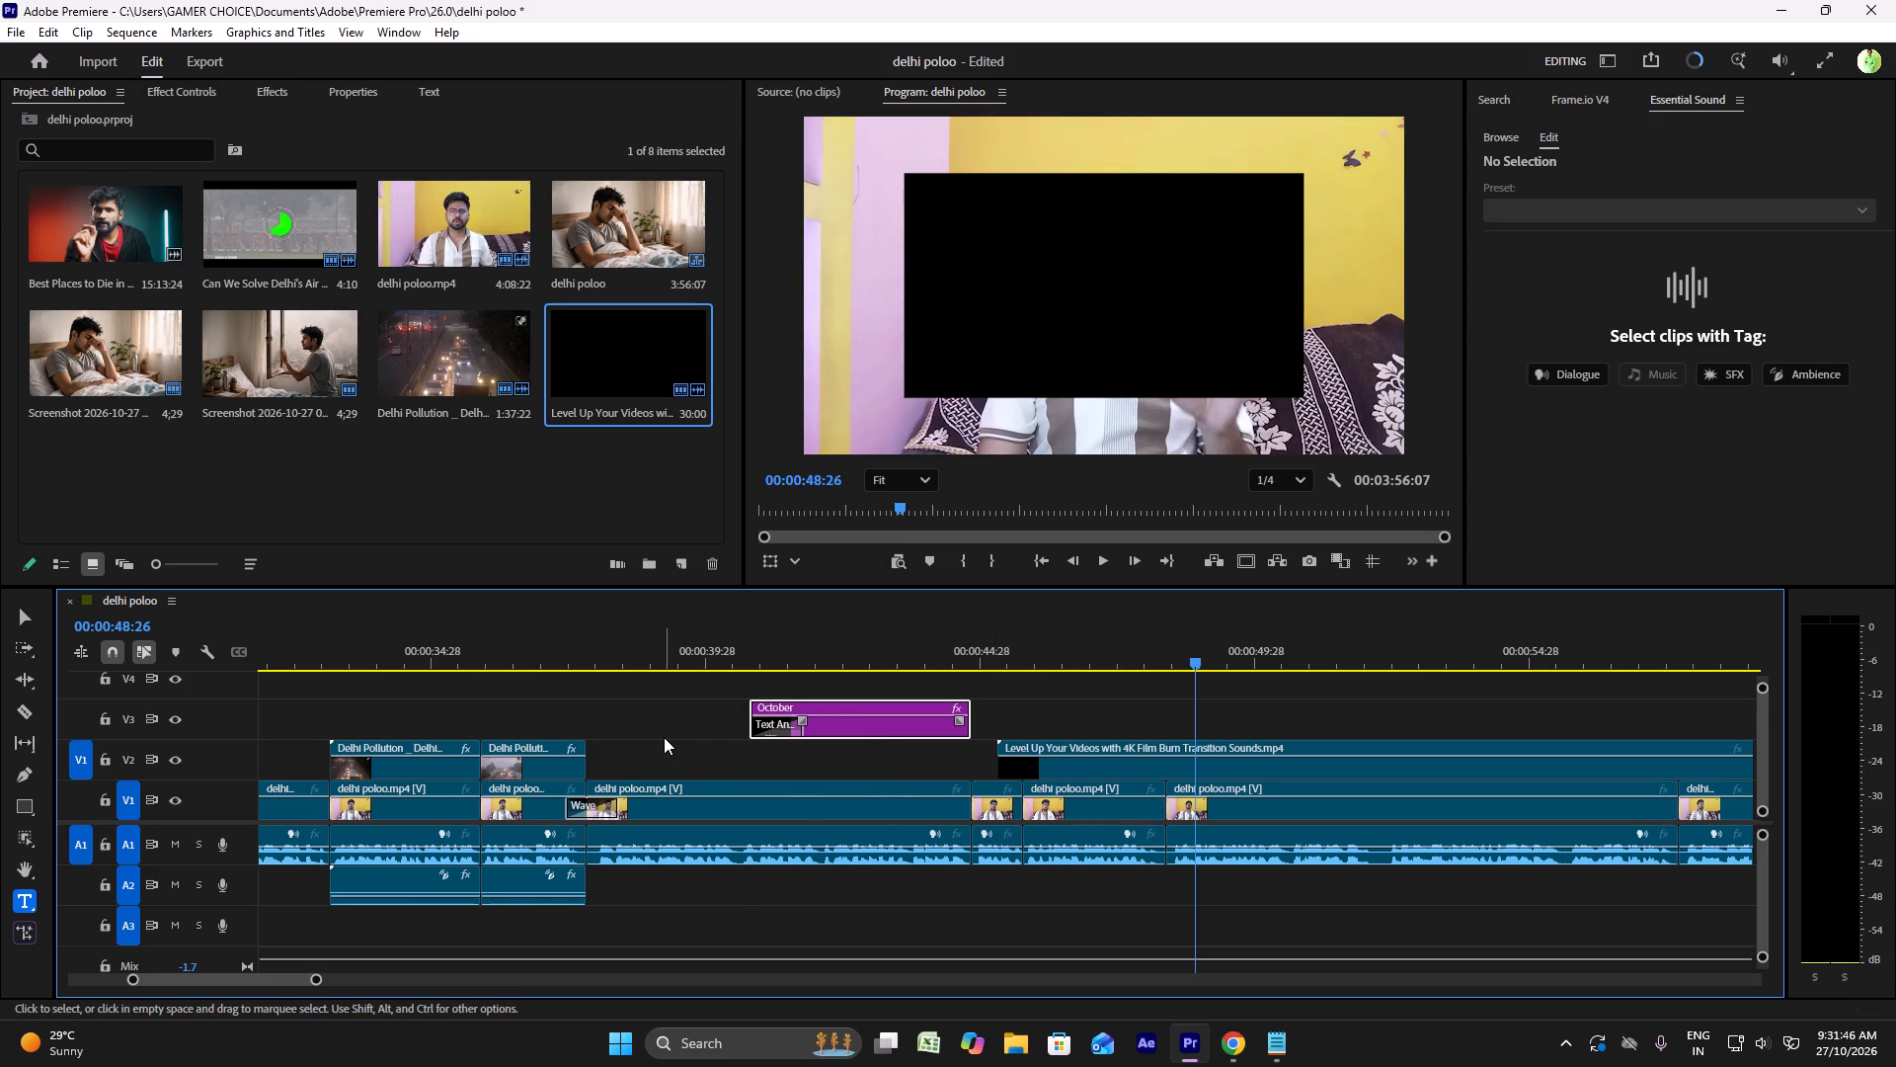
# Look over the wider timeline and briefly play the sequence from 00:00:20:23.
pyautogui.keyDown('ctrl'); pyautogui.scroll(-9, 664, 737); pyautogui.keyUp('ctrl')
pyautogui.keyDown('alt'); pyautogui.scroll(-9, 625, 752); pyautogui.keyUp('alt')
pyautogui.scroll(5, 625, 752)
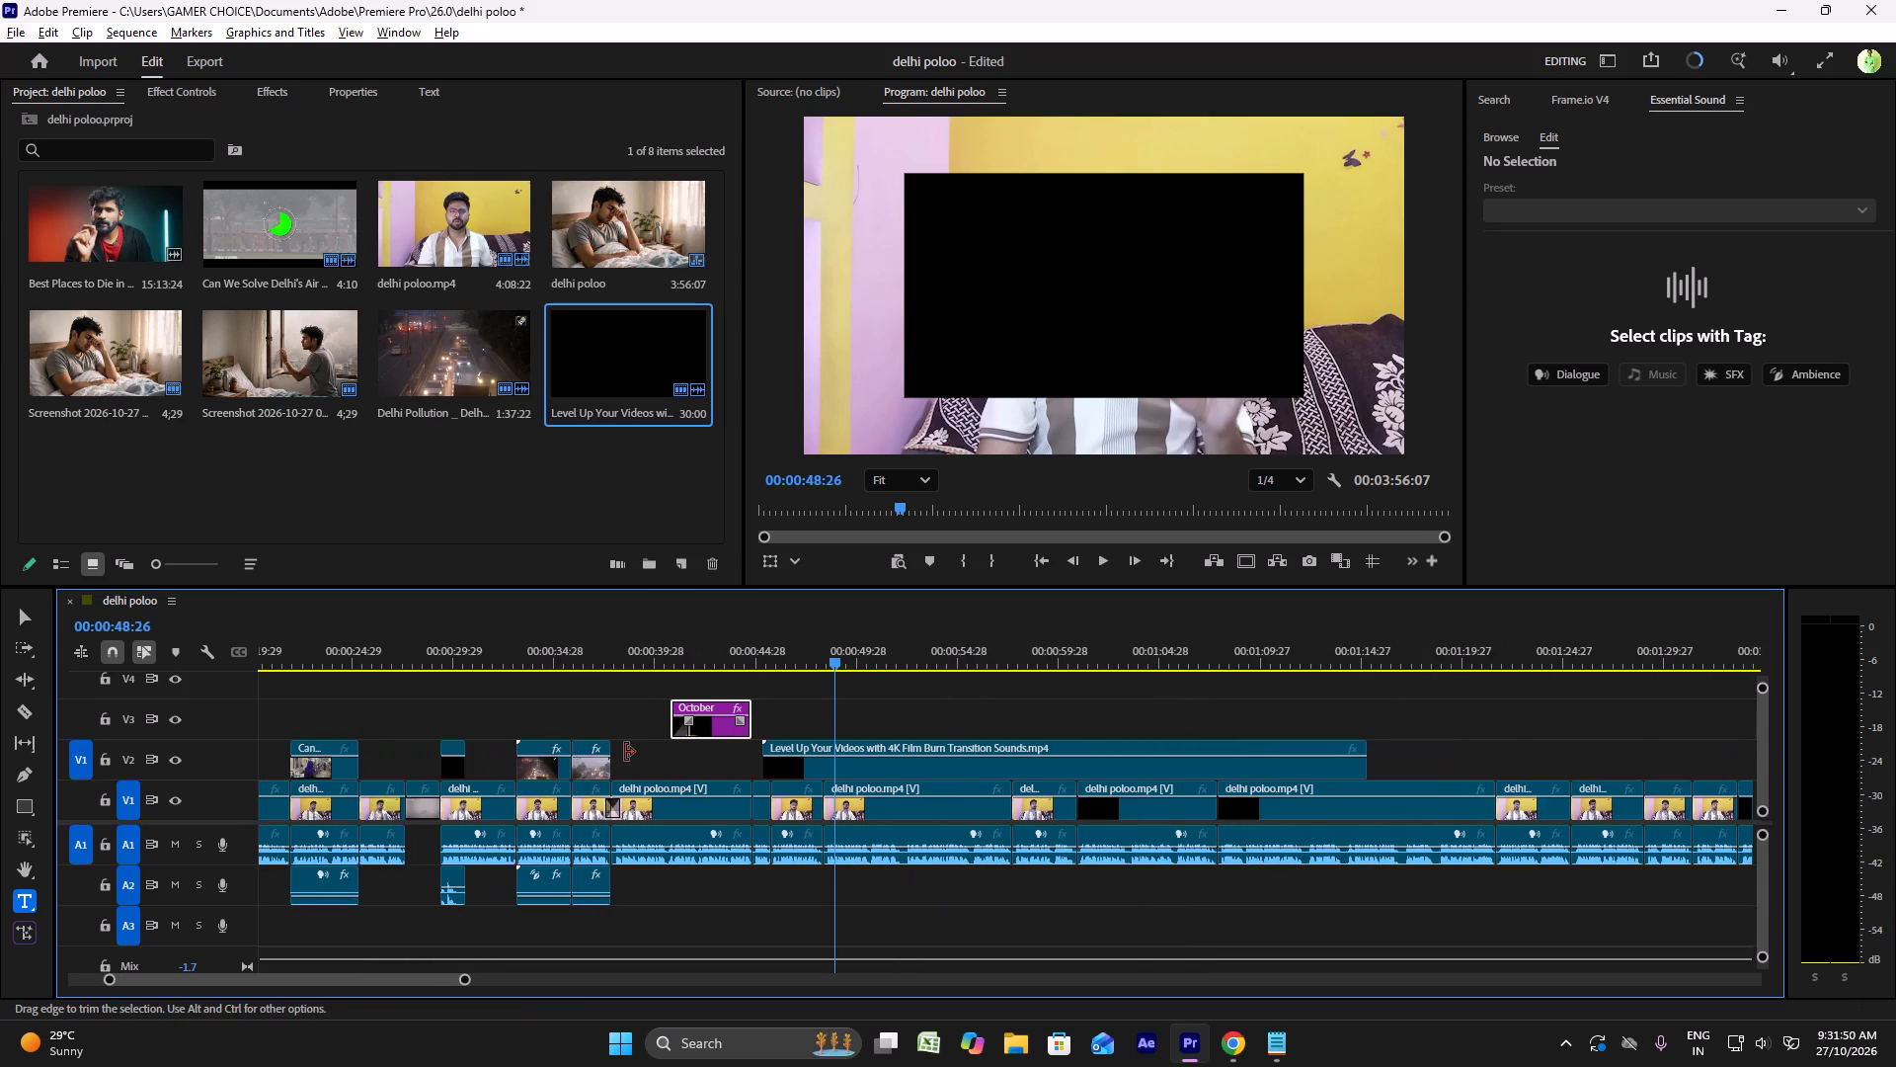
pyautogui.scroll(-6, 625, 752)
pyautogui.scroll(6, 622, 755)
pyautogui.click(507, 694)
pyautogui.click(270, 641)
pyautogui.press('space')
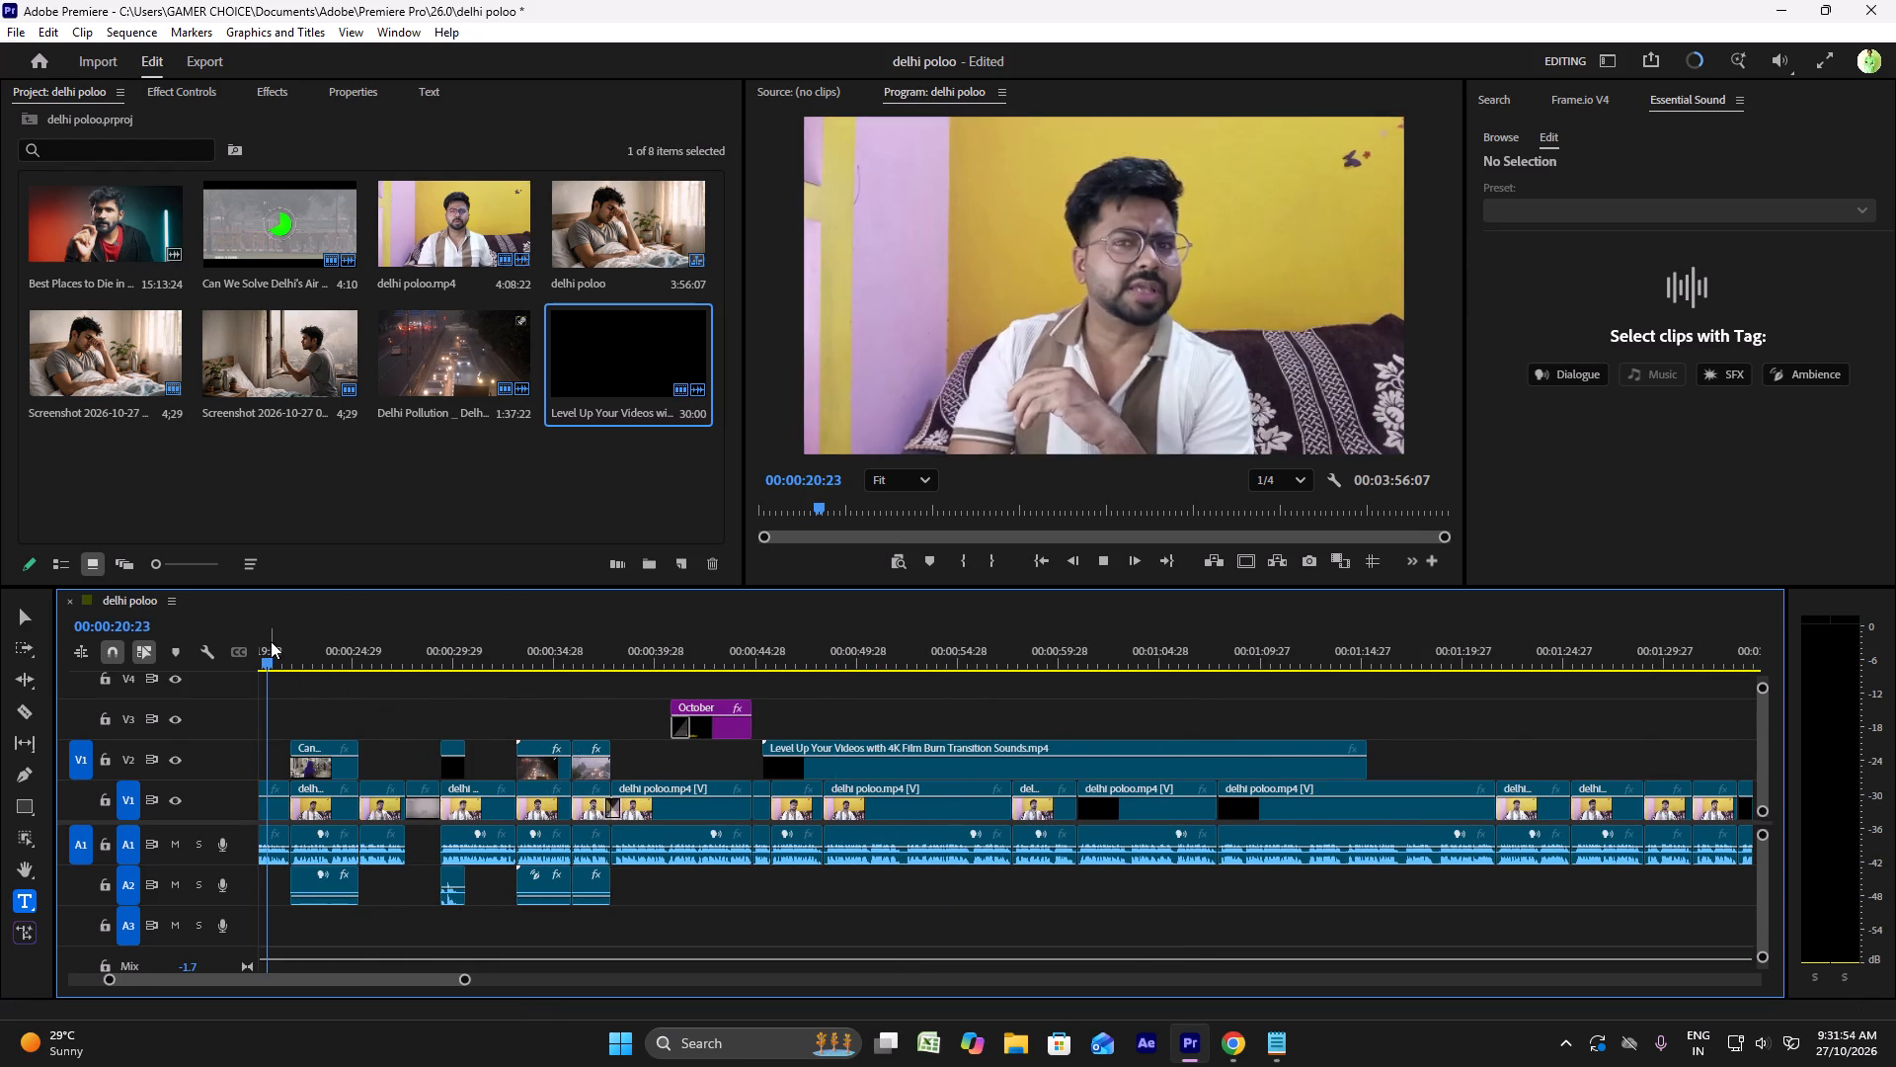
pyautogui.press('space')
# Move all V2 overlay clips and images that precede the held black clip up to V3, keeping their timing.
pyautogui.scroll(5, 664, 780)
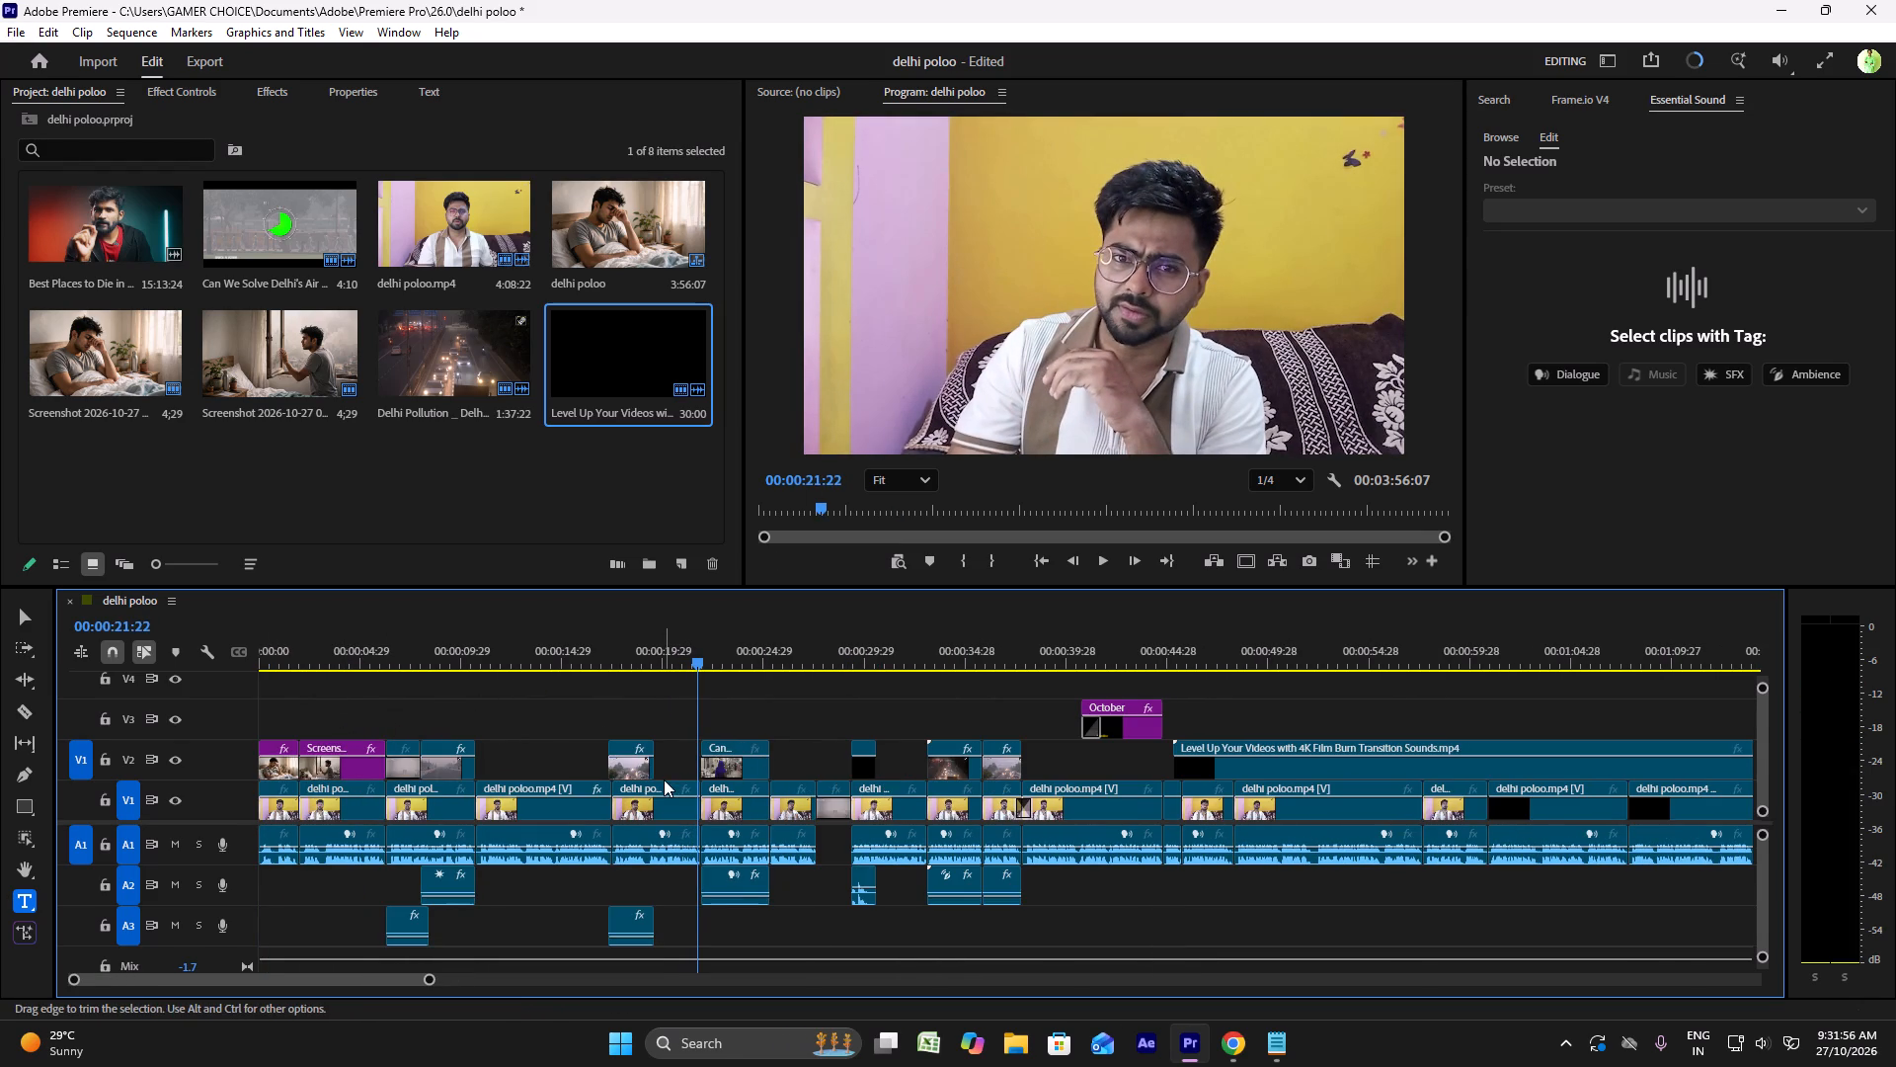
pyautogui.scroll(4, 666, 775)
pyautogui.keyDown('alt'); pyautogui.scroll(4, 675, 714); pyautogui.keyUp('alt')
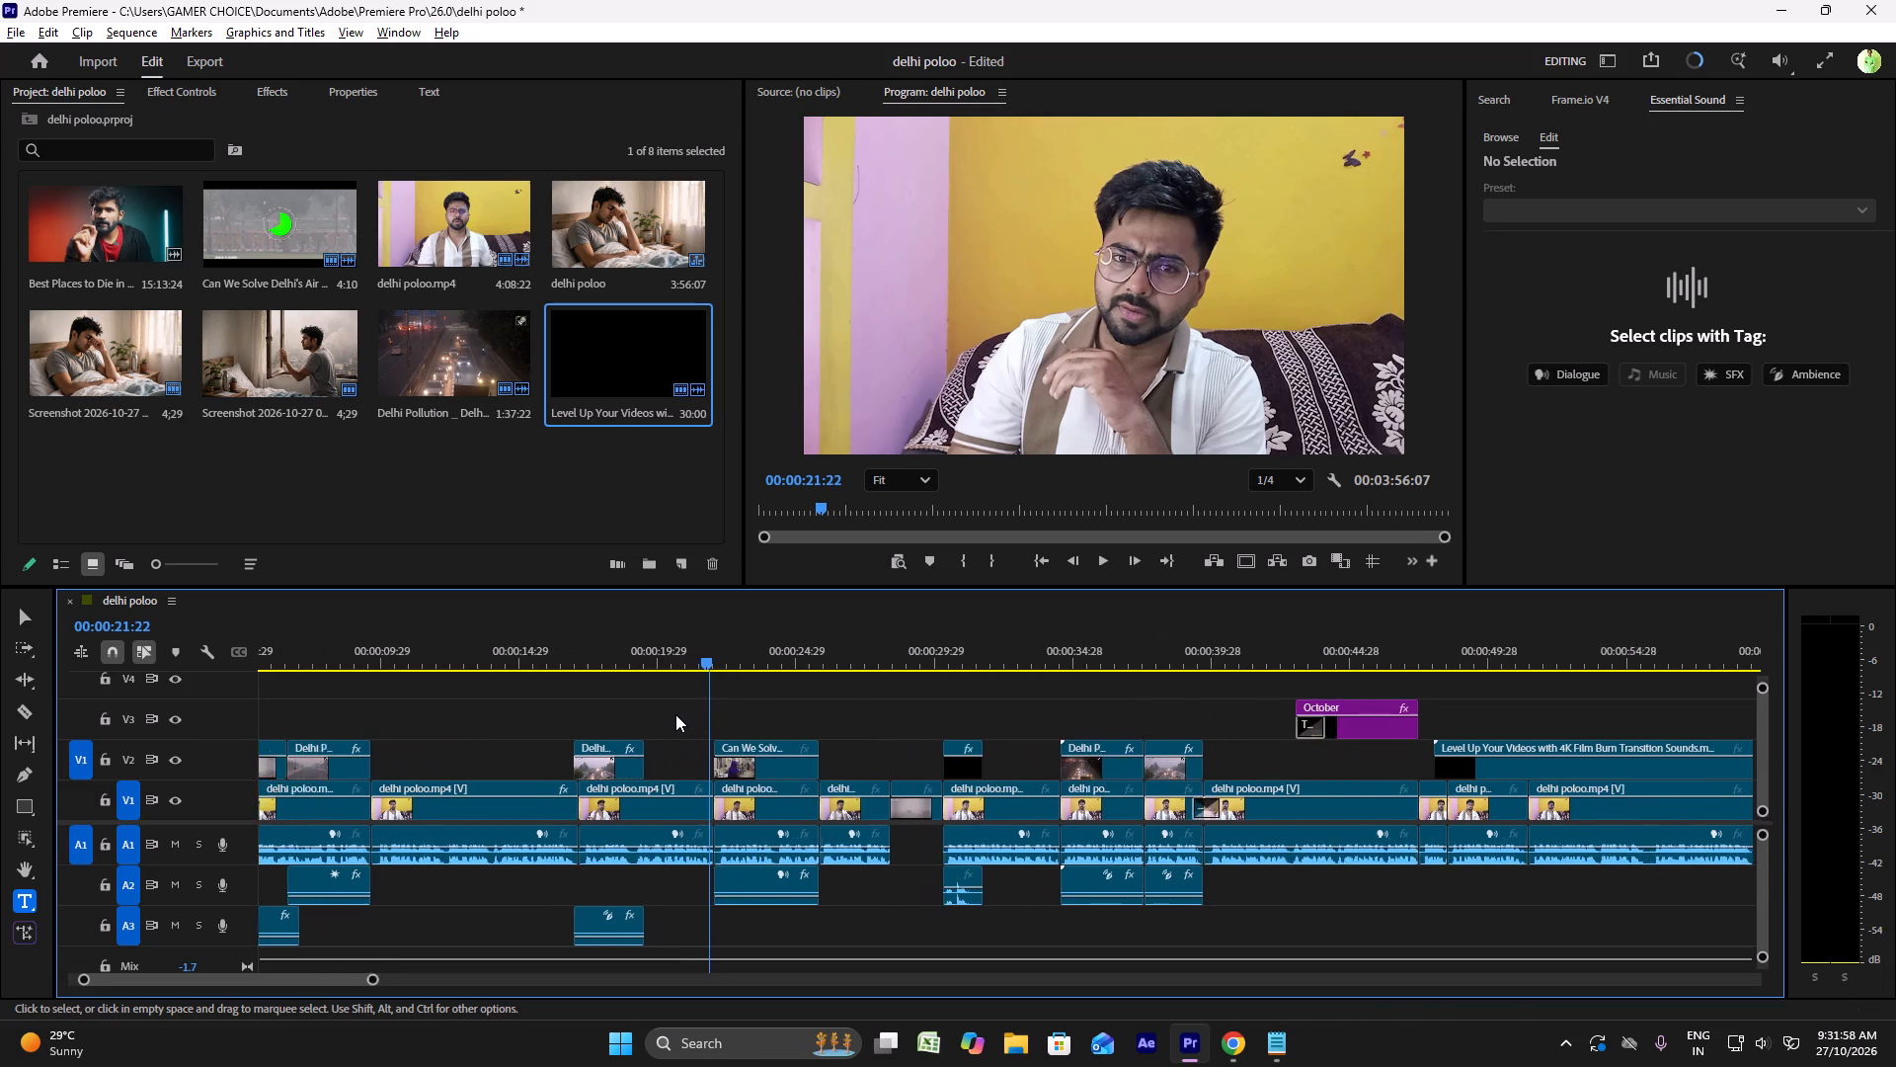
pyautogui.keyDown('alt'); pyautogui.scroll(1, 675, 714); pyautogui.keyUp('alt')
pyautogui.keyDown('alt'); pyautogui.scroll(-9, 675, 714); pyautogui.keyUp('alt')
pyautogui.scroll(10, 675, 714)
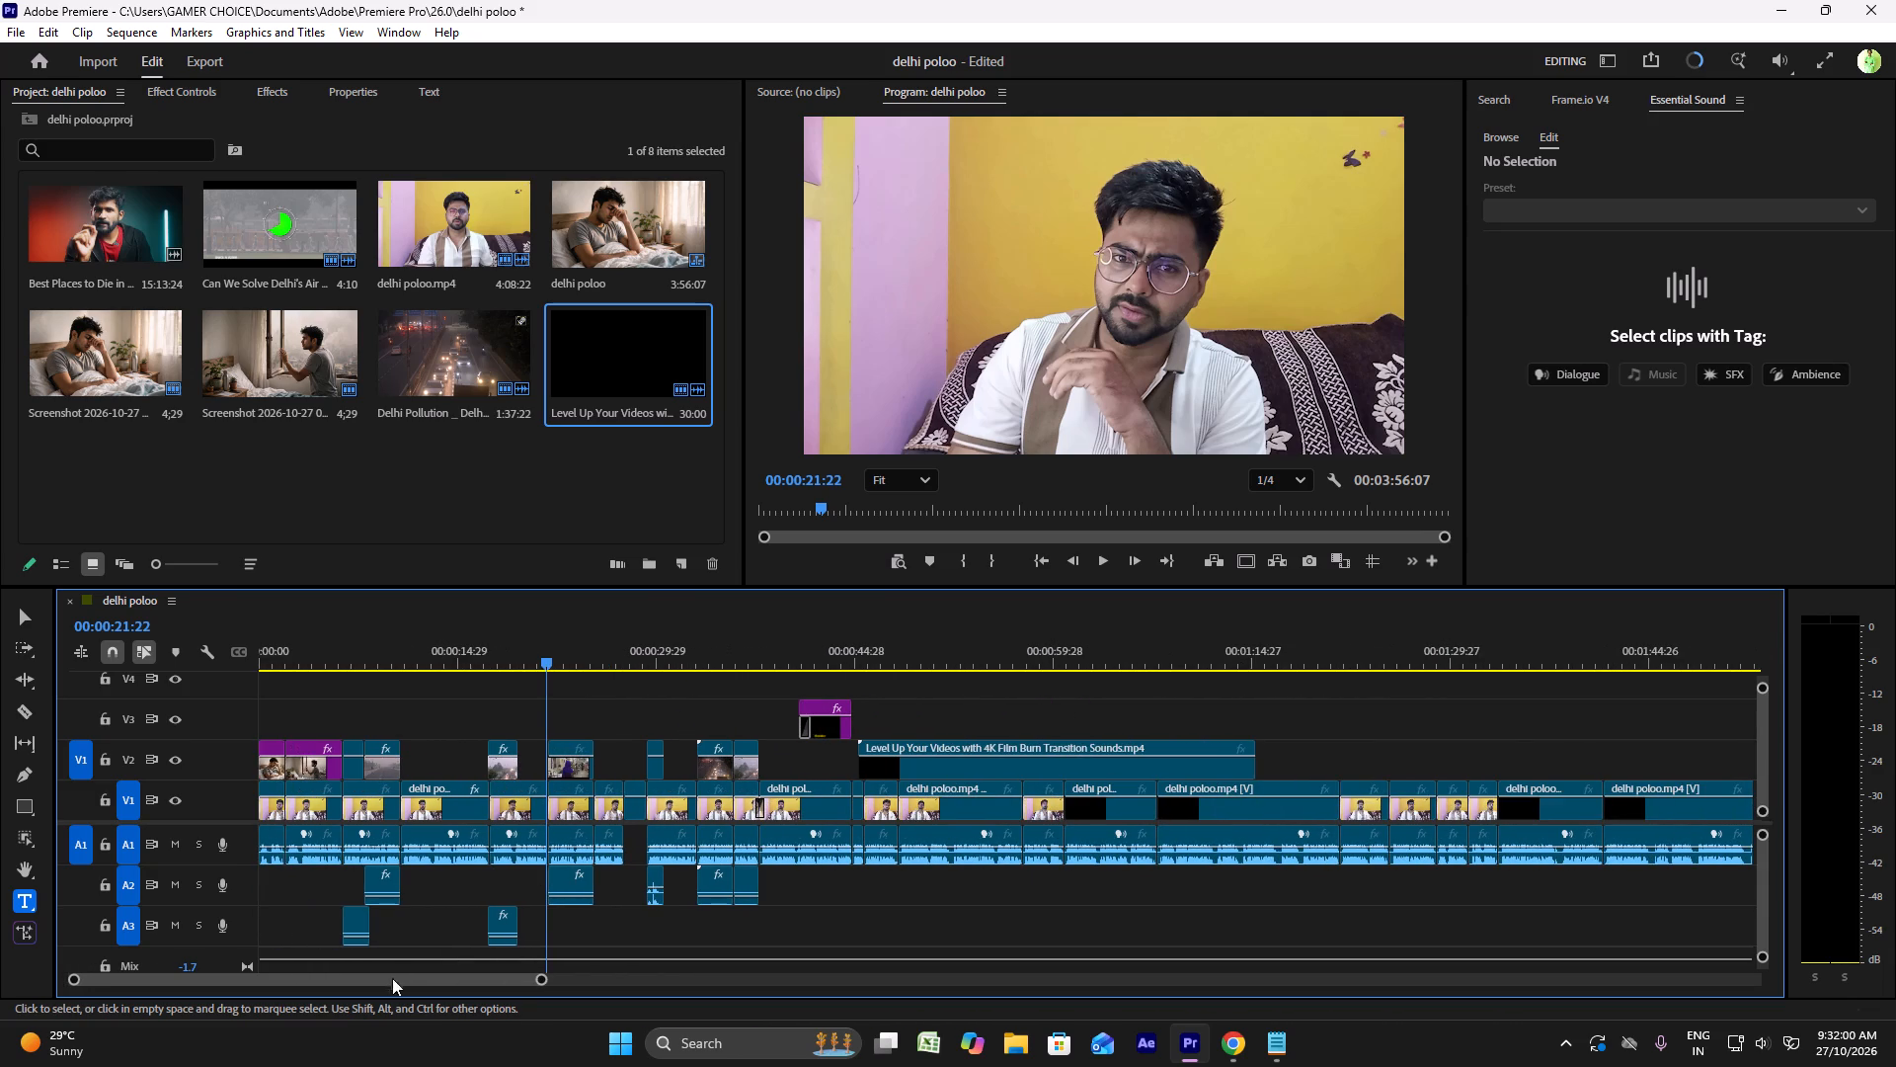
pyautogui.moveTo(374, 976); pyautogui.dragTo(276, 966)
pyautogui.moveTo(786, 759); pyautogui.dragTo(272, 766)
pyautogui.moveTo(382, 757); pyautogui.dragTo(389, 688)
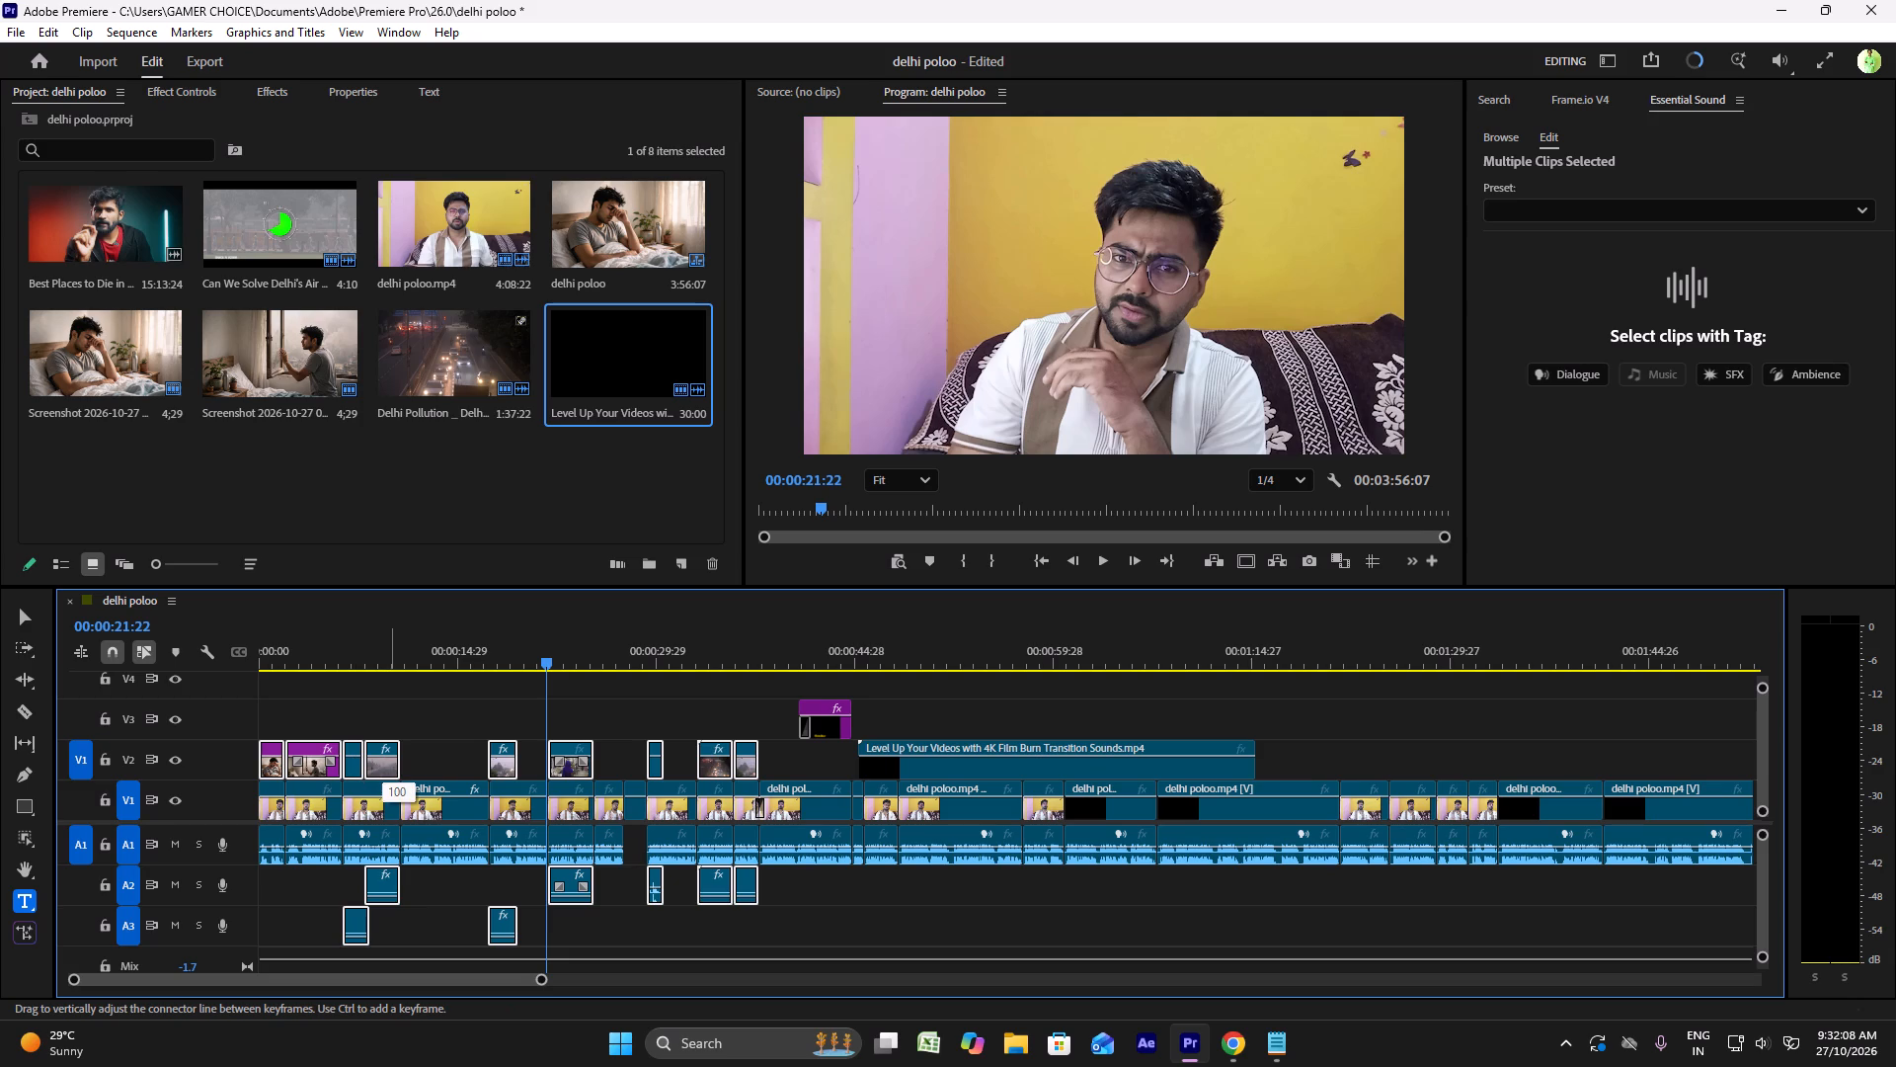
pyautogui.moveTo(389, 688); pyautogui.dragTo(391, 681)
pyautogui.moveTo(383, 762); pyautogui.dragTo(382, 738)
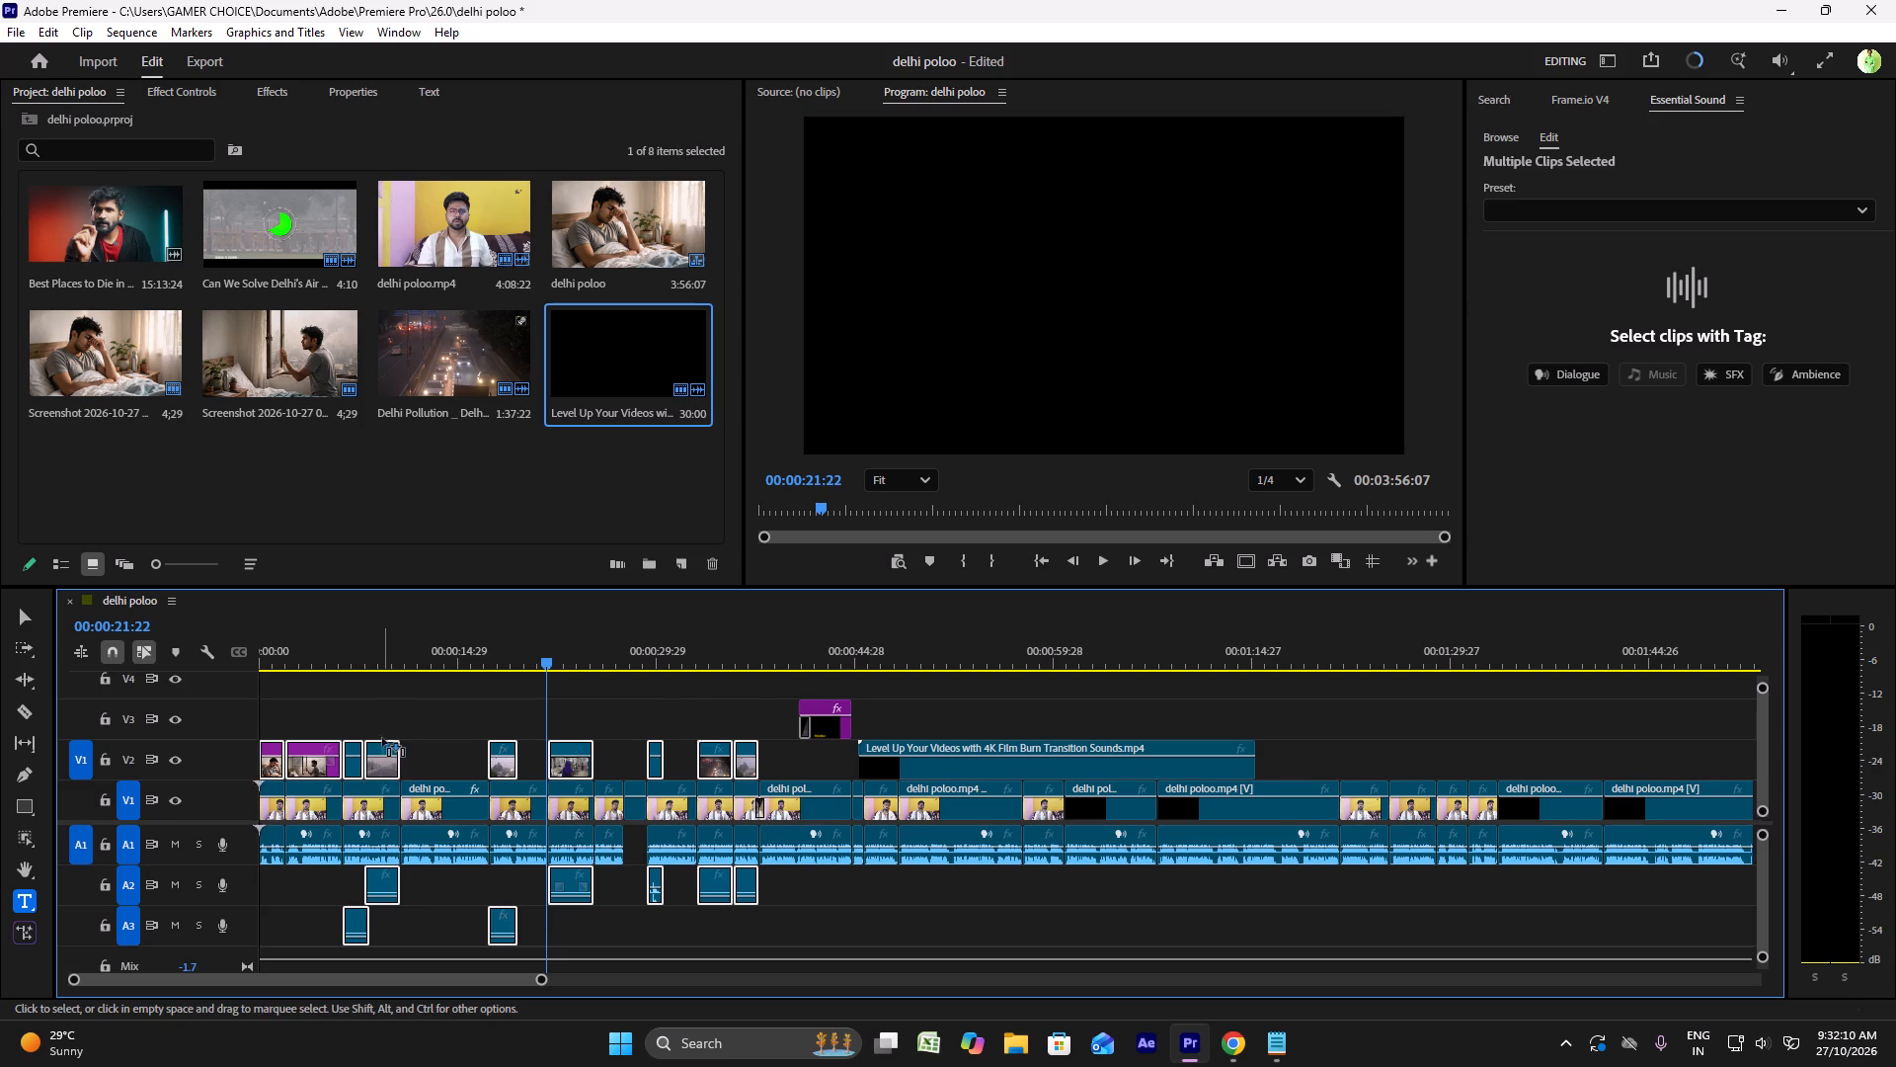
pyautogui.moveTo(382, 738); pyautogui.dragTo(368, 721)
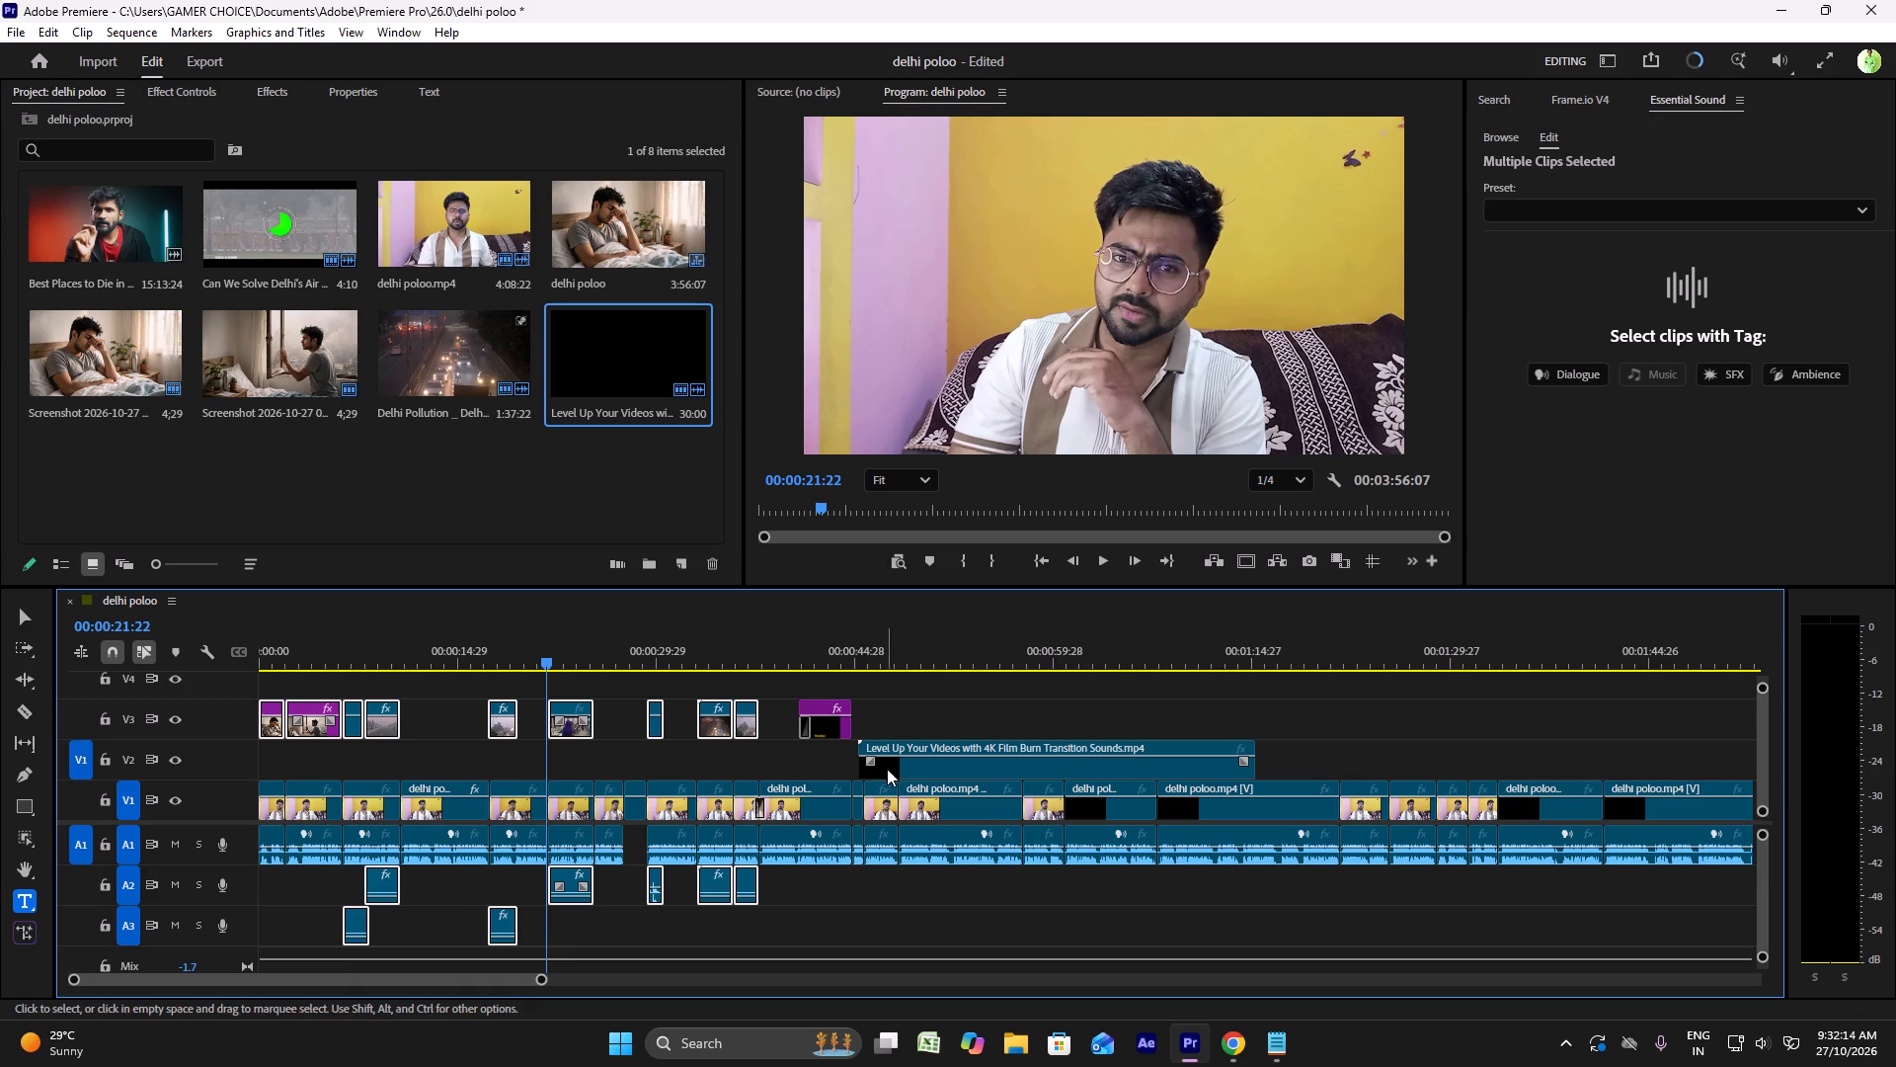
# Extend the start of the held black clip on V2 back to the beginning of the sequence.
pyautogui.moveTo(855, 763); pyautogui.dragTo(333, 766)
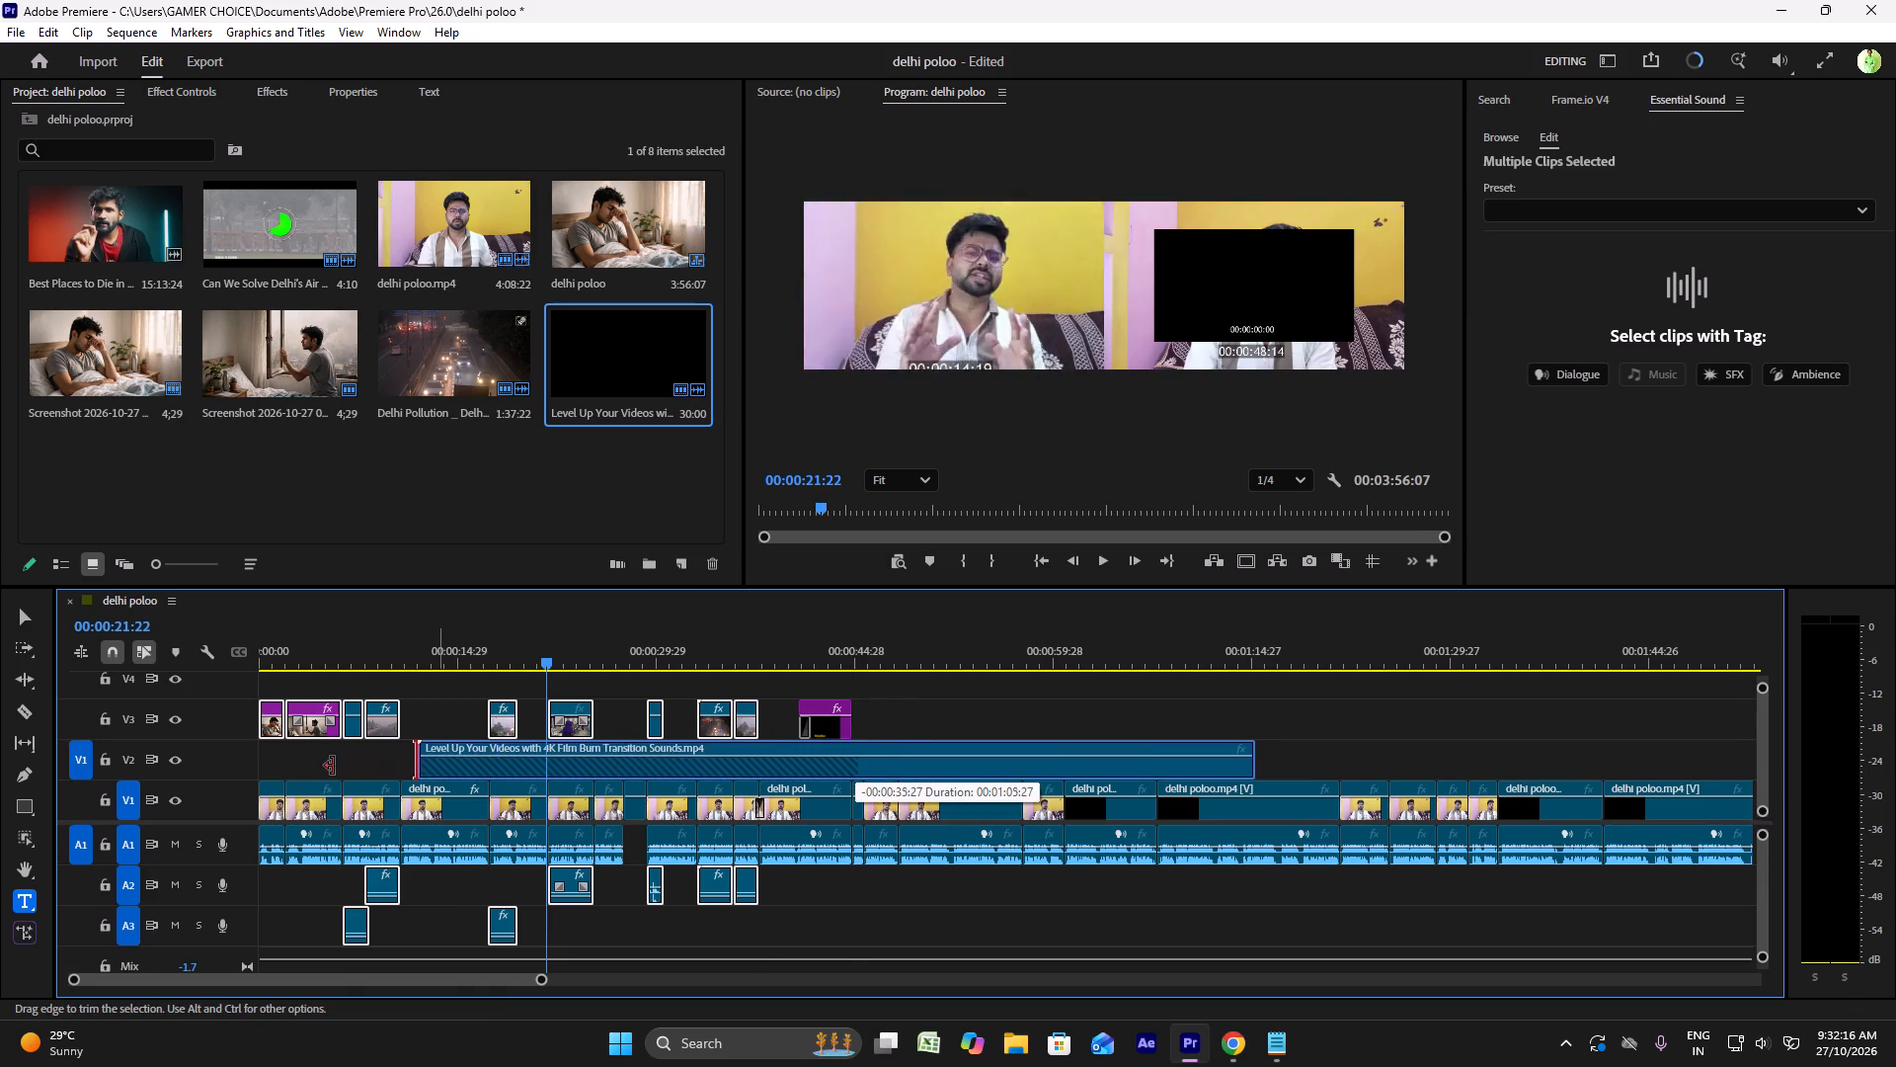
pyautogui.moveTo(333, 766); pyautogui.dragTo(195, 771)
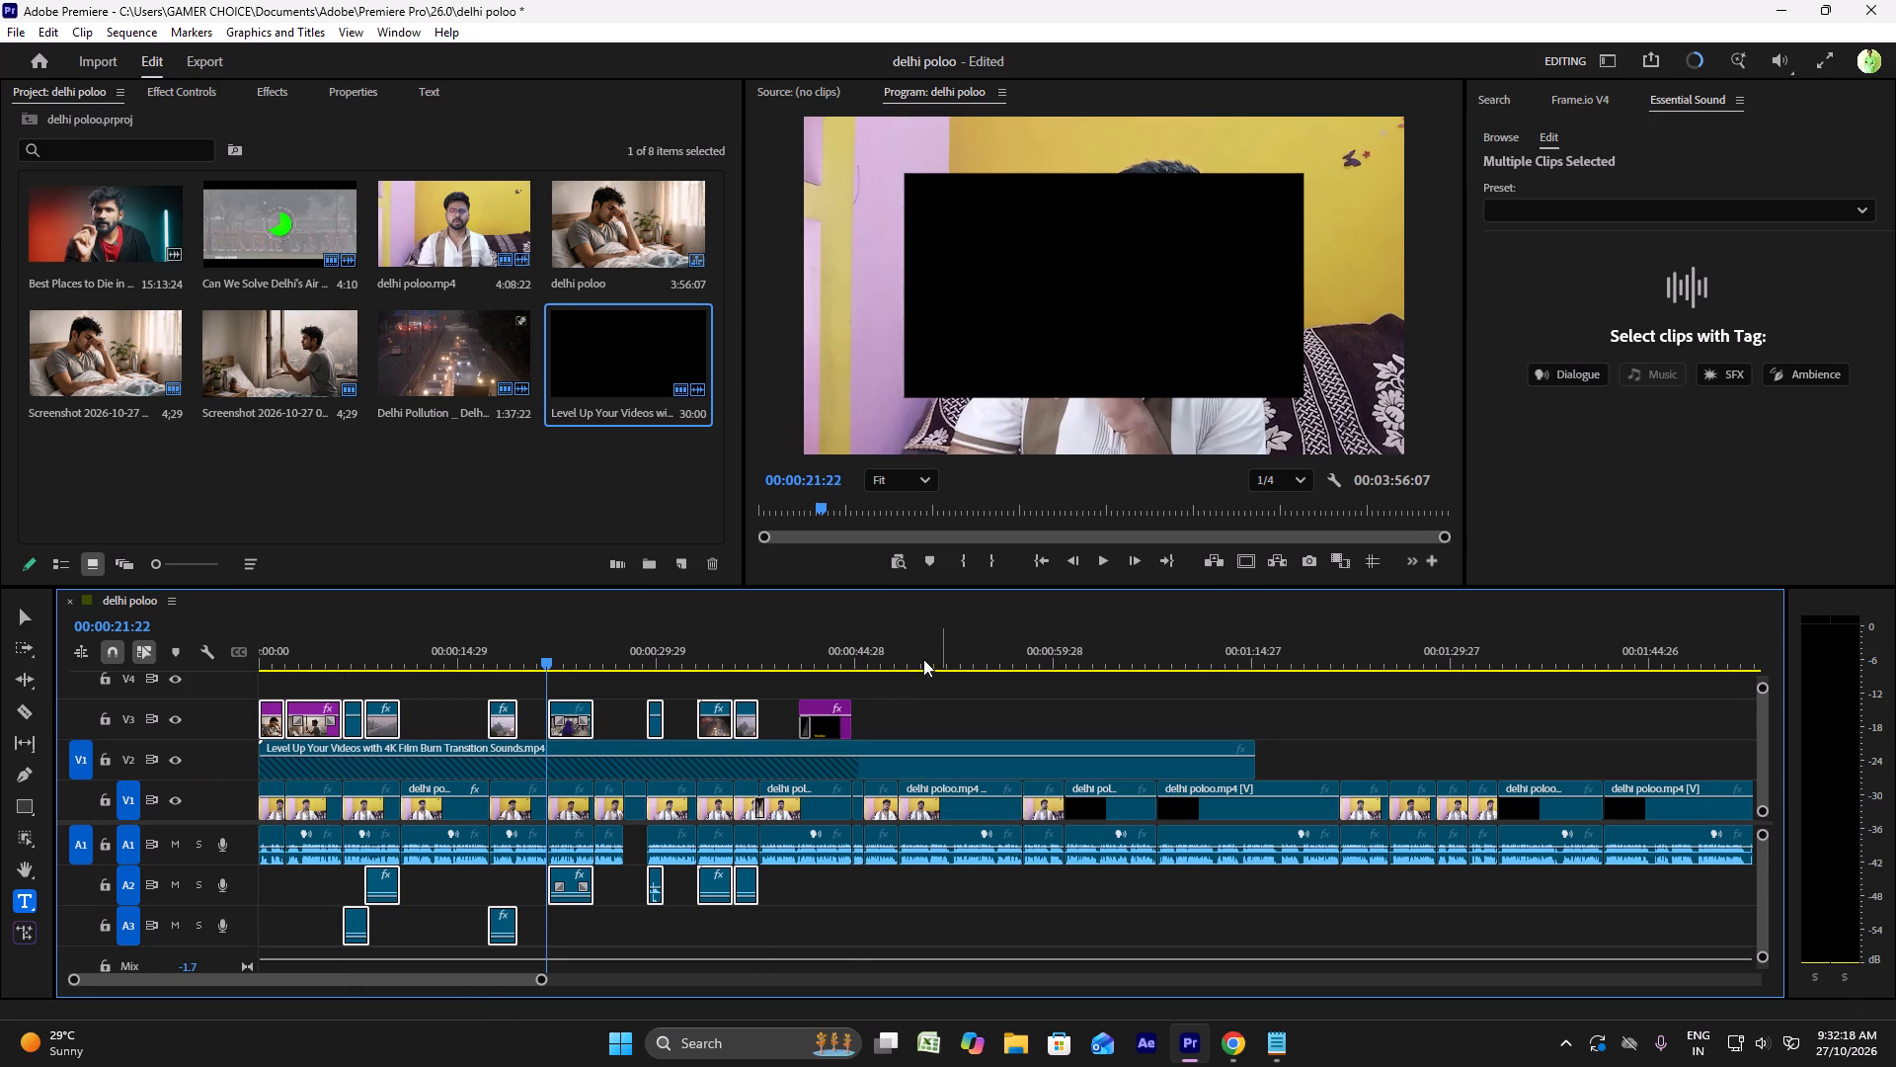
# Select the held black clip on V2 and examine its motion, opacity and speed settings at several points in the sequence.
pyautogui.click(905, 649)
pyautogui.click(920, 771)
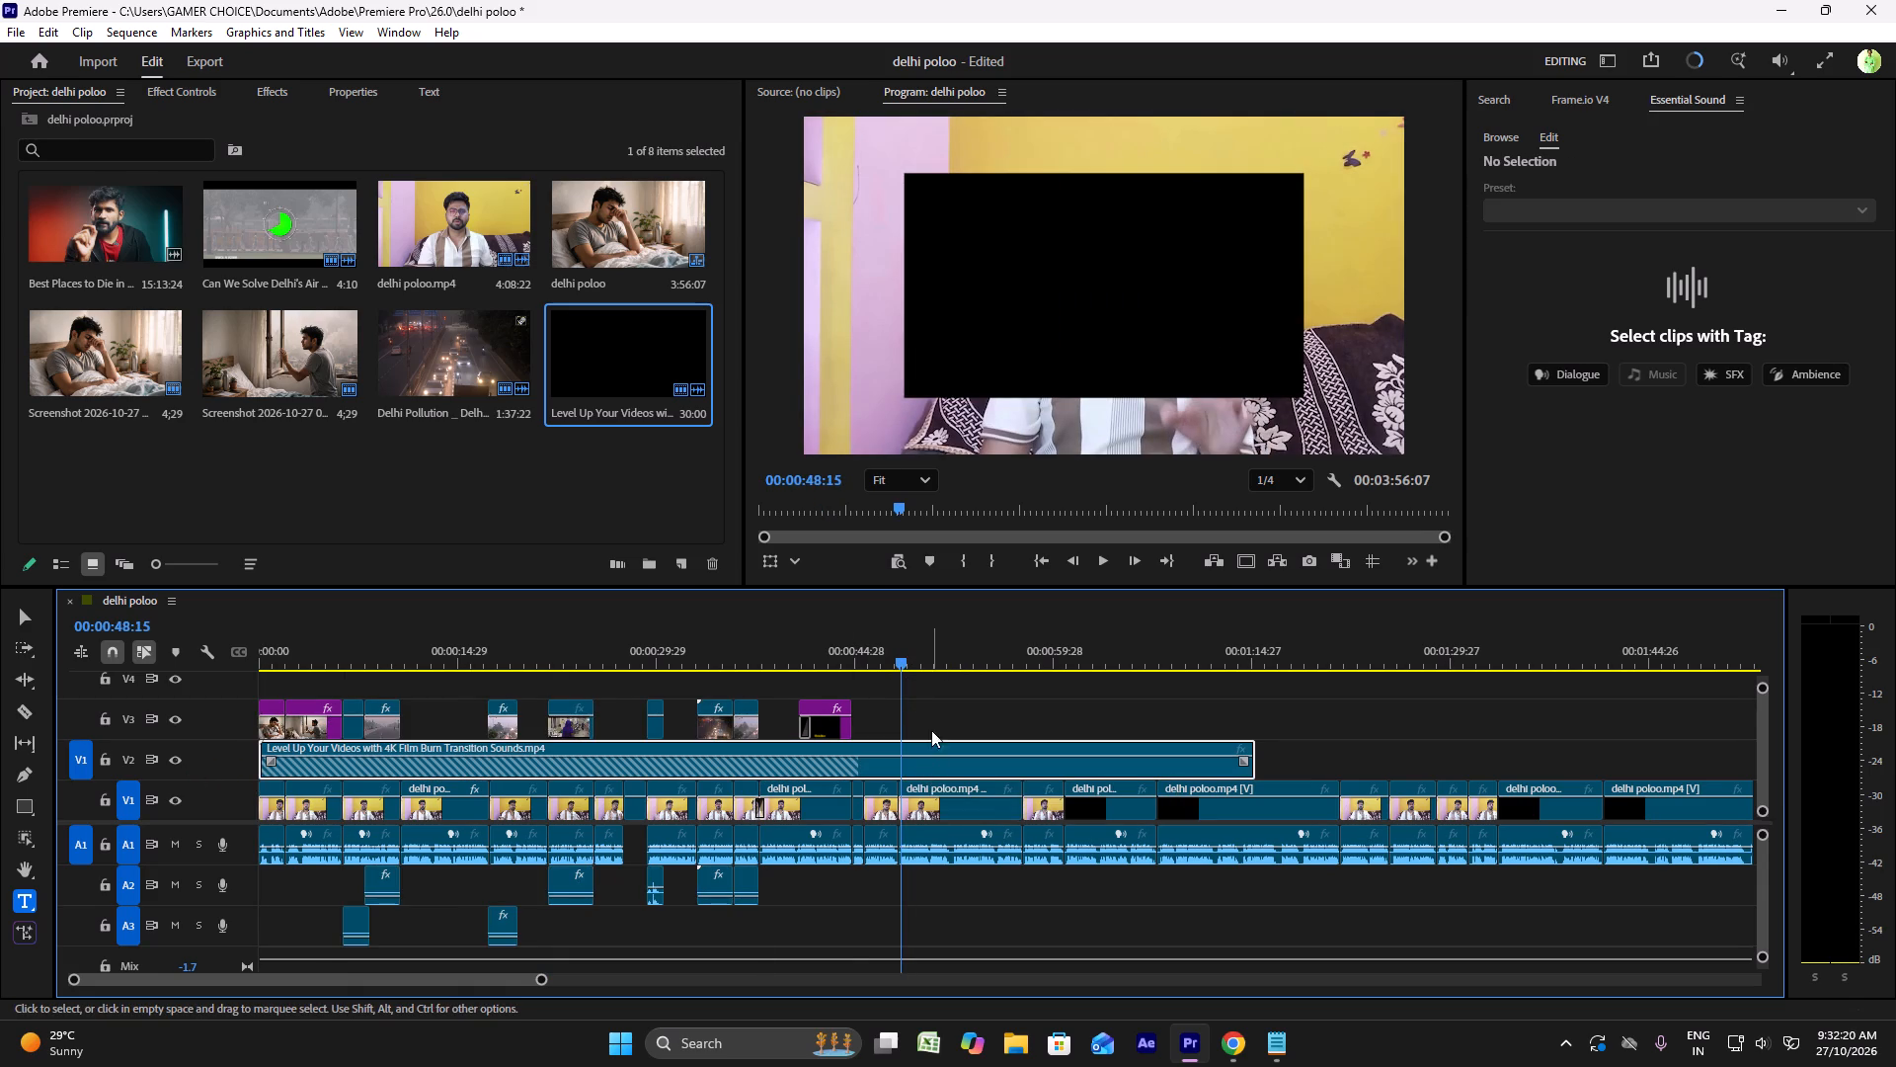
pyautogui.click(645, 658)
pyautogui.click(616, 658)
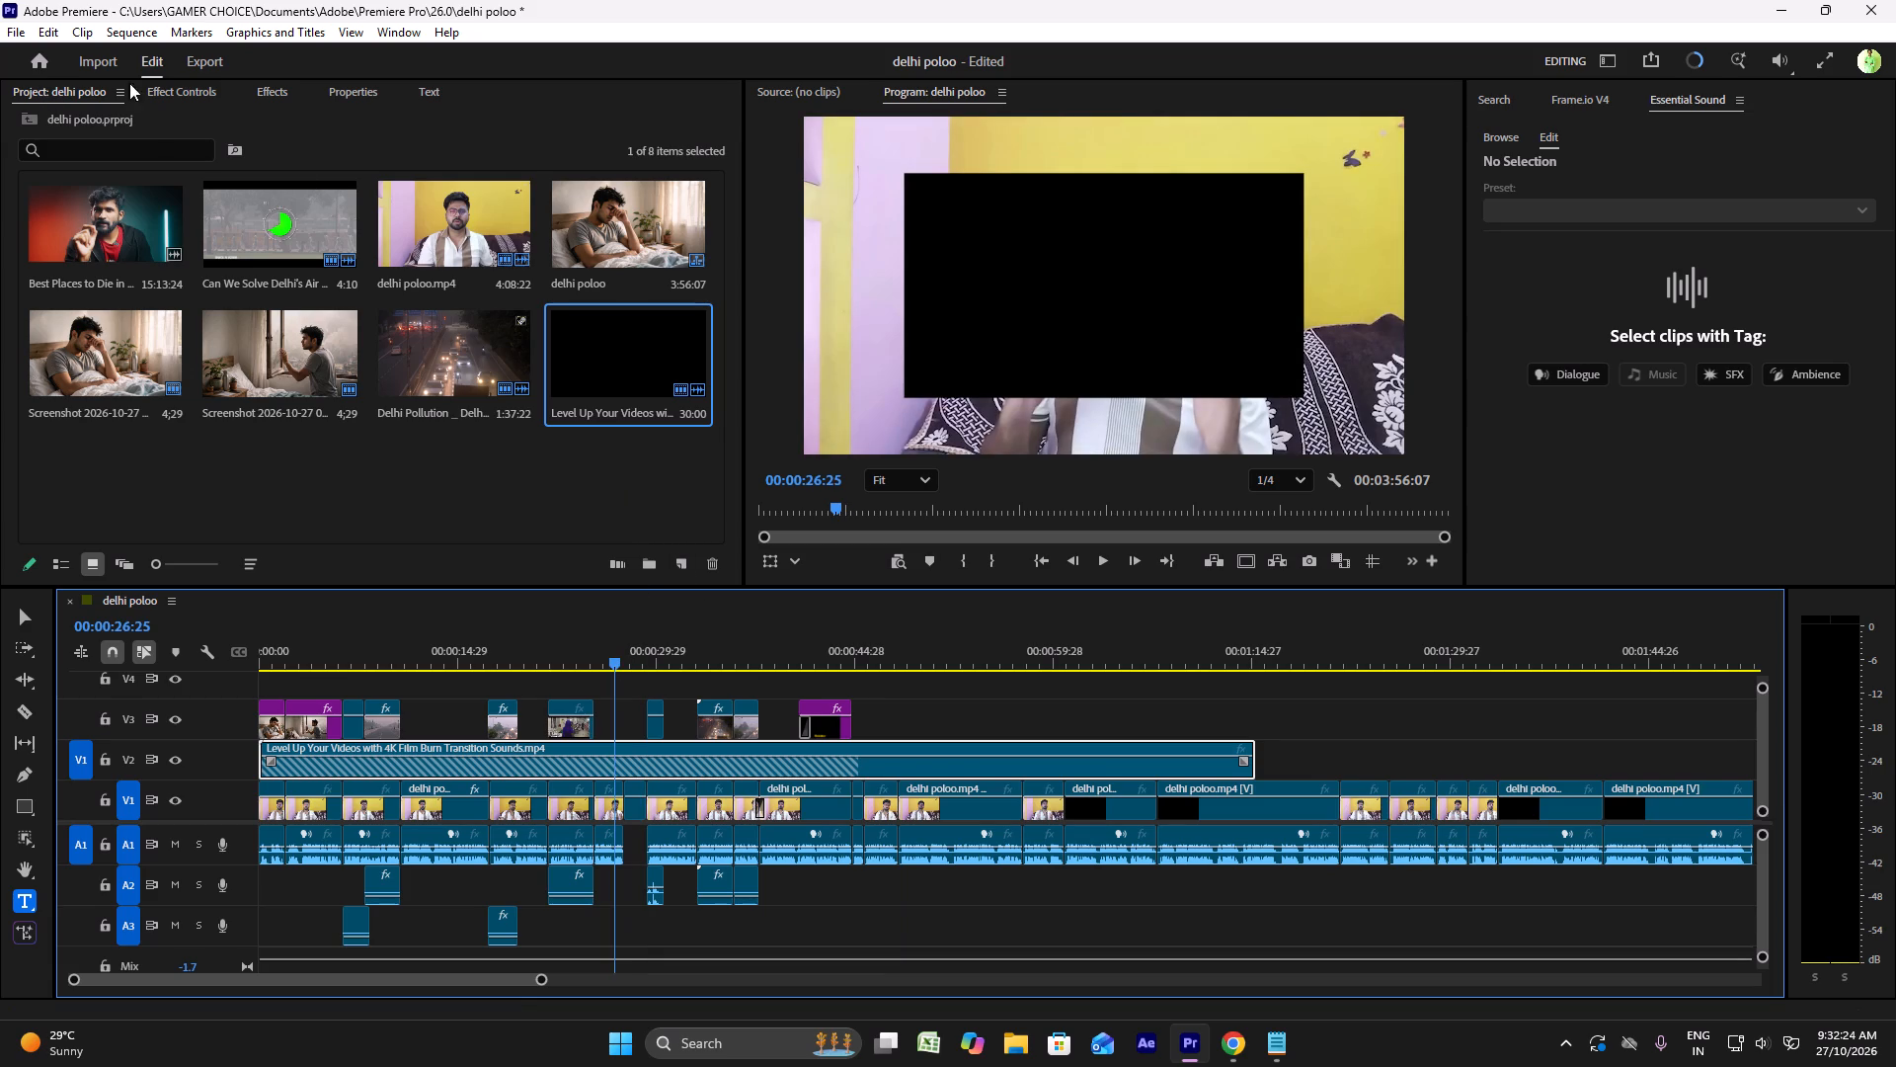
pyautogui.click(163, 88)
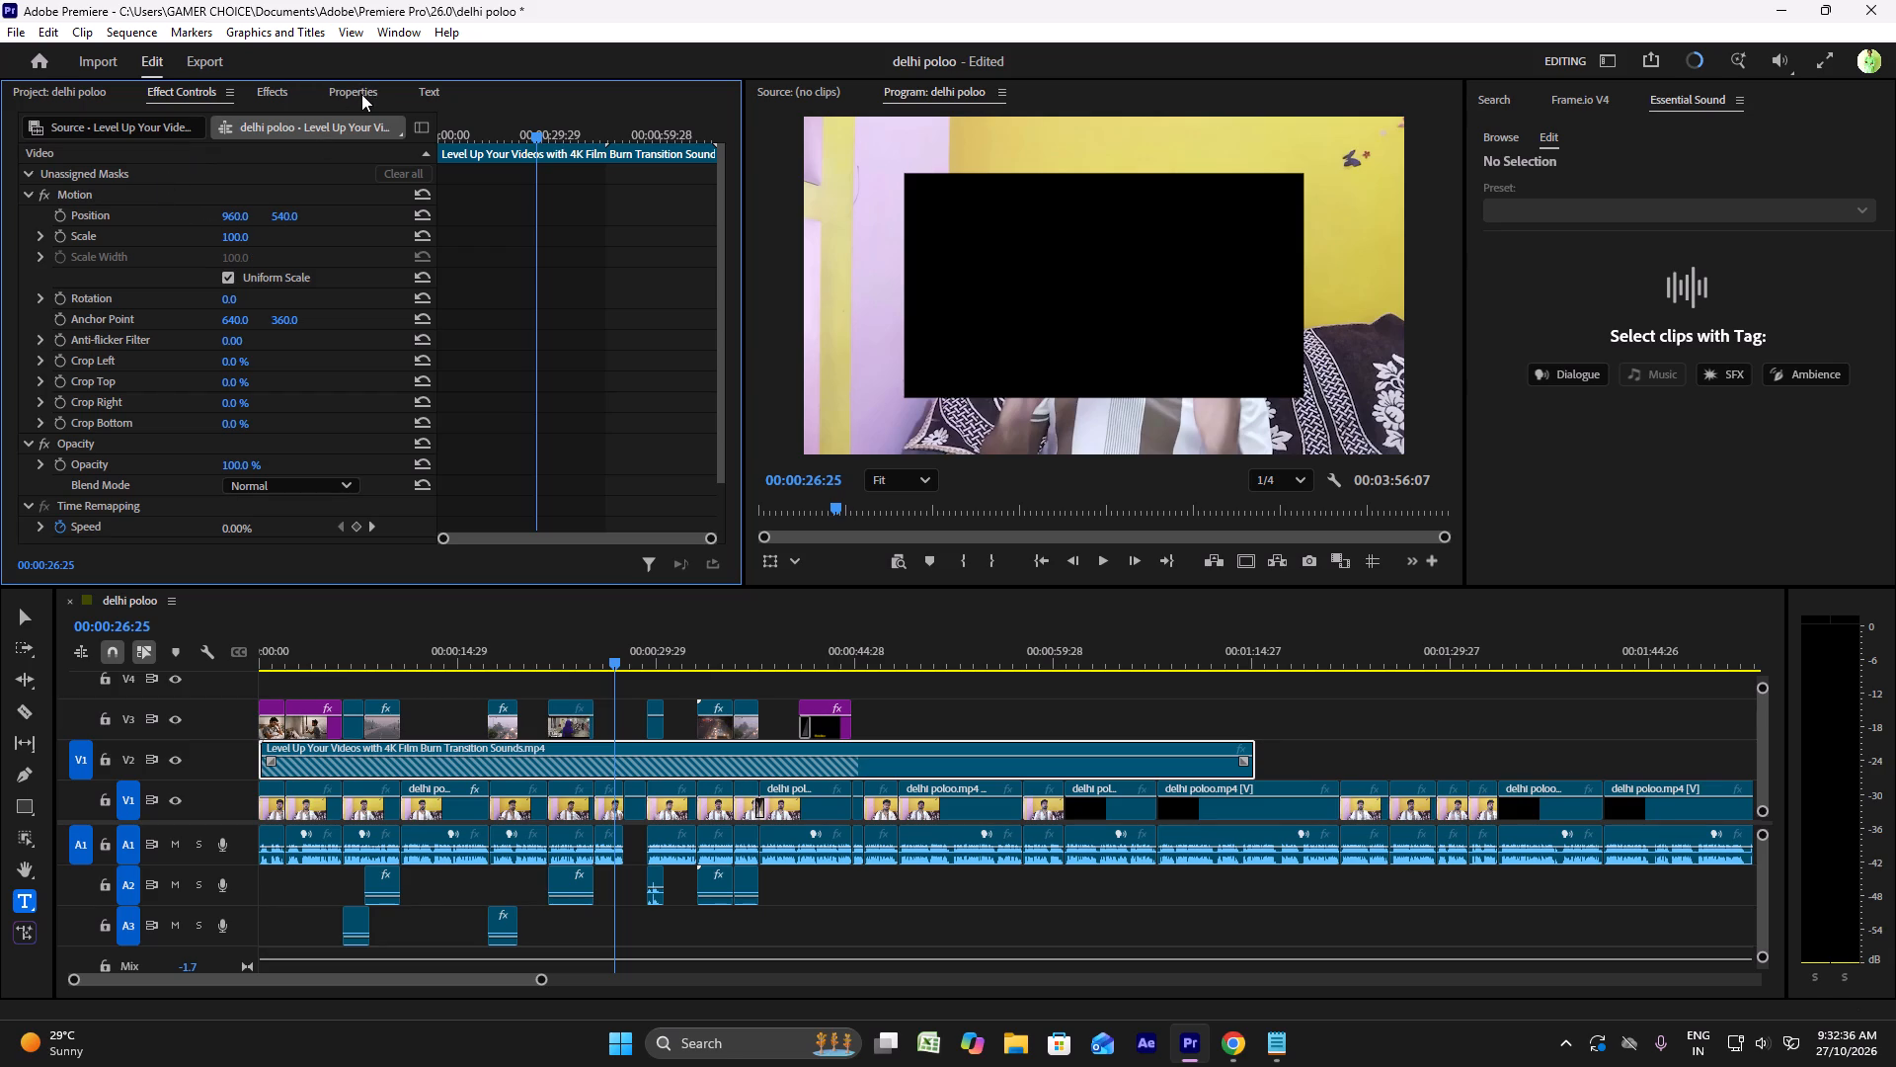
pyautogui.click(1024, 655)
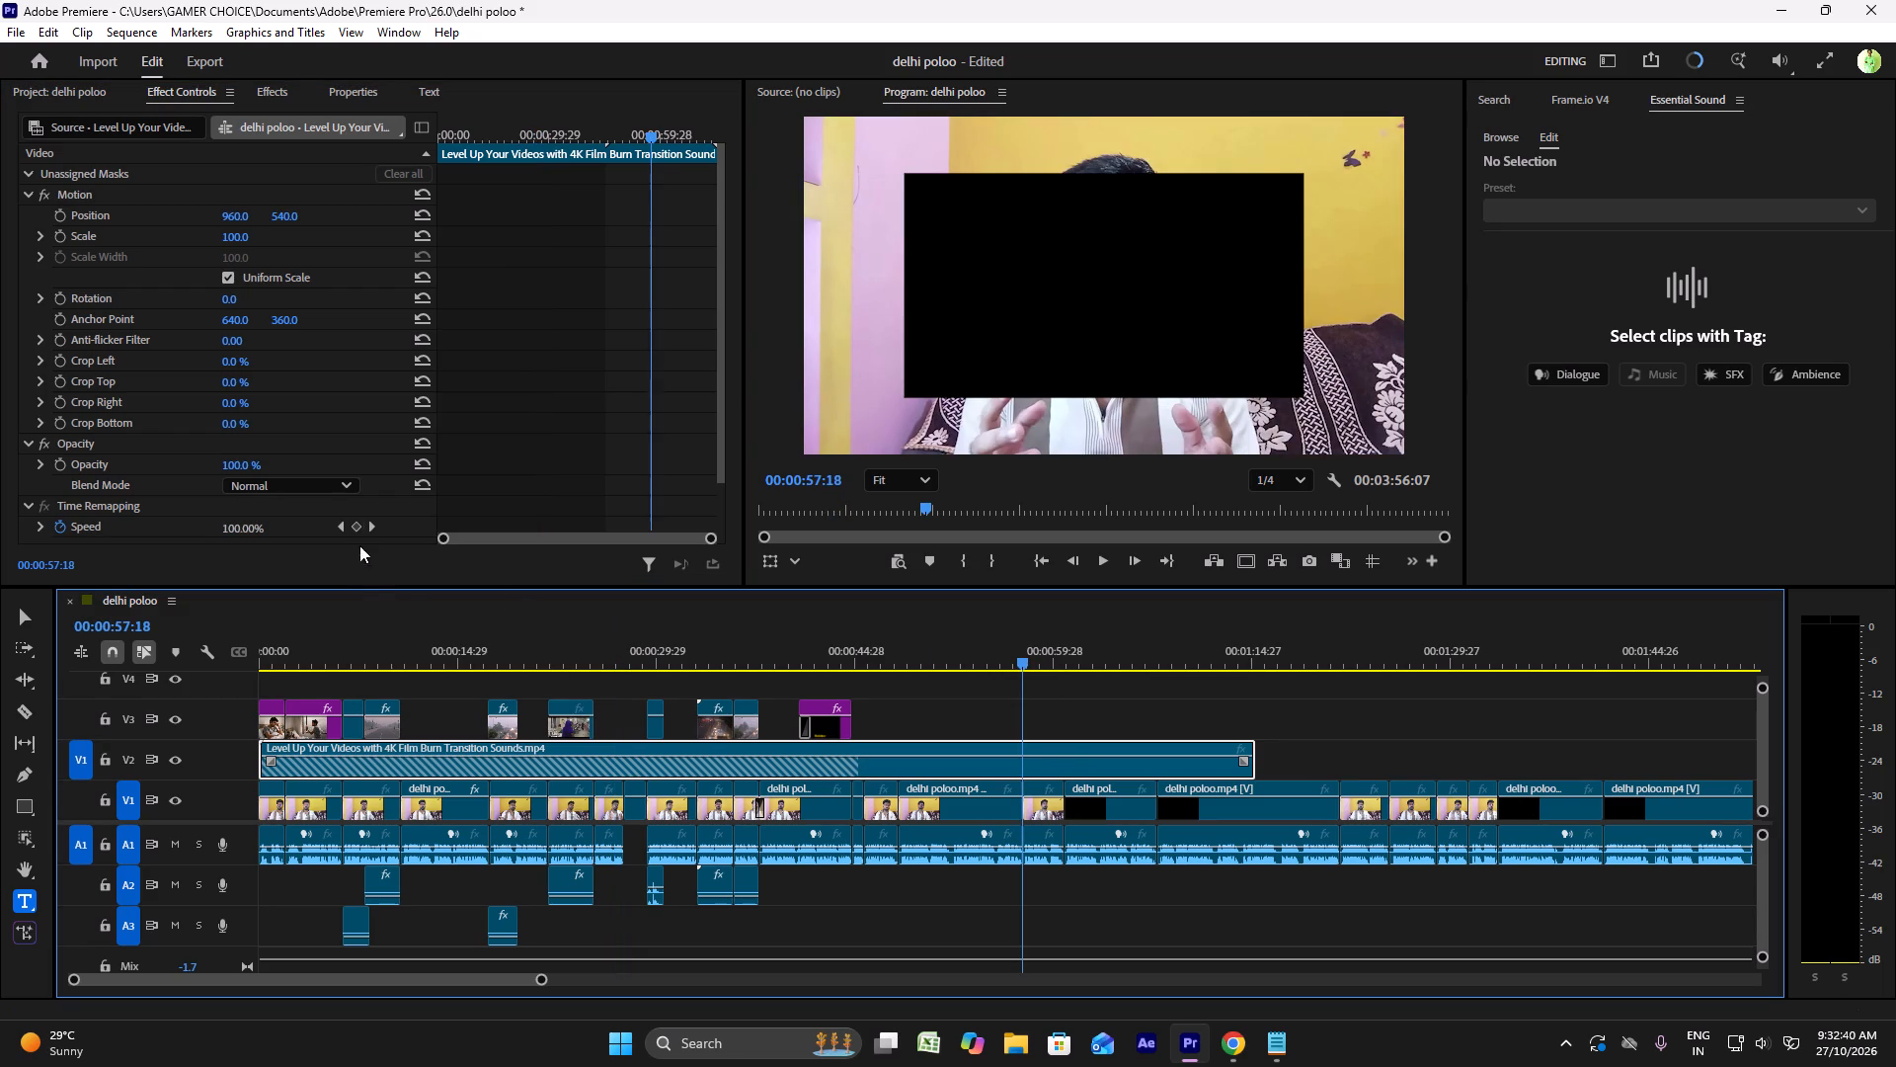
pyautogui.scroll(4, 134, 435)
pyautogui.scroll(-10, 144, 428)
pyautogui.scroll(5, 144, 428)
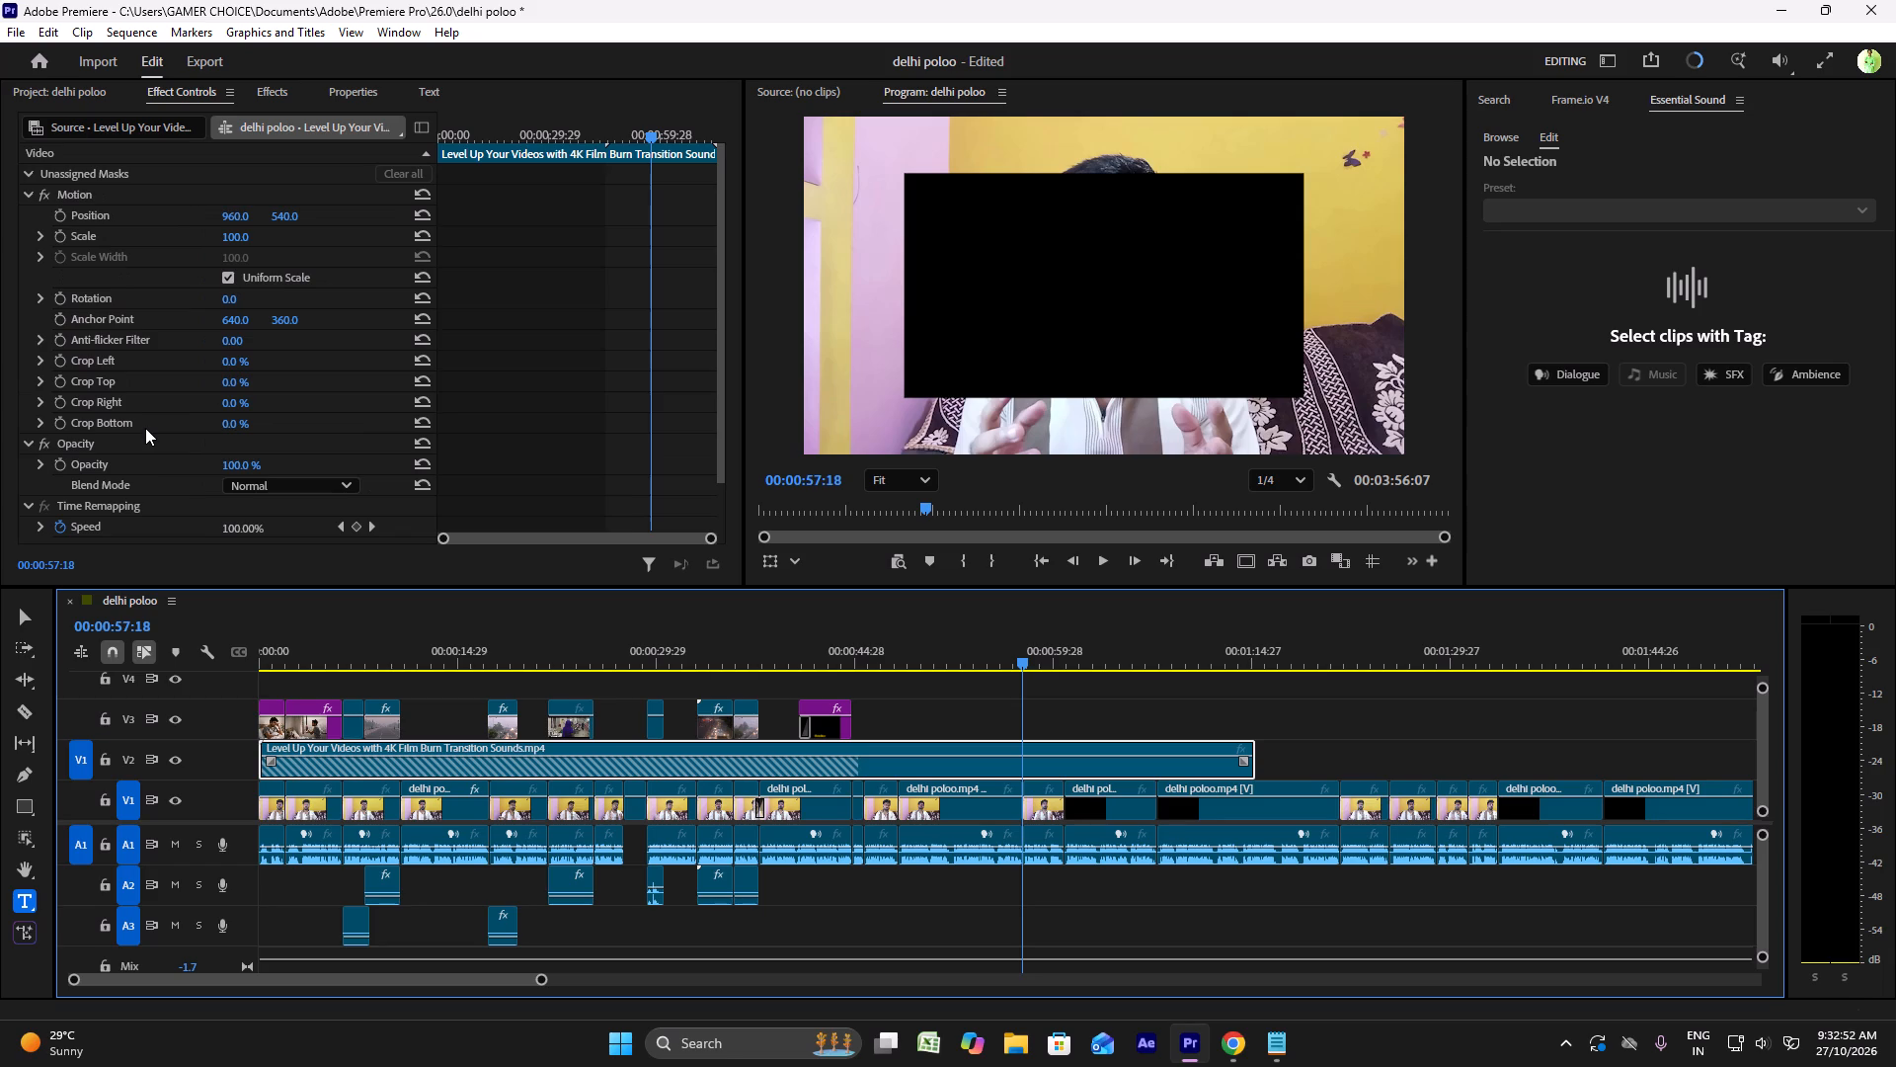
# Check the black clip over the talking footage between 00:00:38:02 and 00:00:51:17, playing briefly, and review its effect settings again.
pyautogui.click(766, 639)
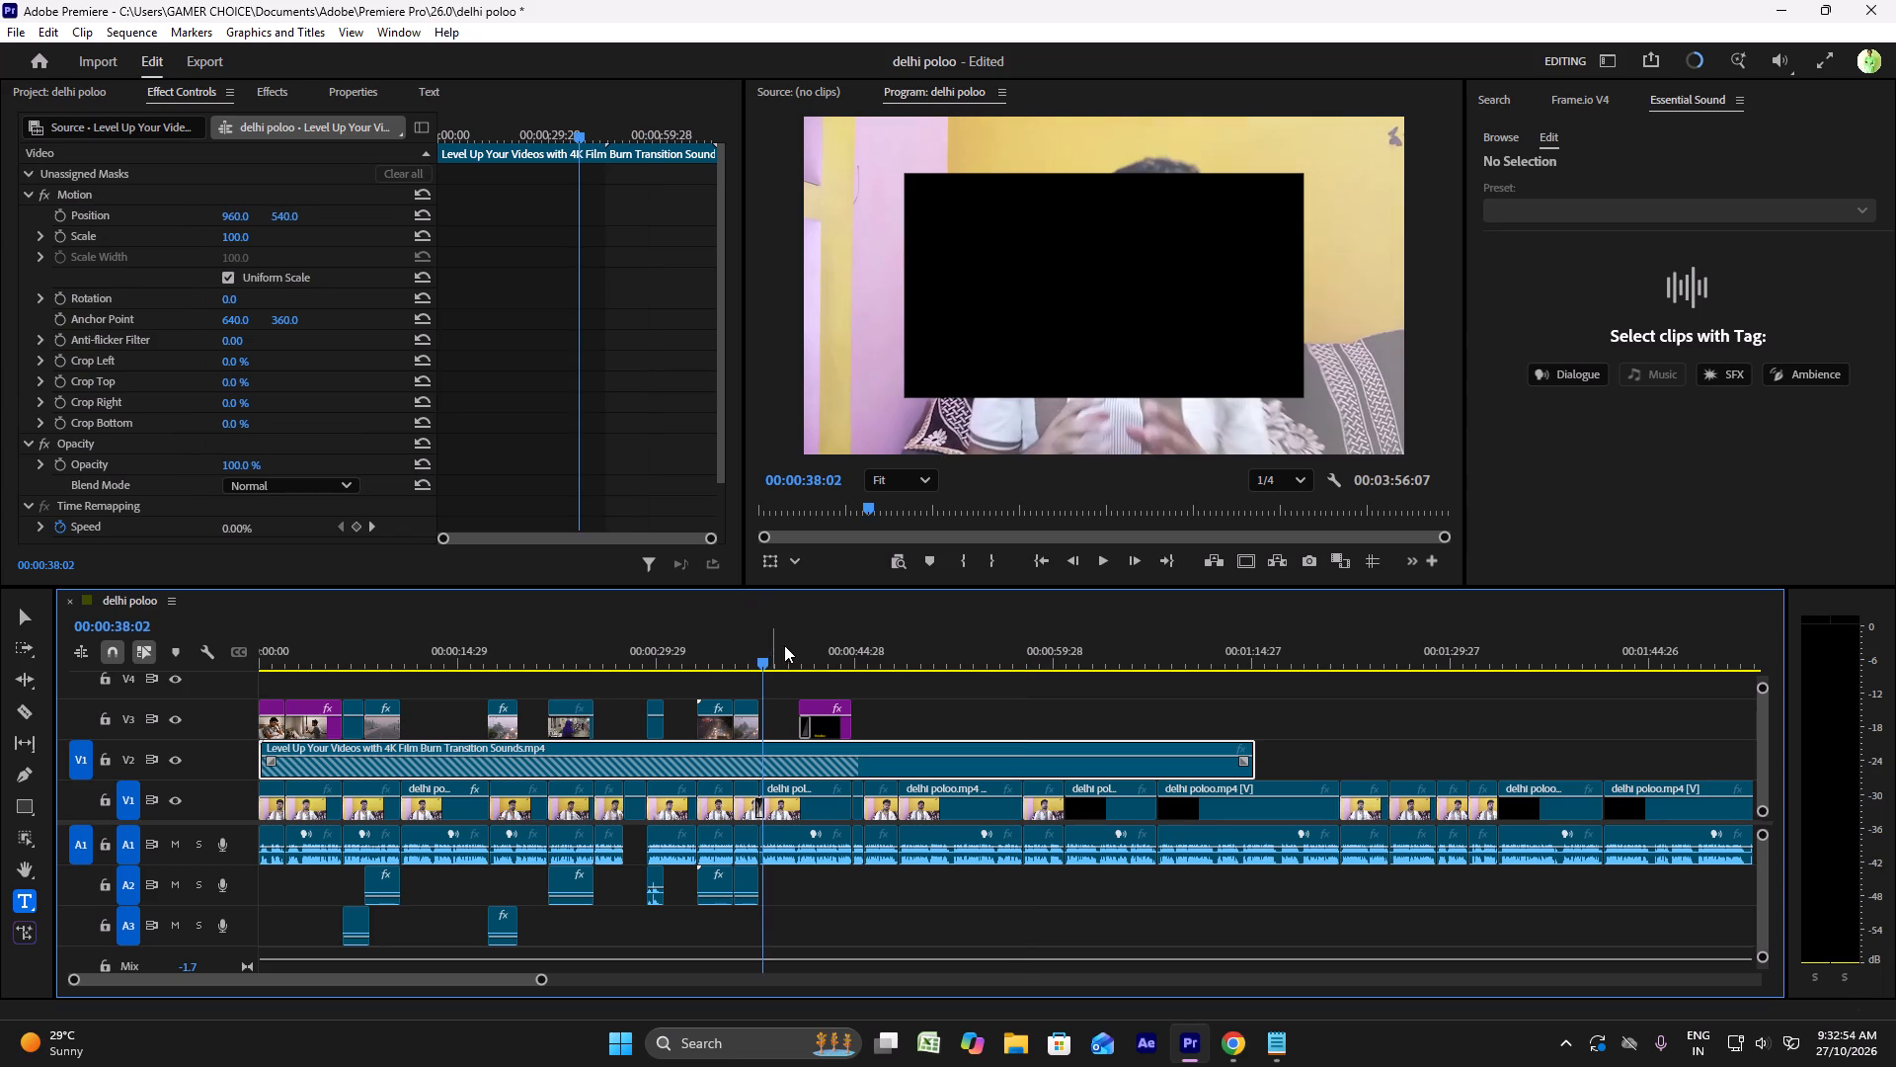
pyautogui.click(799, 646)
pyautogui.click(908, 648)
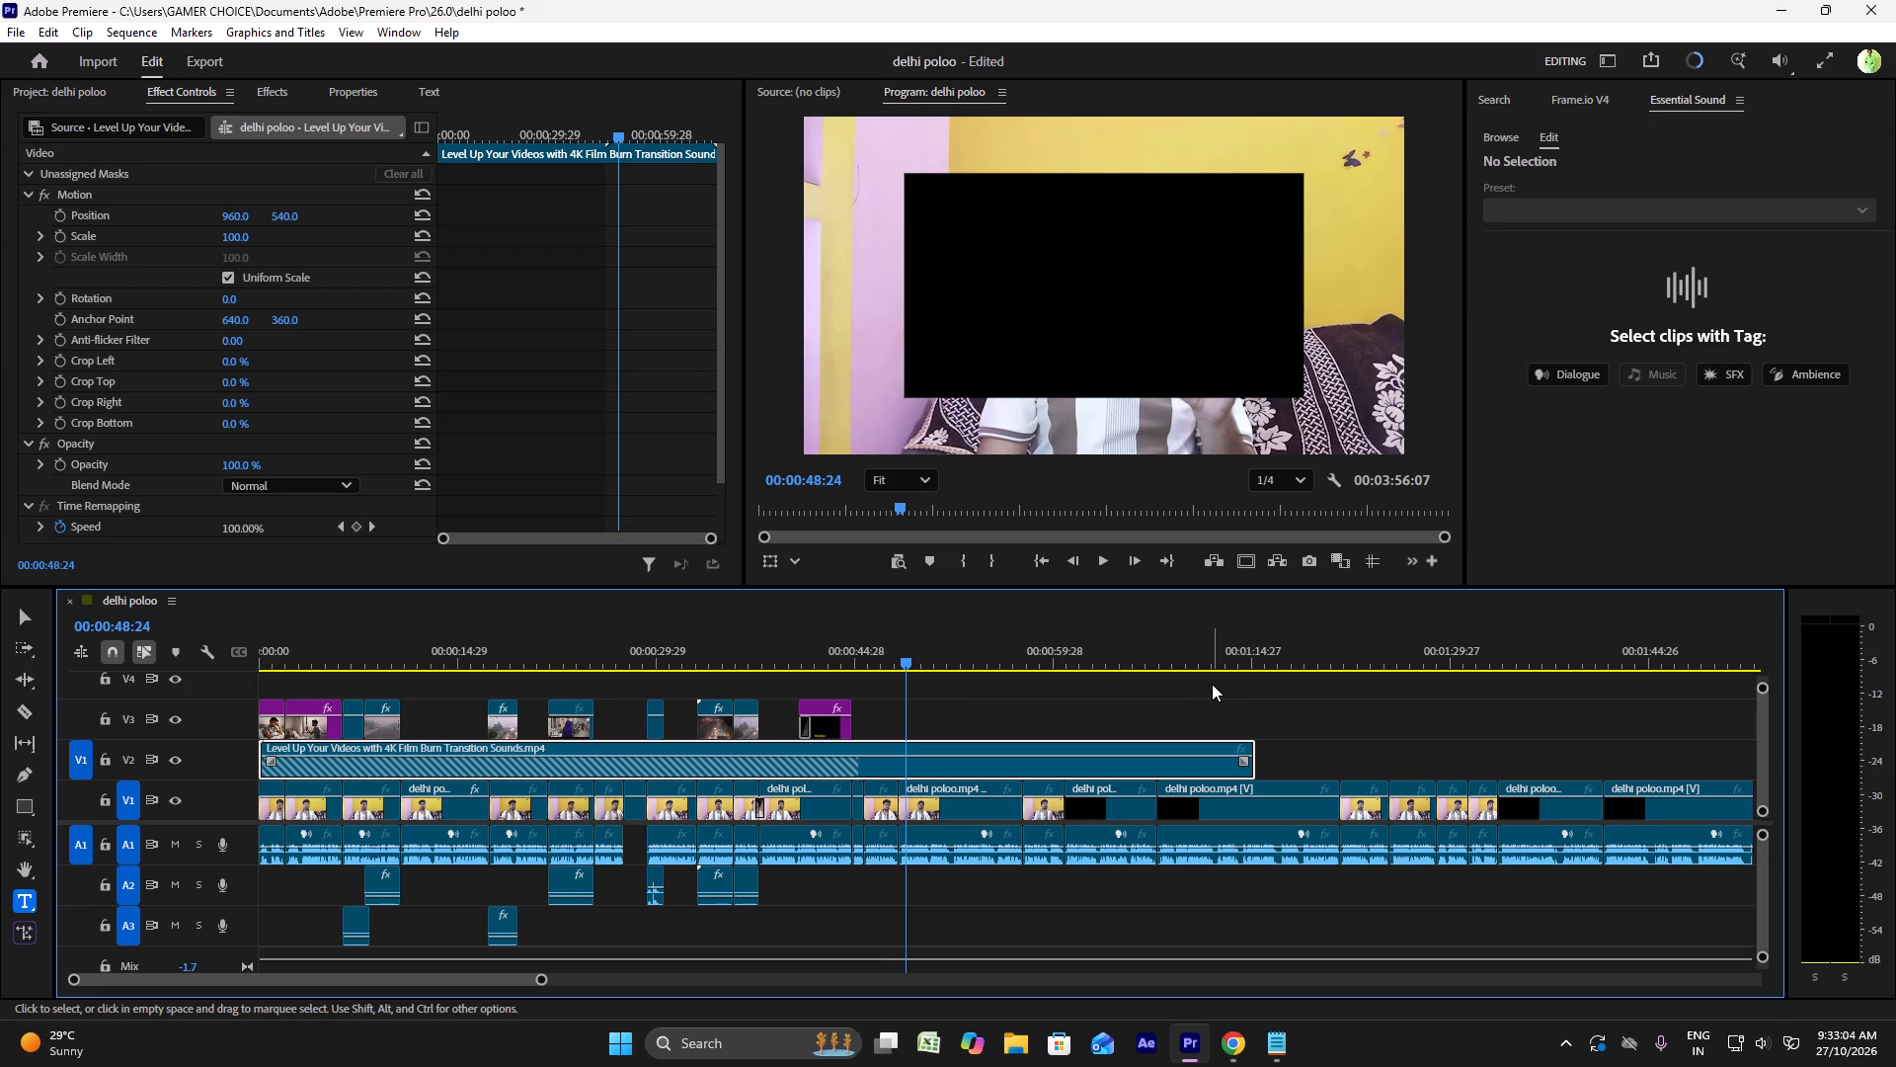
pyautogui.press('space')
pyautogui.press('space')
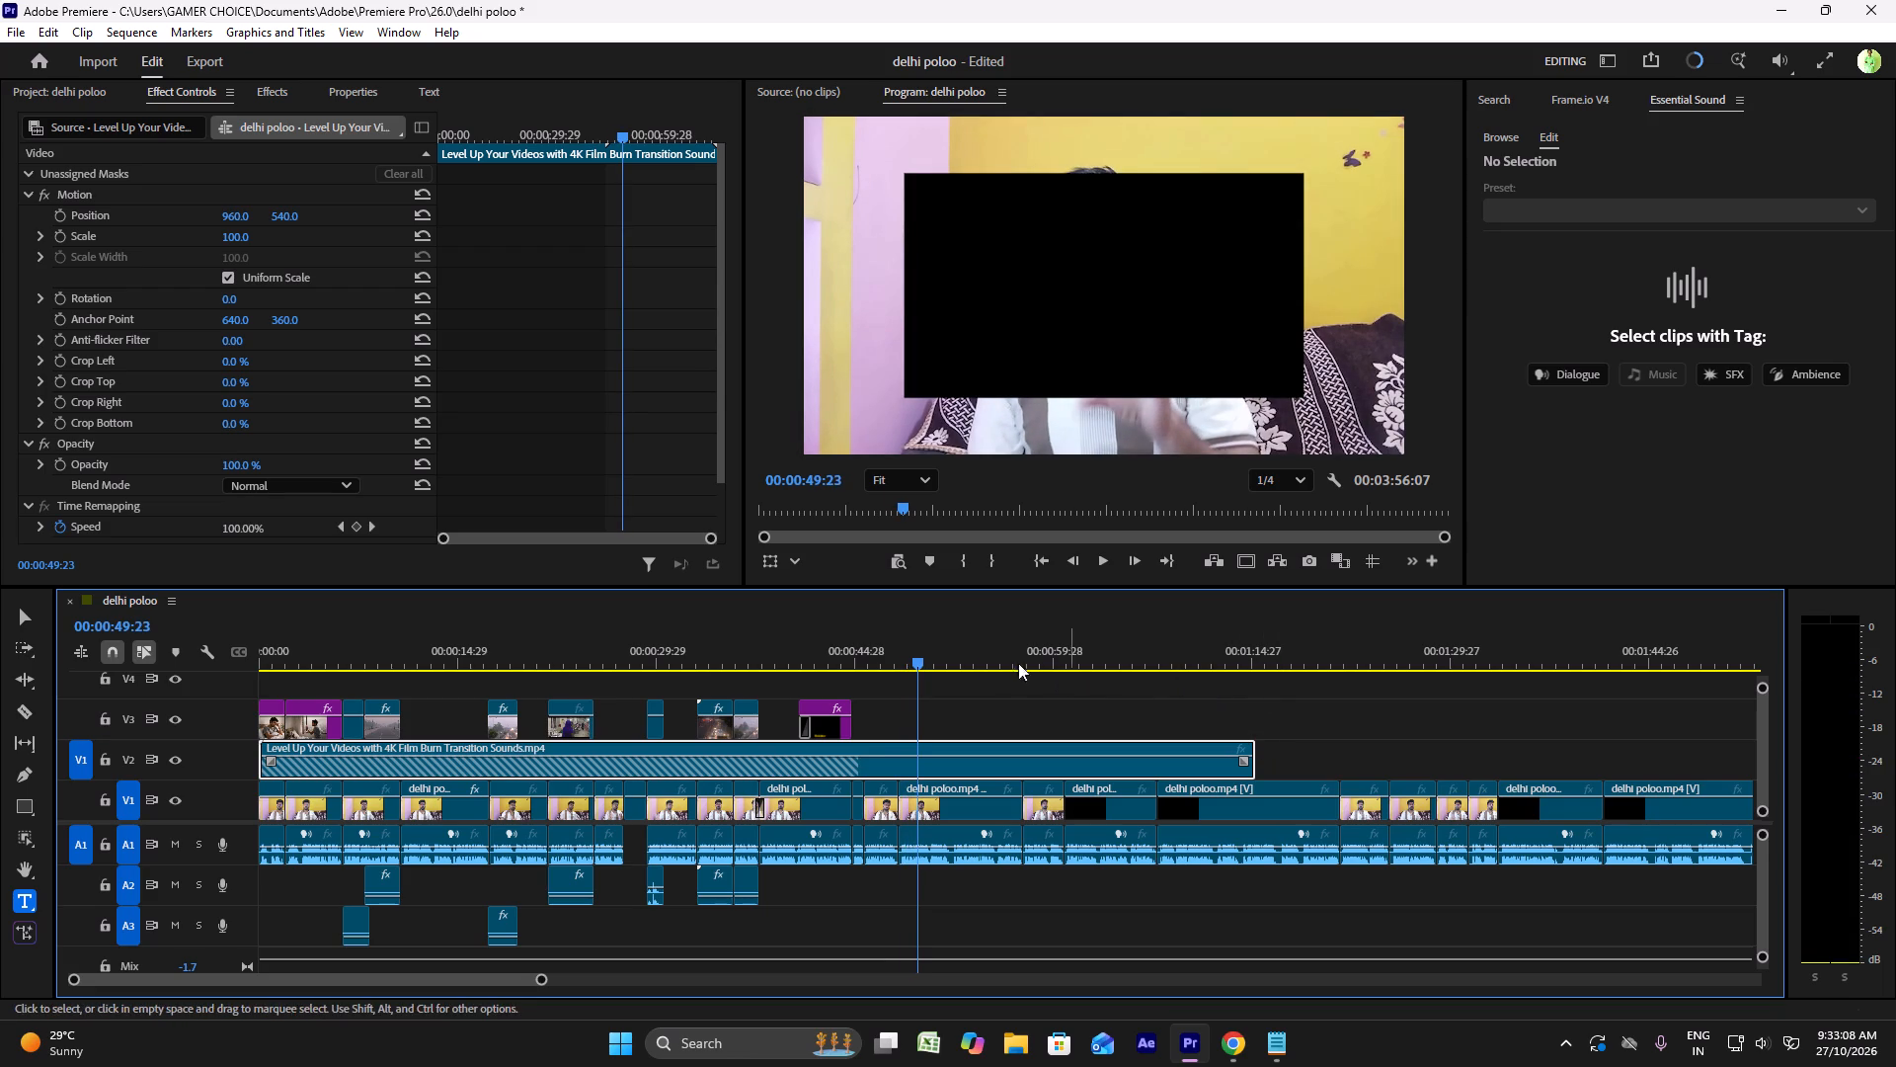
pyautogui.click(944, 647)
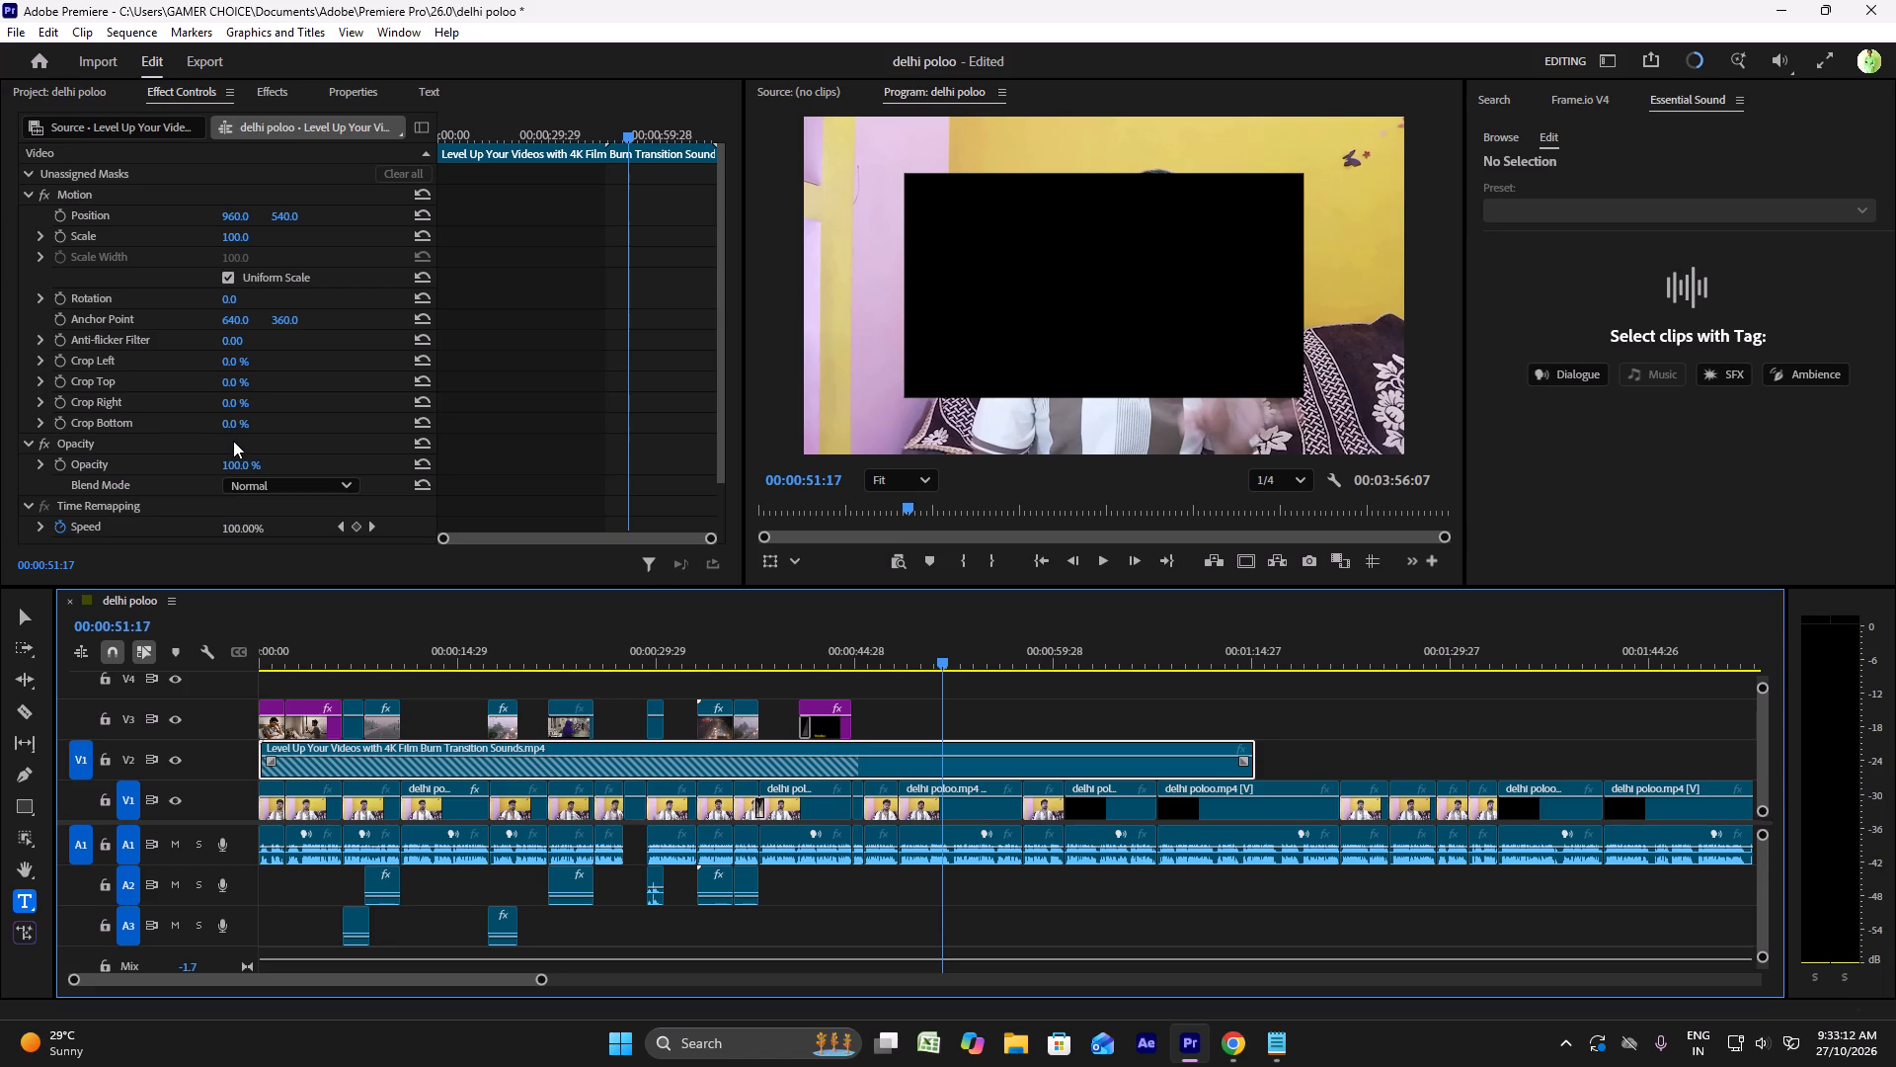
pyautogui.scroll(5, 233, 441)
pyautogui.scroll(-5, 233, 441)
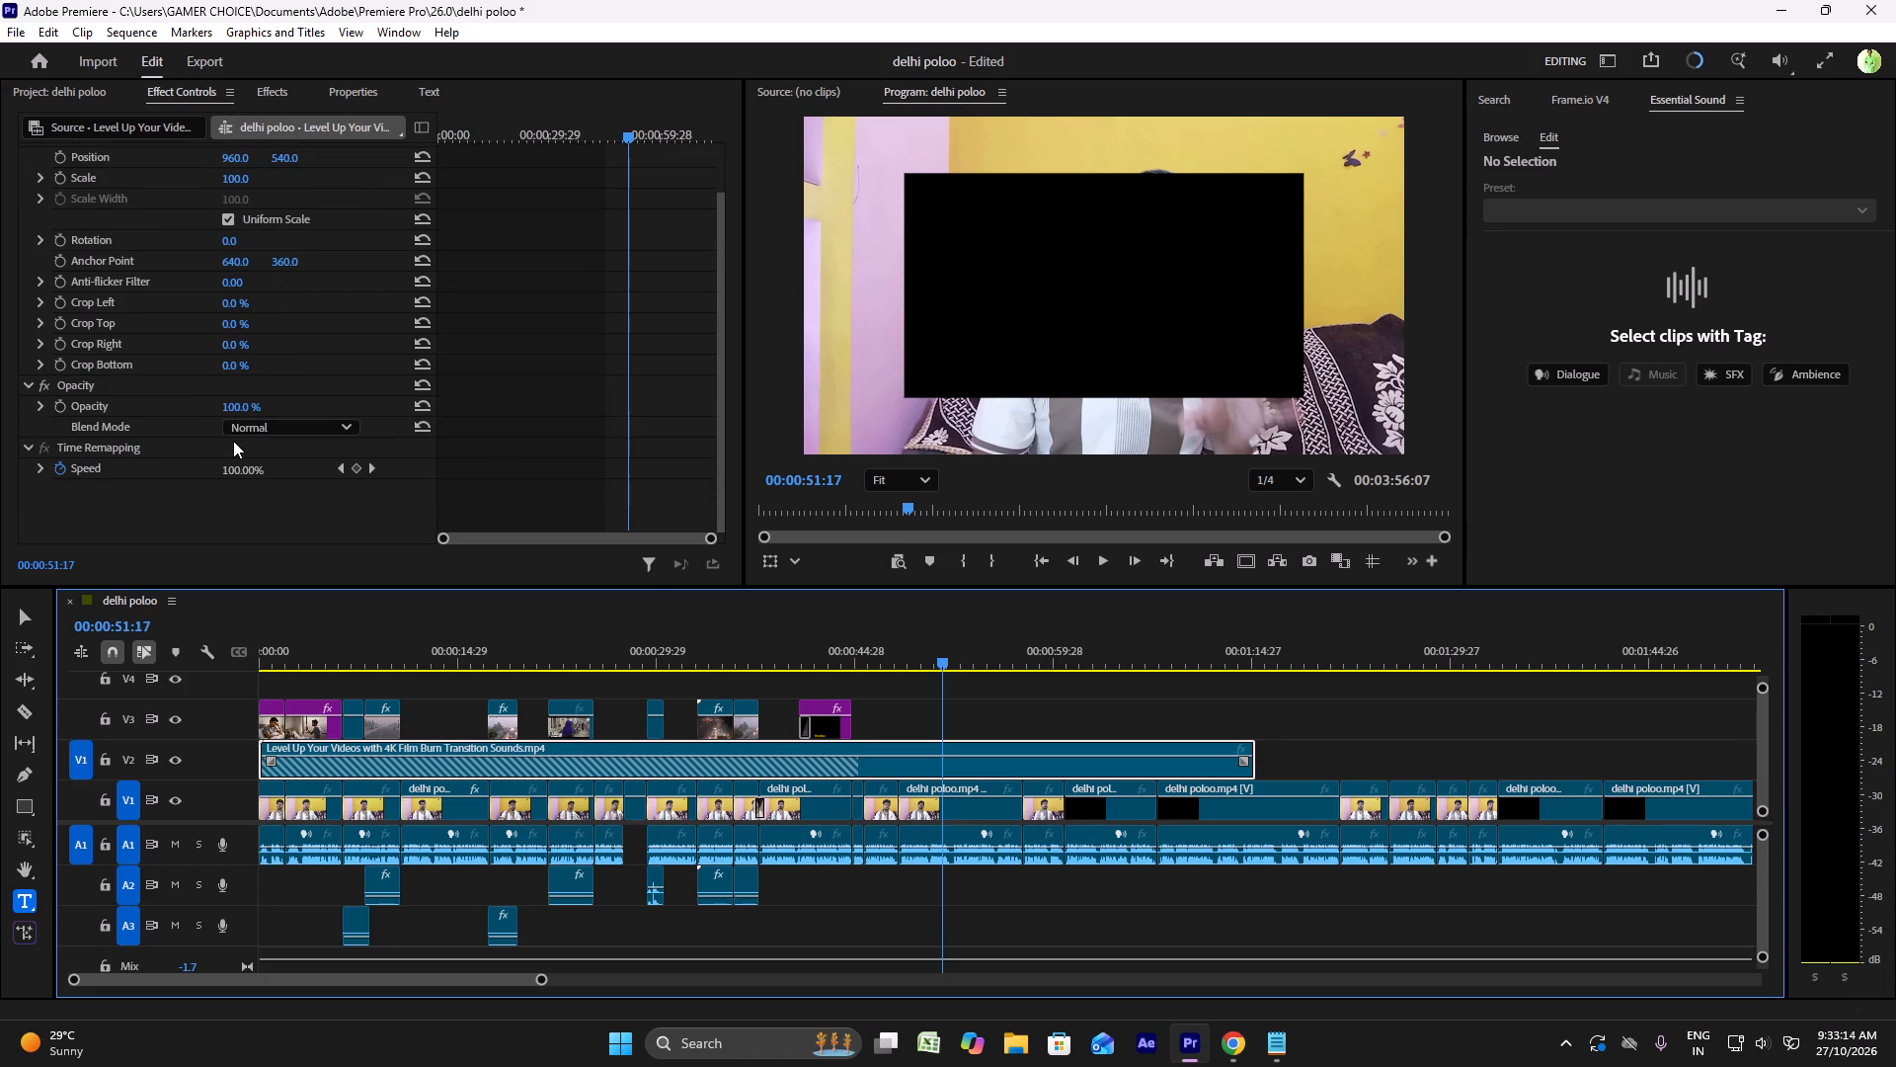
pyautogui.scroll(9, 233, 441)
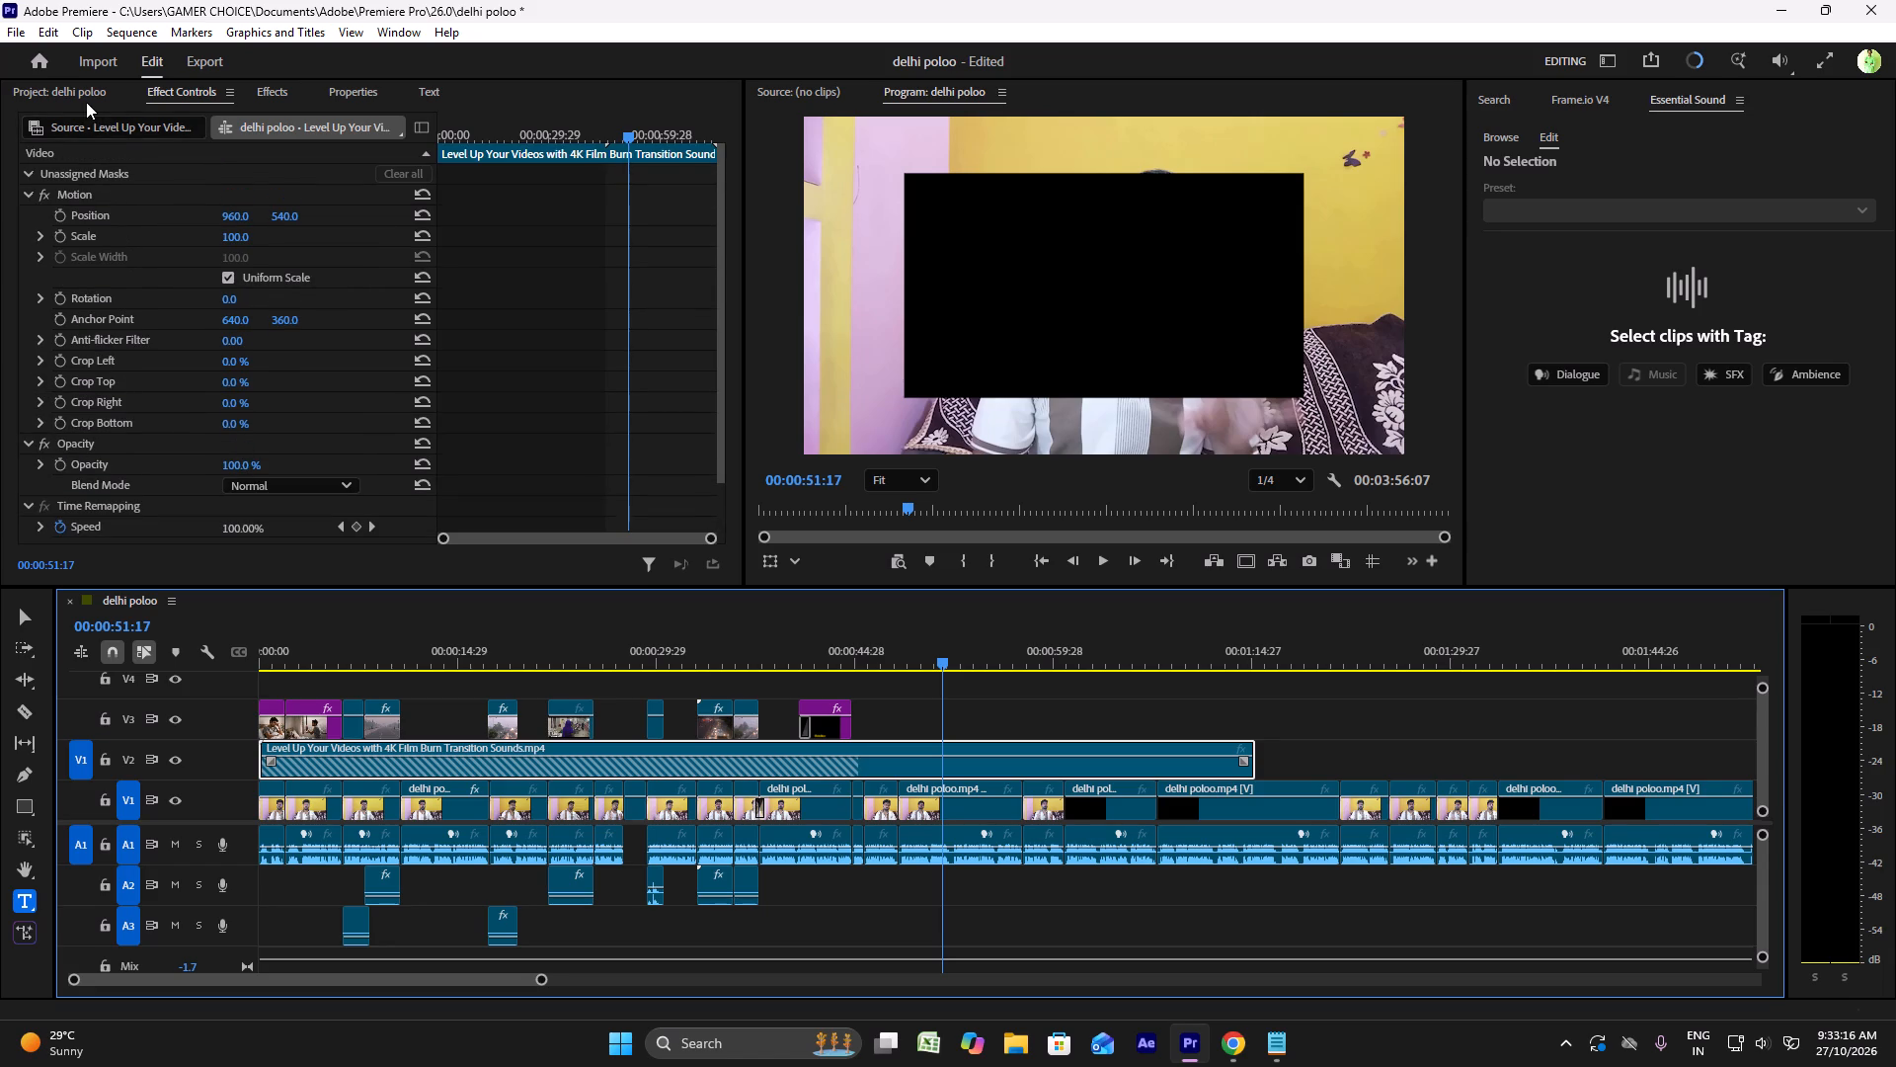
pyautogui.click(85, 99)
pyautogui.click(272, 95)
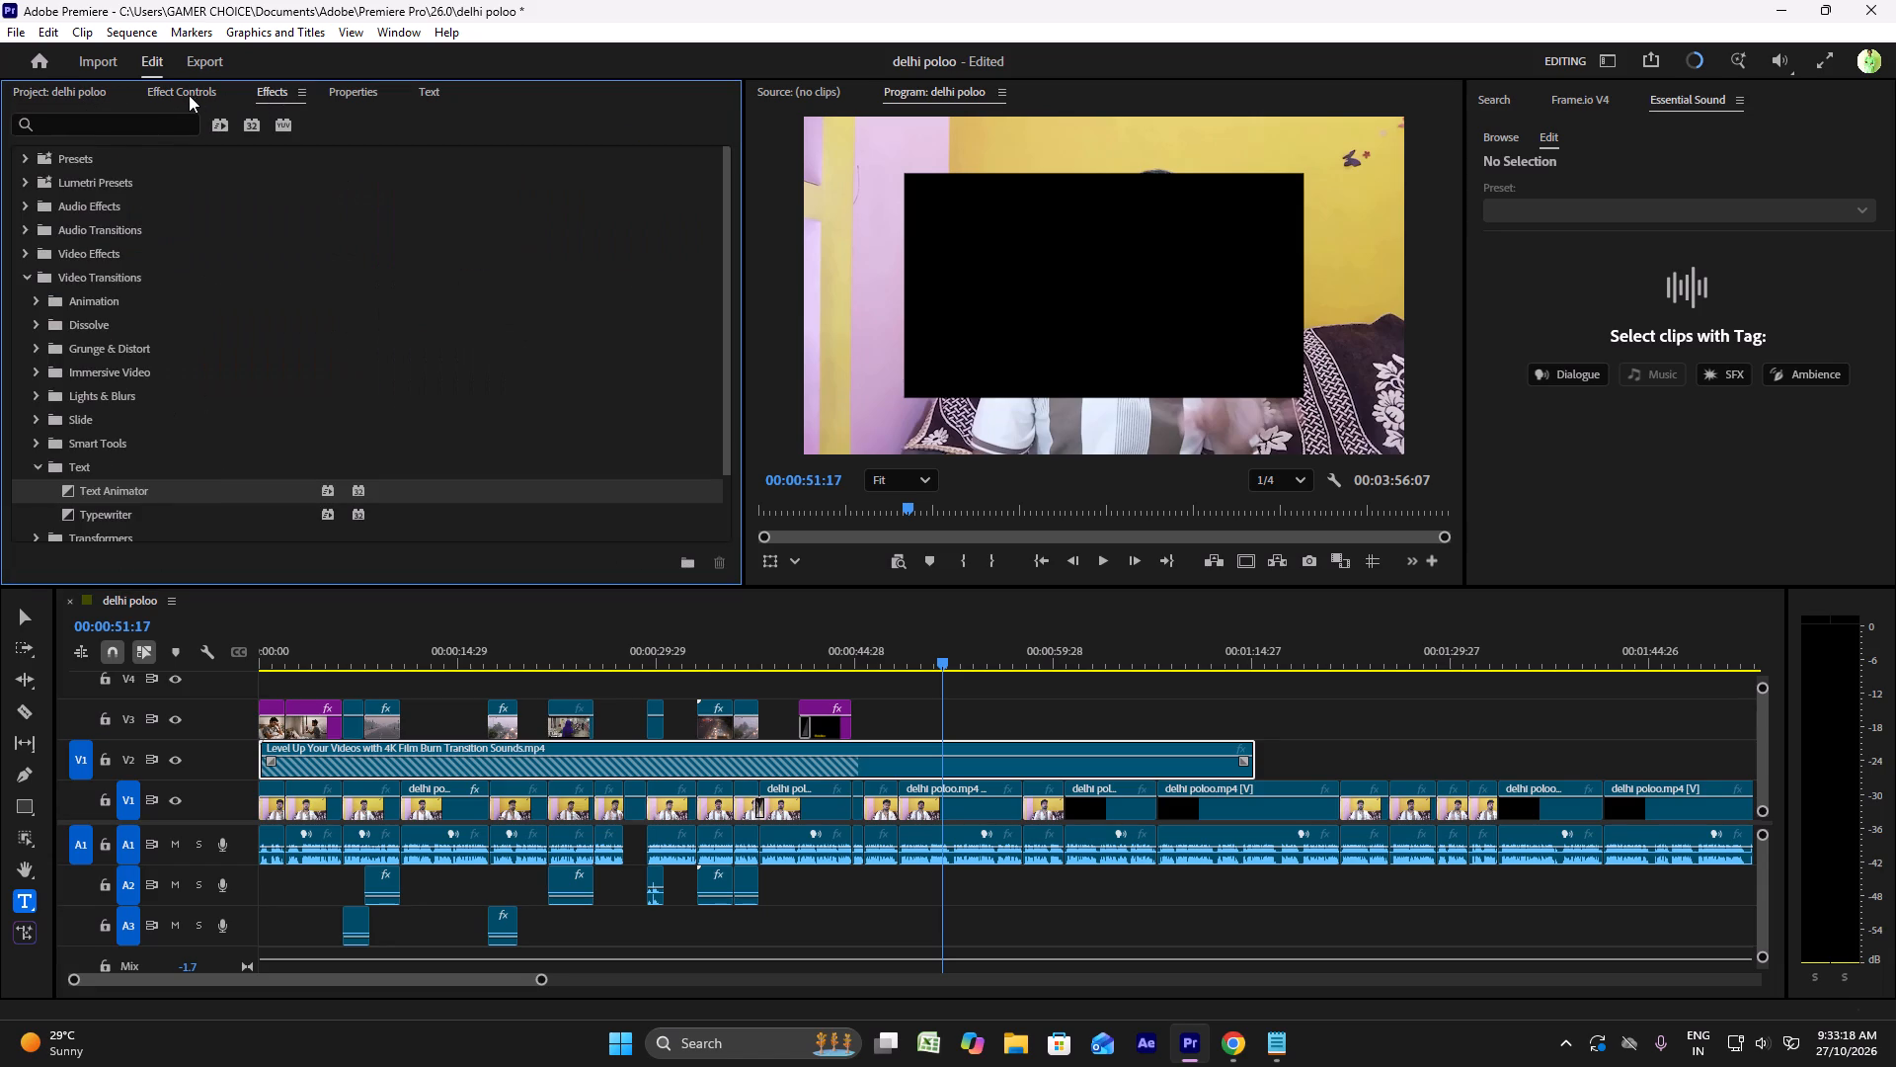
pyautogui.click(186, 95)
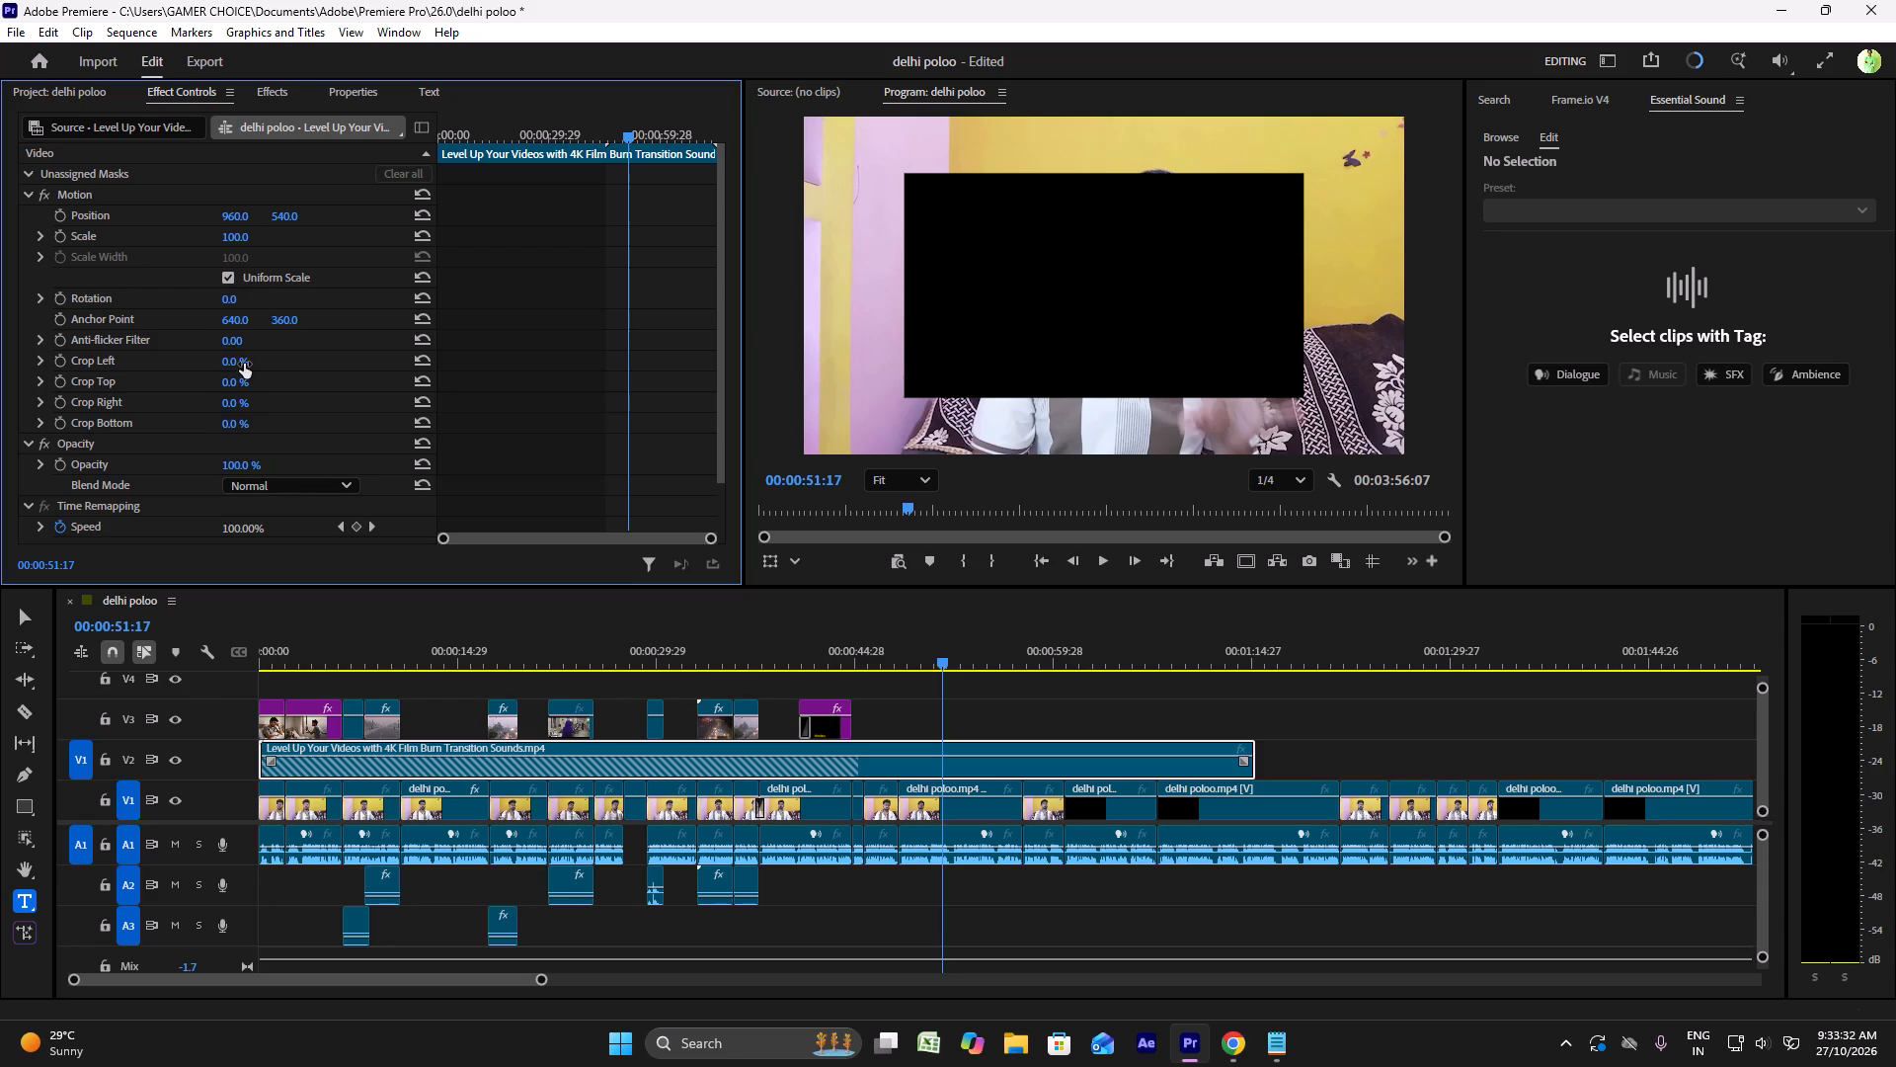
# Crop the top of the held black clip on V2 by 31%.
pyautogui.moveTo(245, 381); pyautogui.dragTo(246, 382)
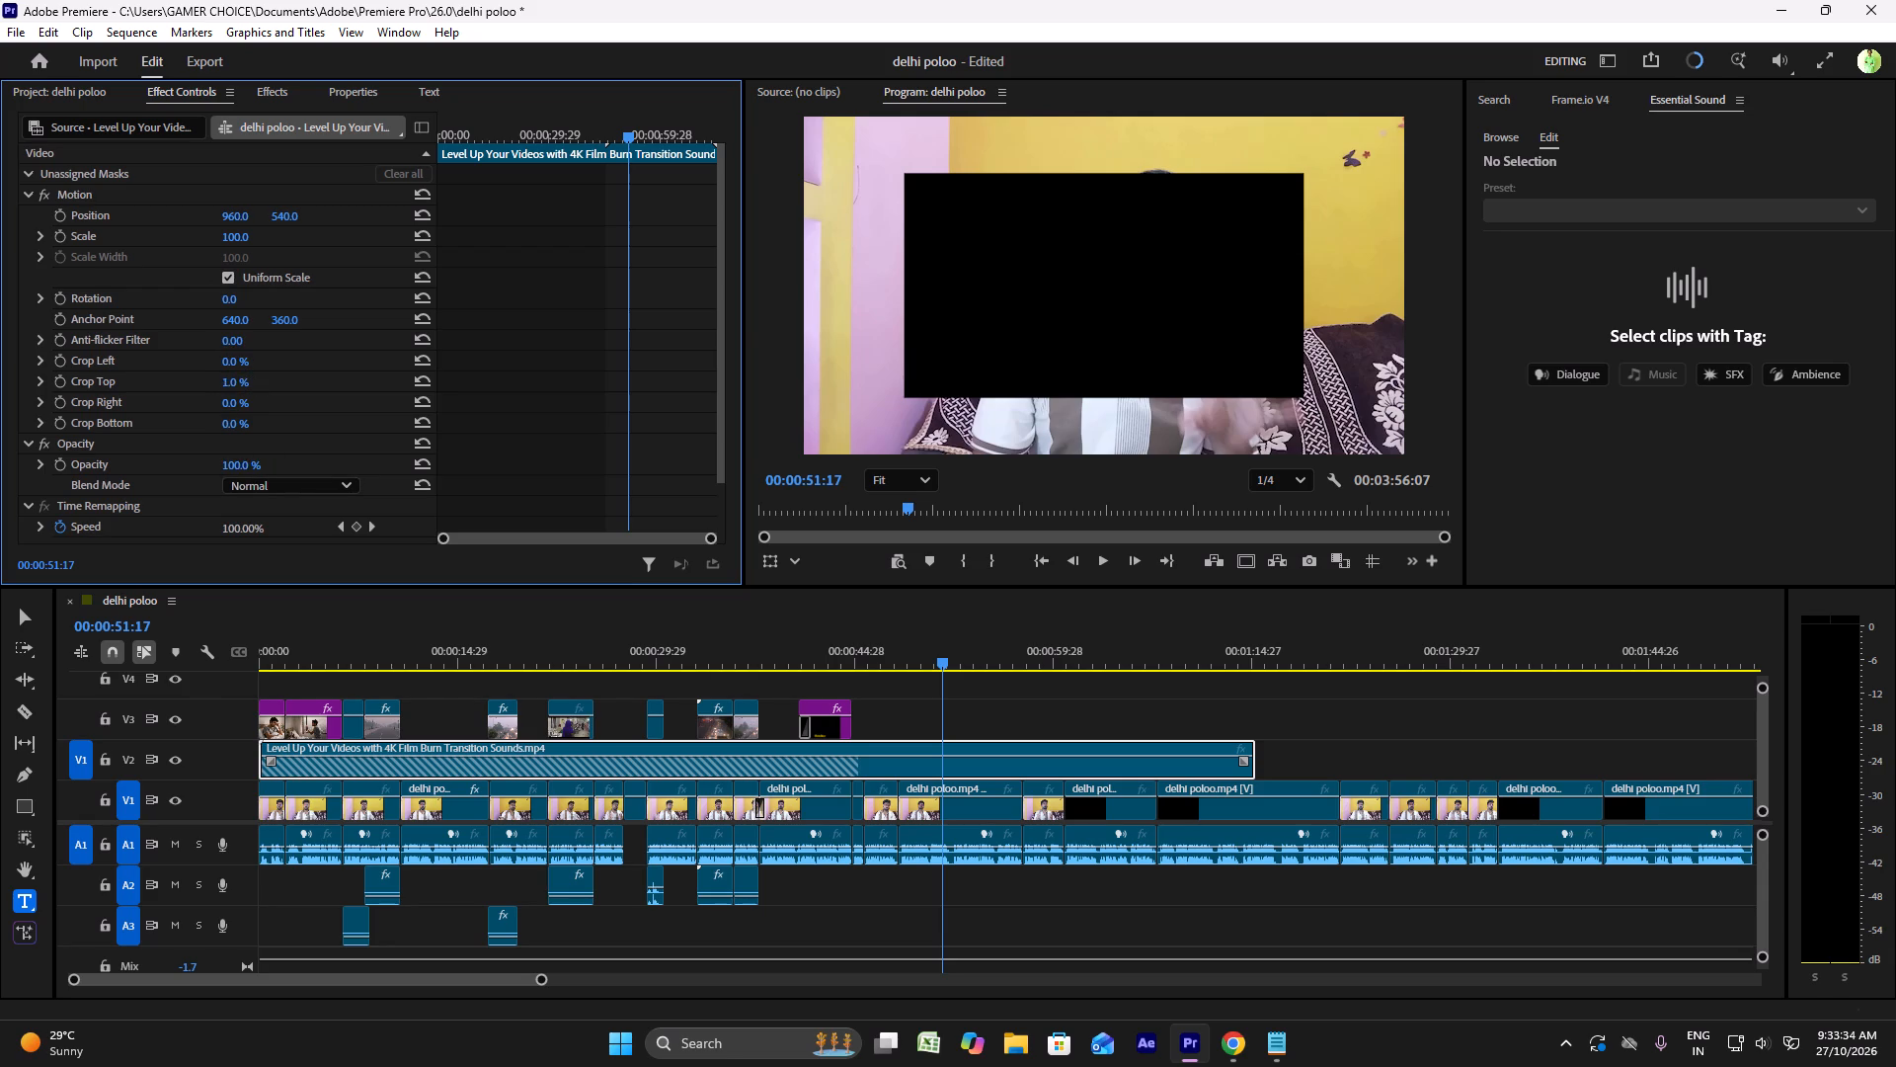
pyautogui.moveTo(246, 382); pyautogui.dragTo(276, 382)
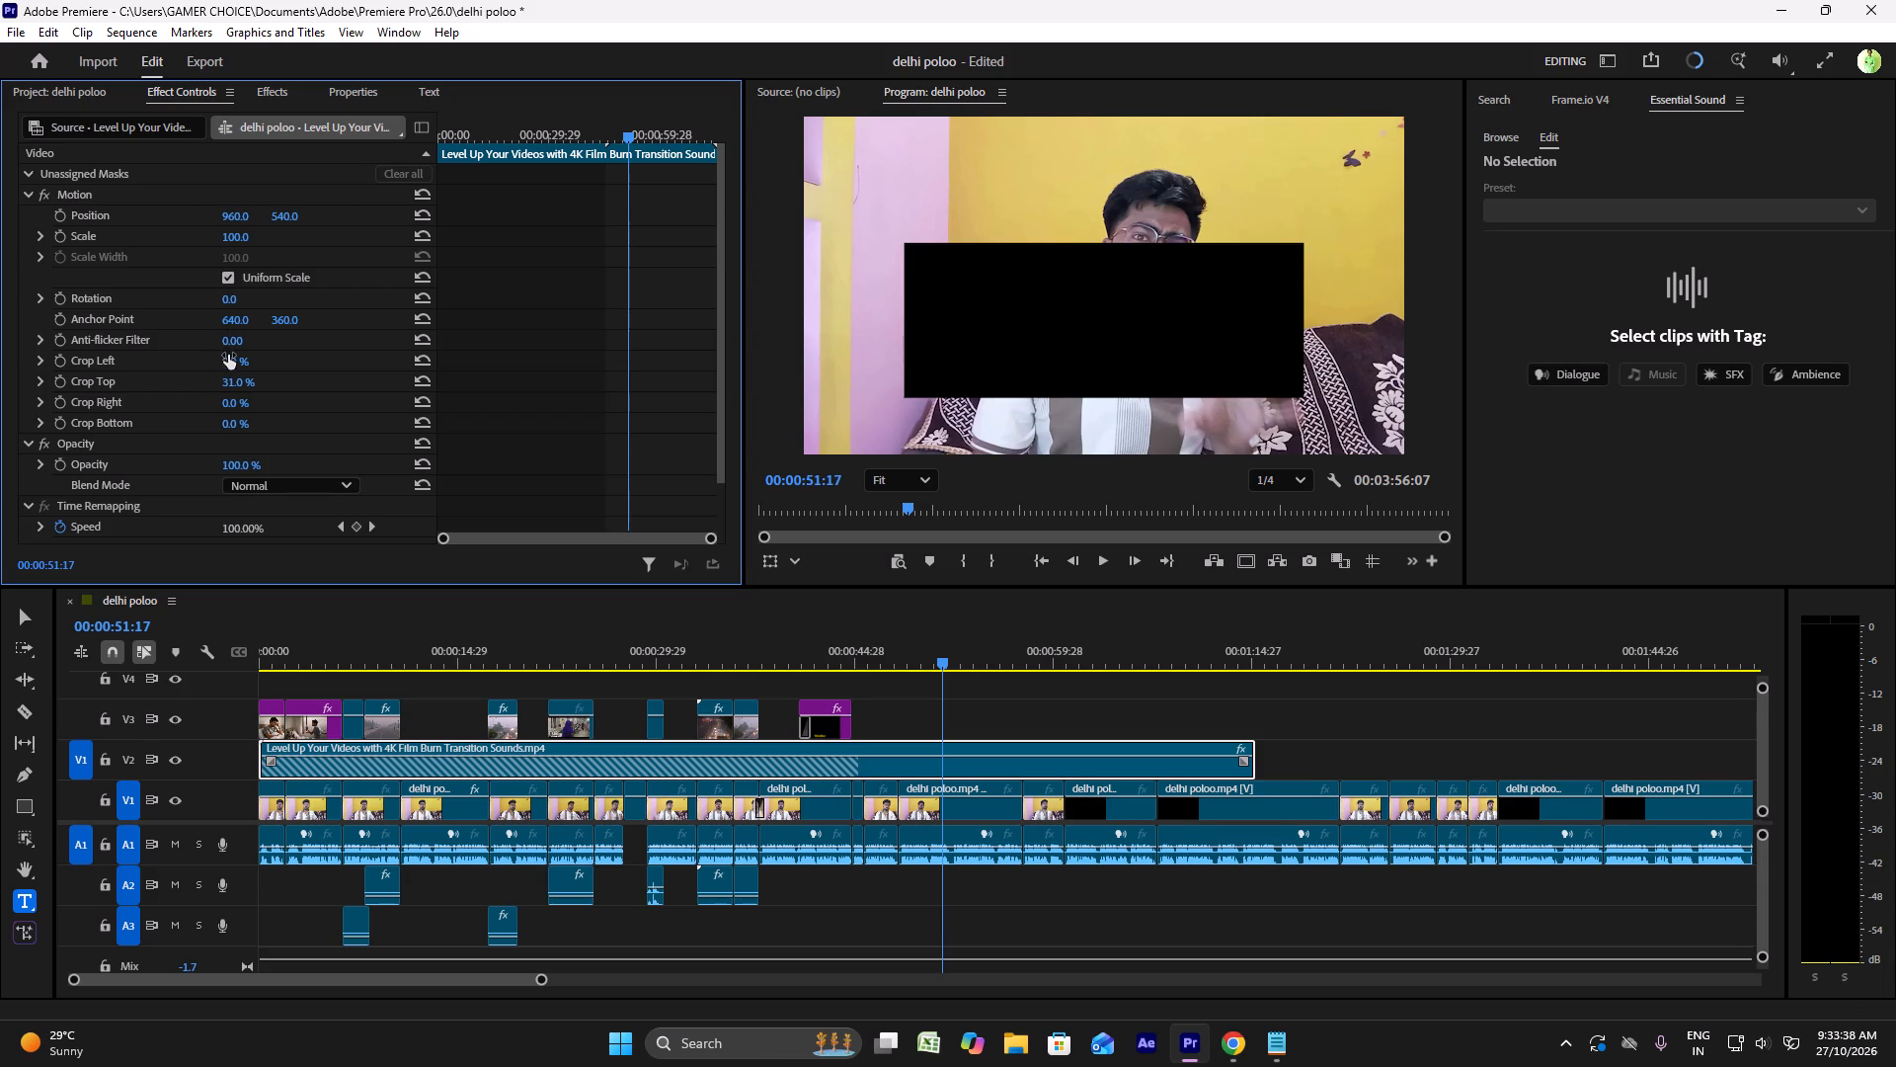
pyautogui.scroll(-3, 227, 374)
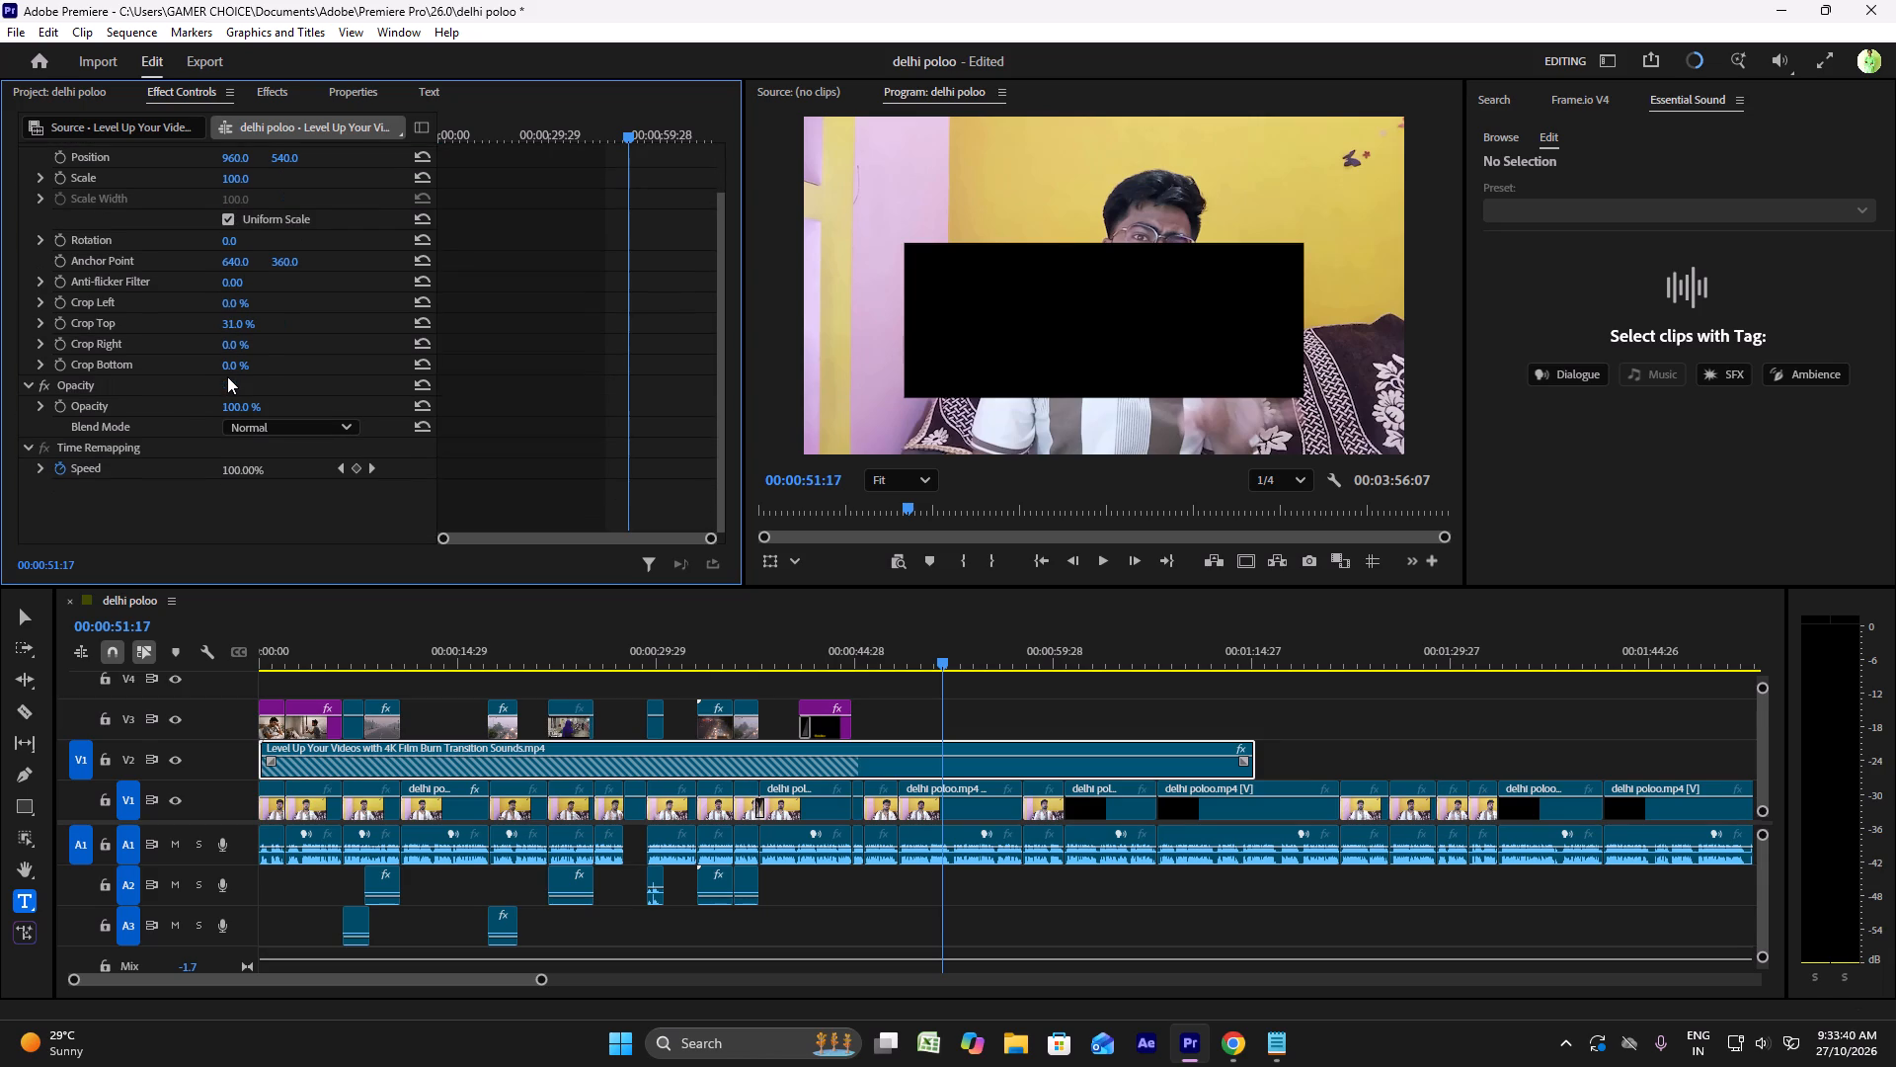
pyautogui.scroll(8, 227, 377)
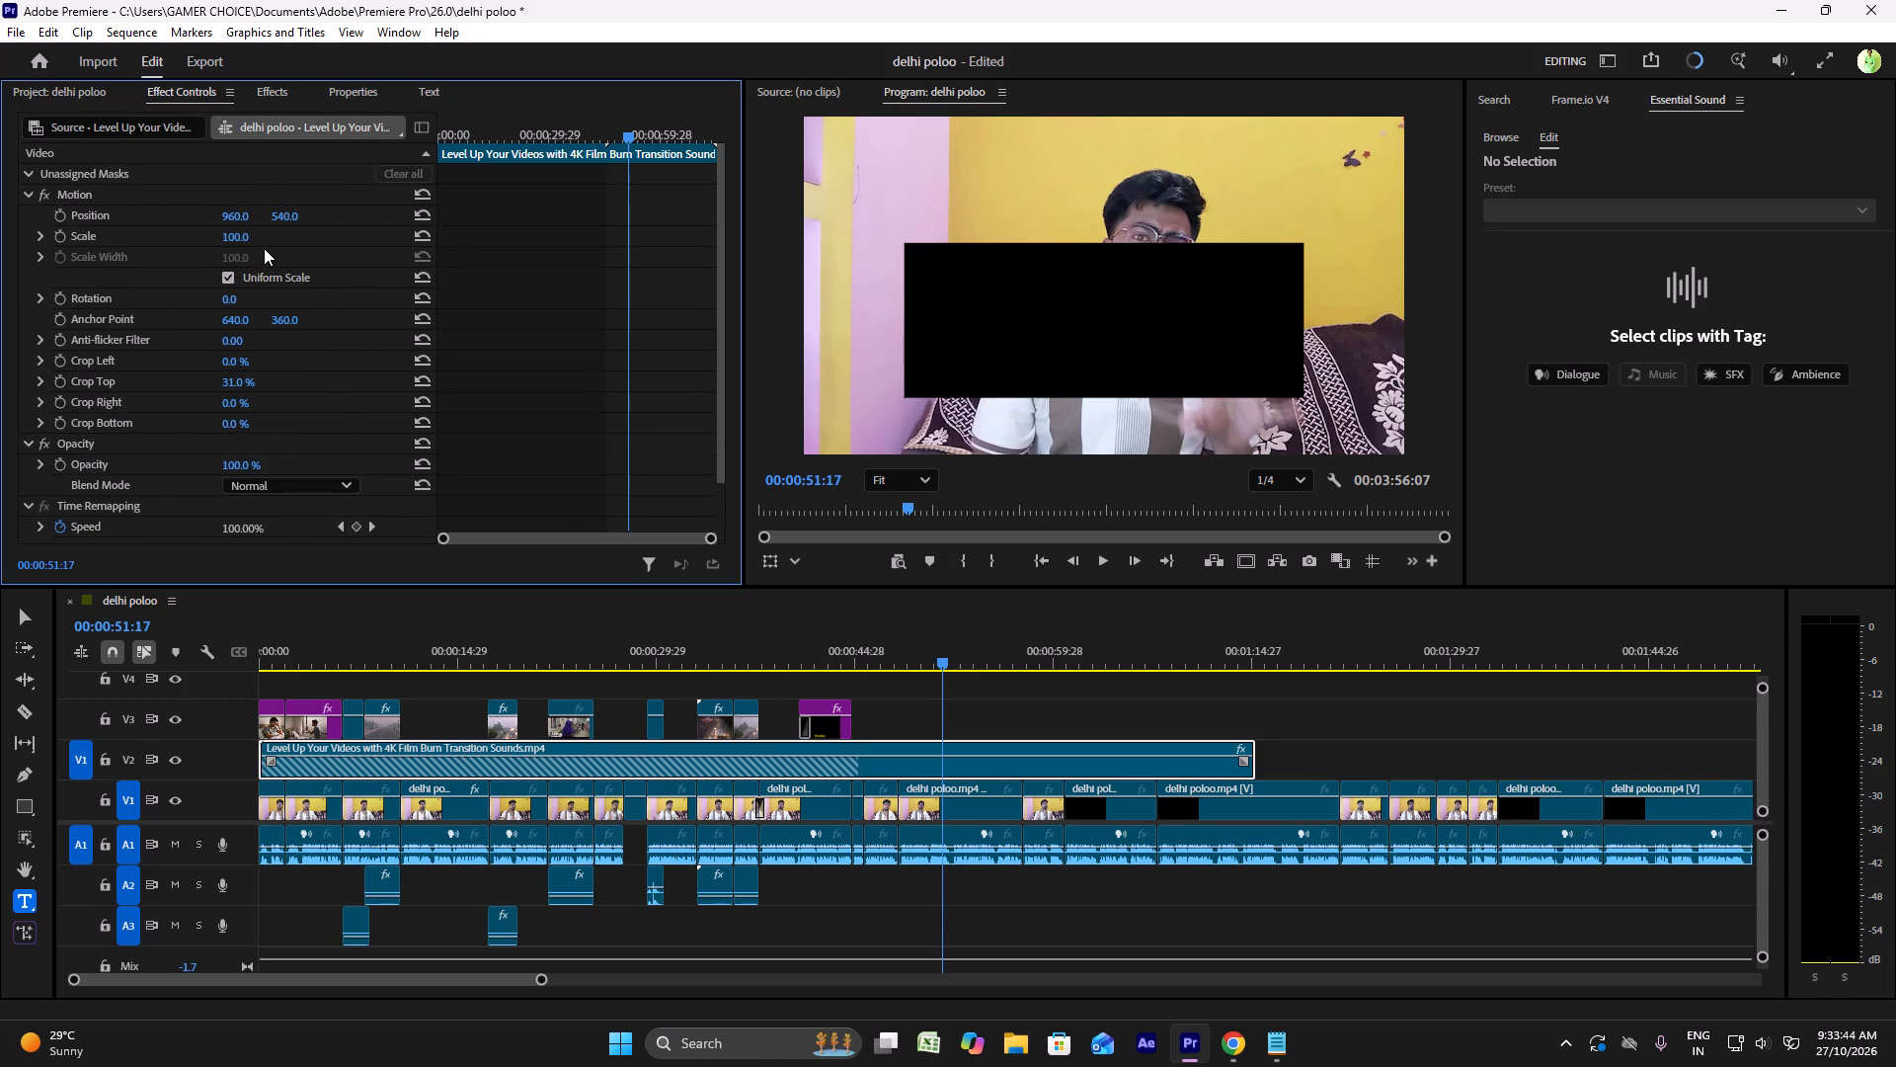
# Scale the black clip to 162 and set its position to 990, 1041, forming a full-width band along the picture's lower edge.
pyautogui.moveTo(264, 241); pyautogui.dragTo(320, 241)
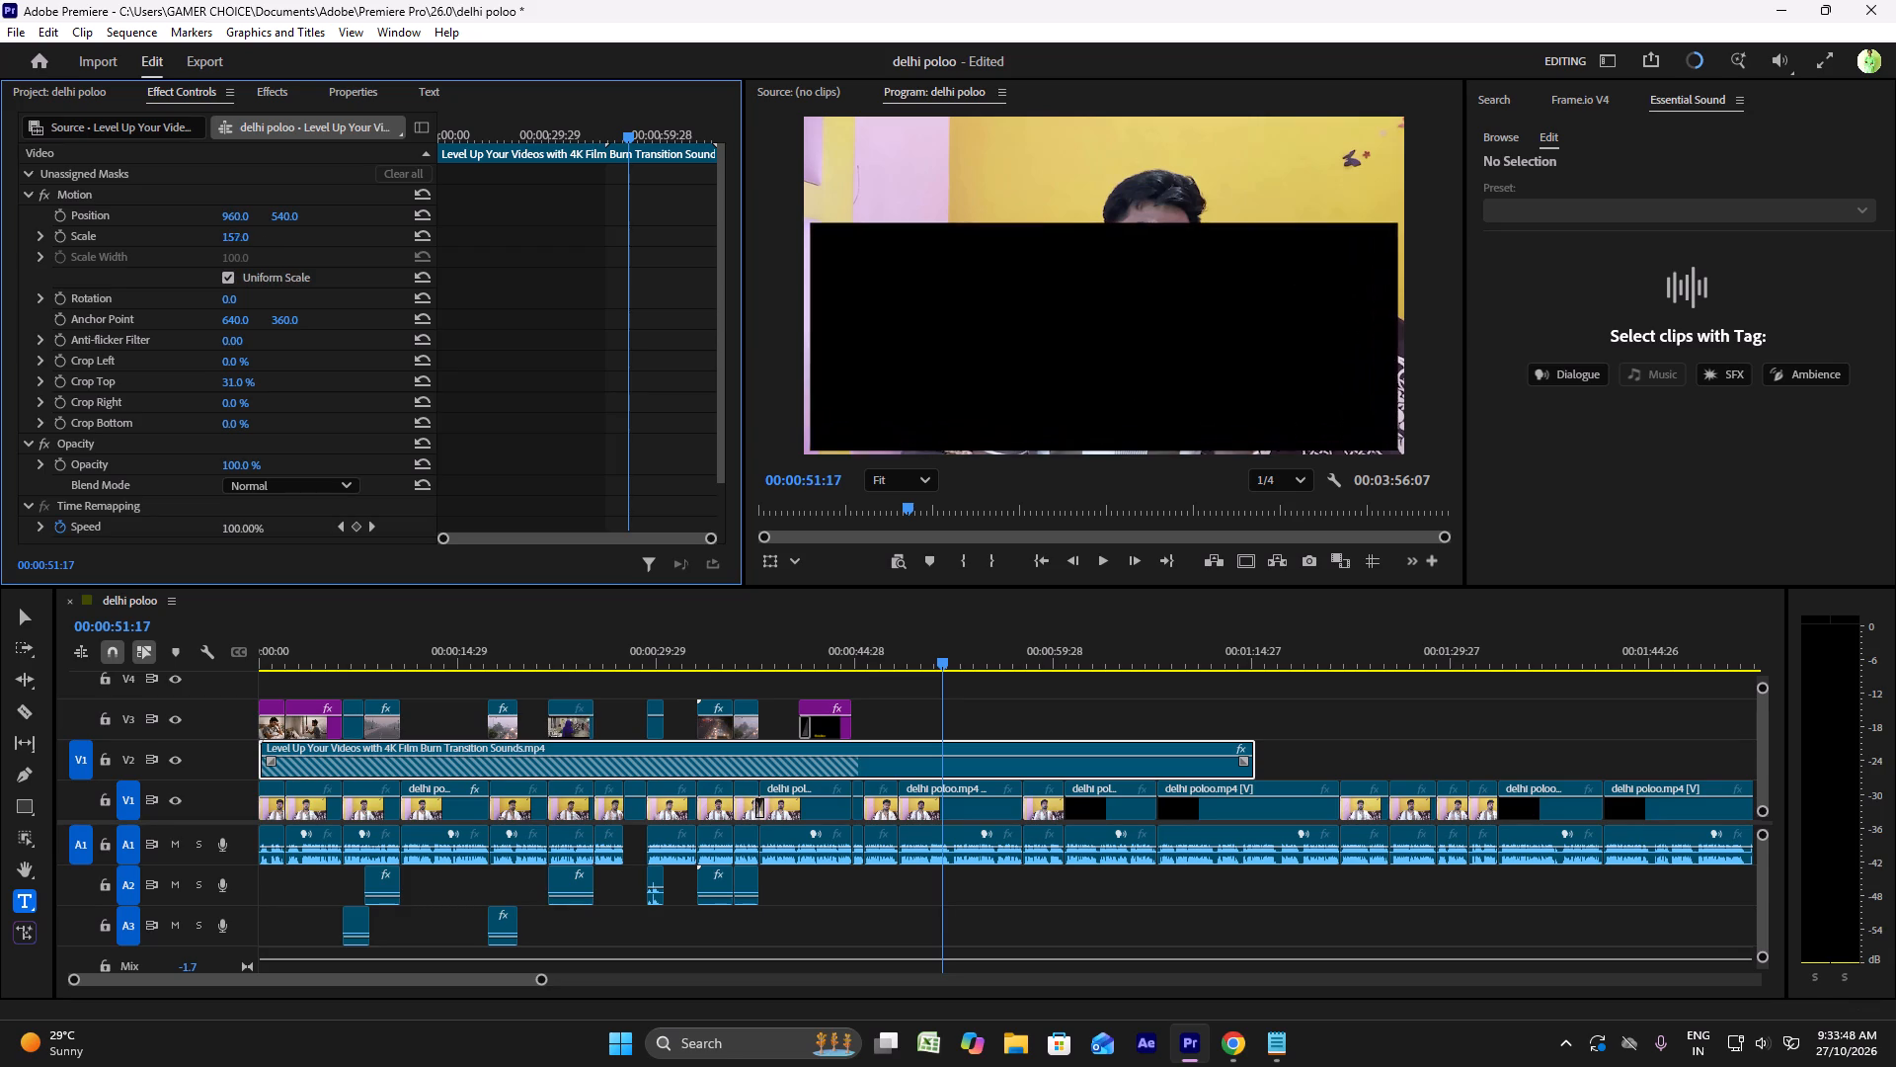
pyautogui.moveTo(320, 241); pyautogui.dragTo(329, 243)
pyautogui.moveTo(243, 219); pyautogui.dragTo(324, 216)
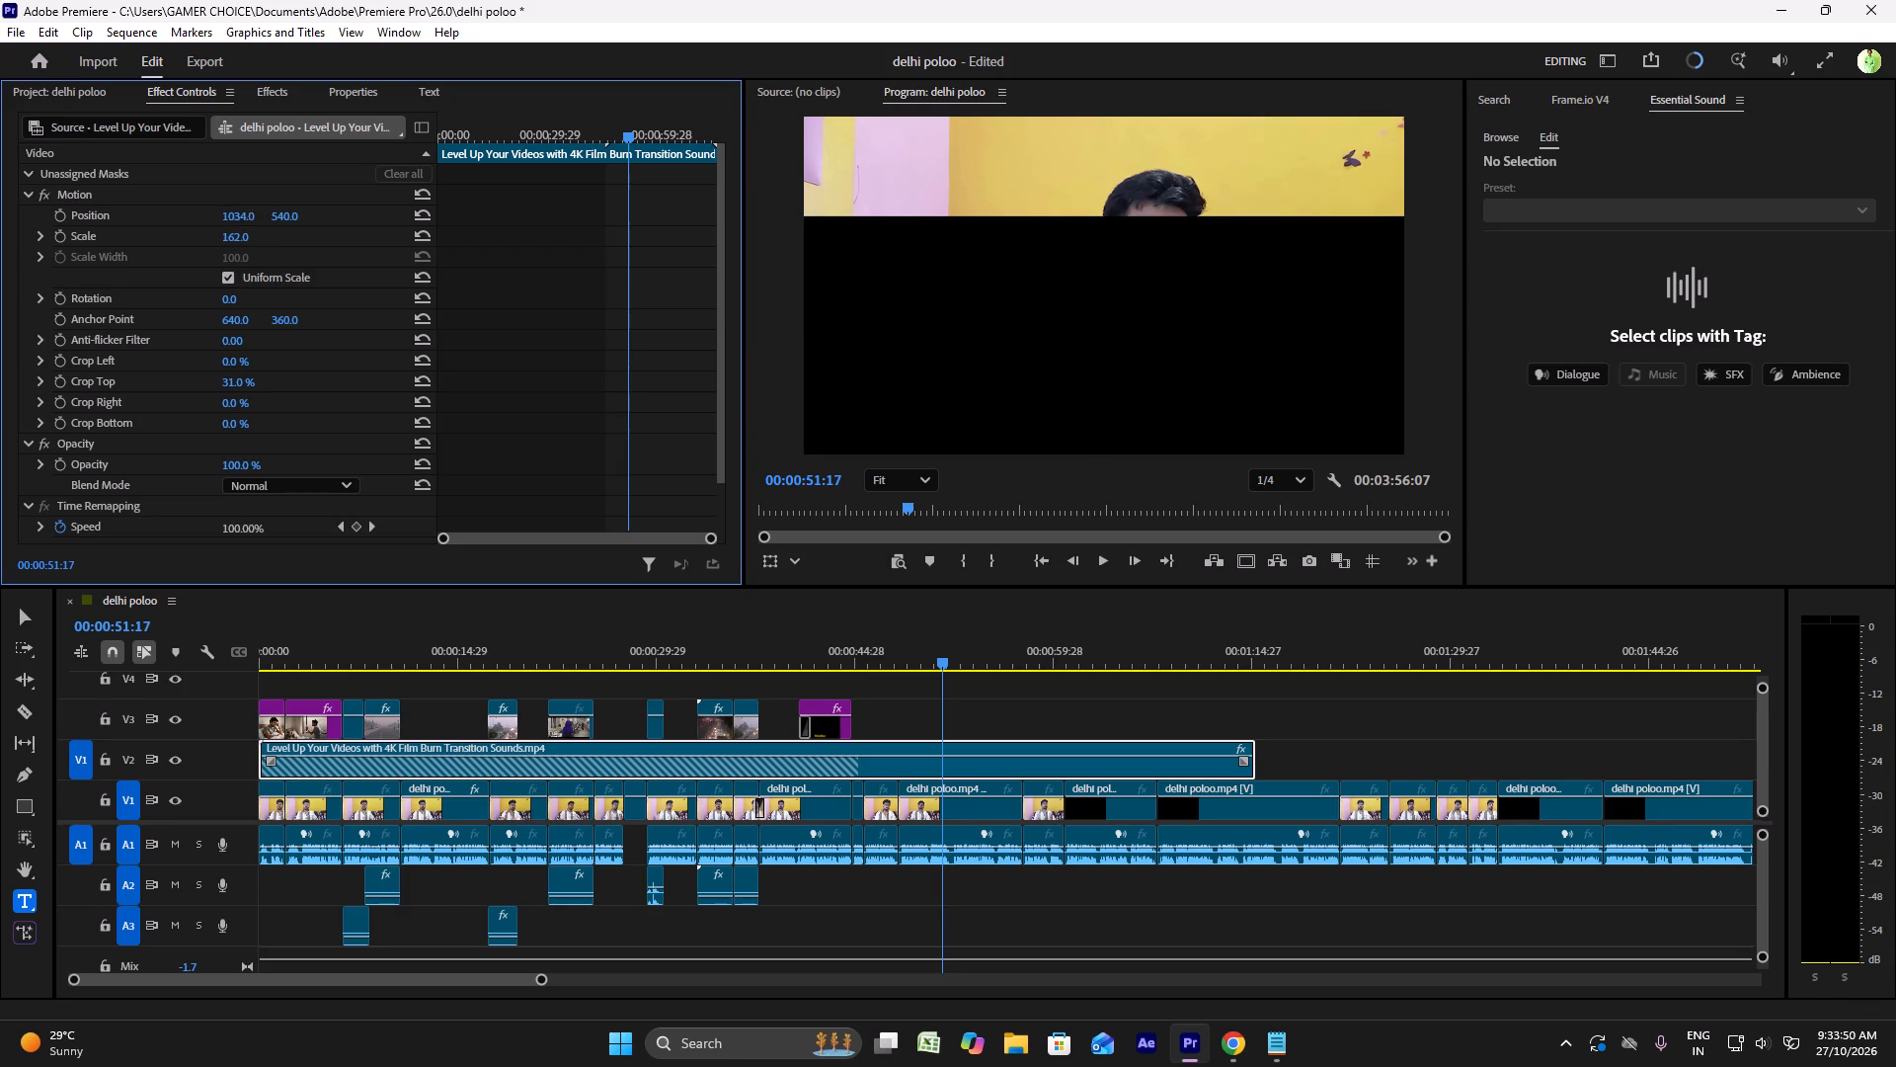
pyautogui.moveTo(324, 216); pyautogui.dragTo(315, 225)
pyautogui.moveTo(315, 225); pyautogui.dragTo(275, 224)
pyautogui.moveTo(301, 211); pyautogui.dragTo(447, 226)
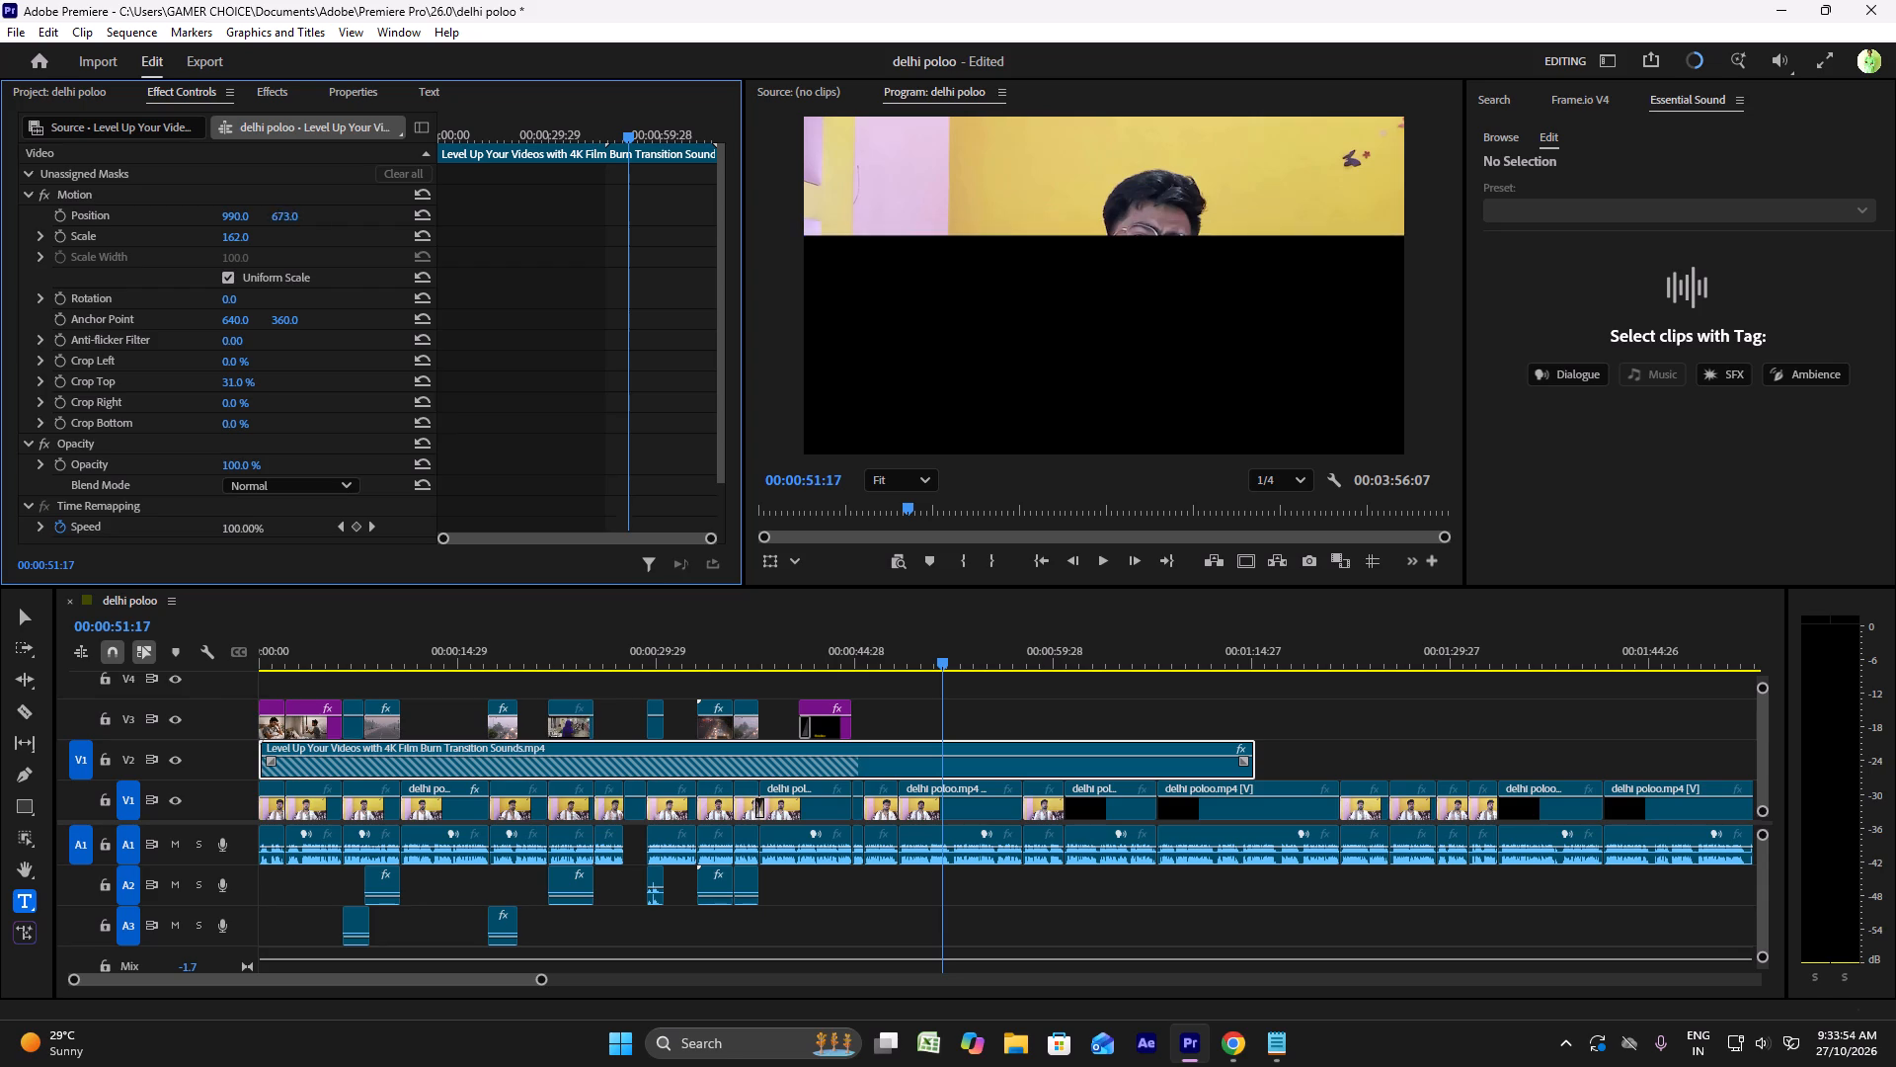
pyautogui.moveTo(447, 226); pyautogui.dragTo(774, 276)
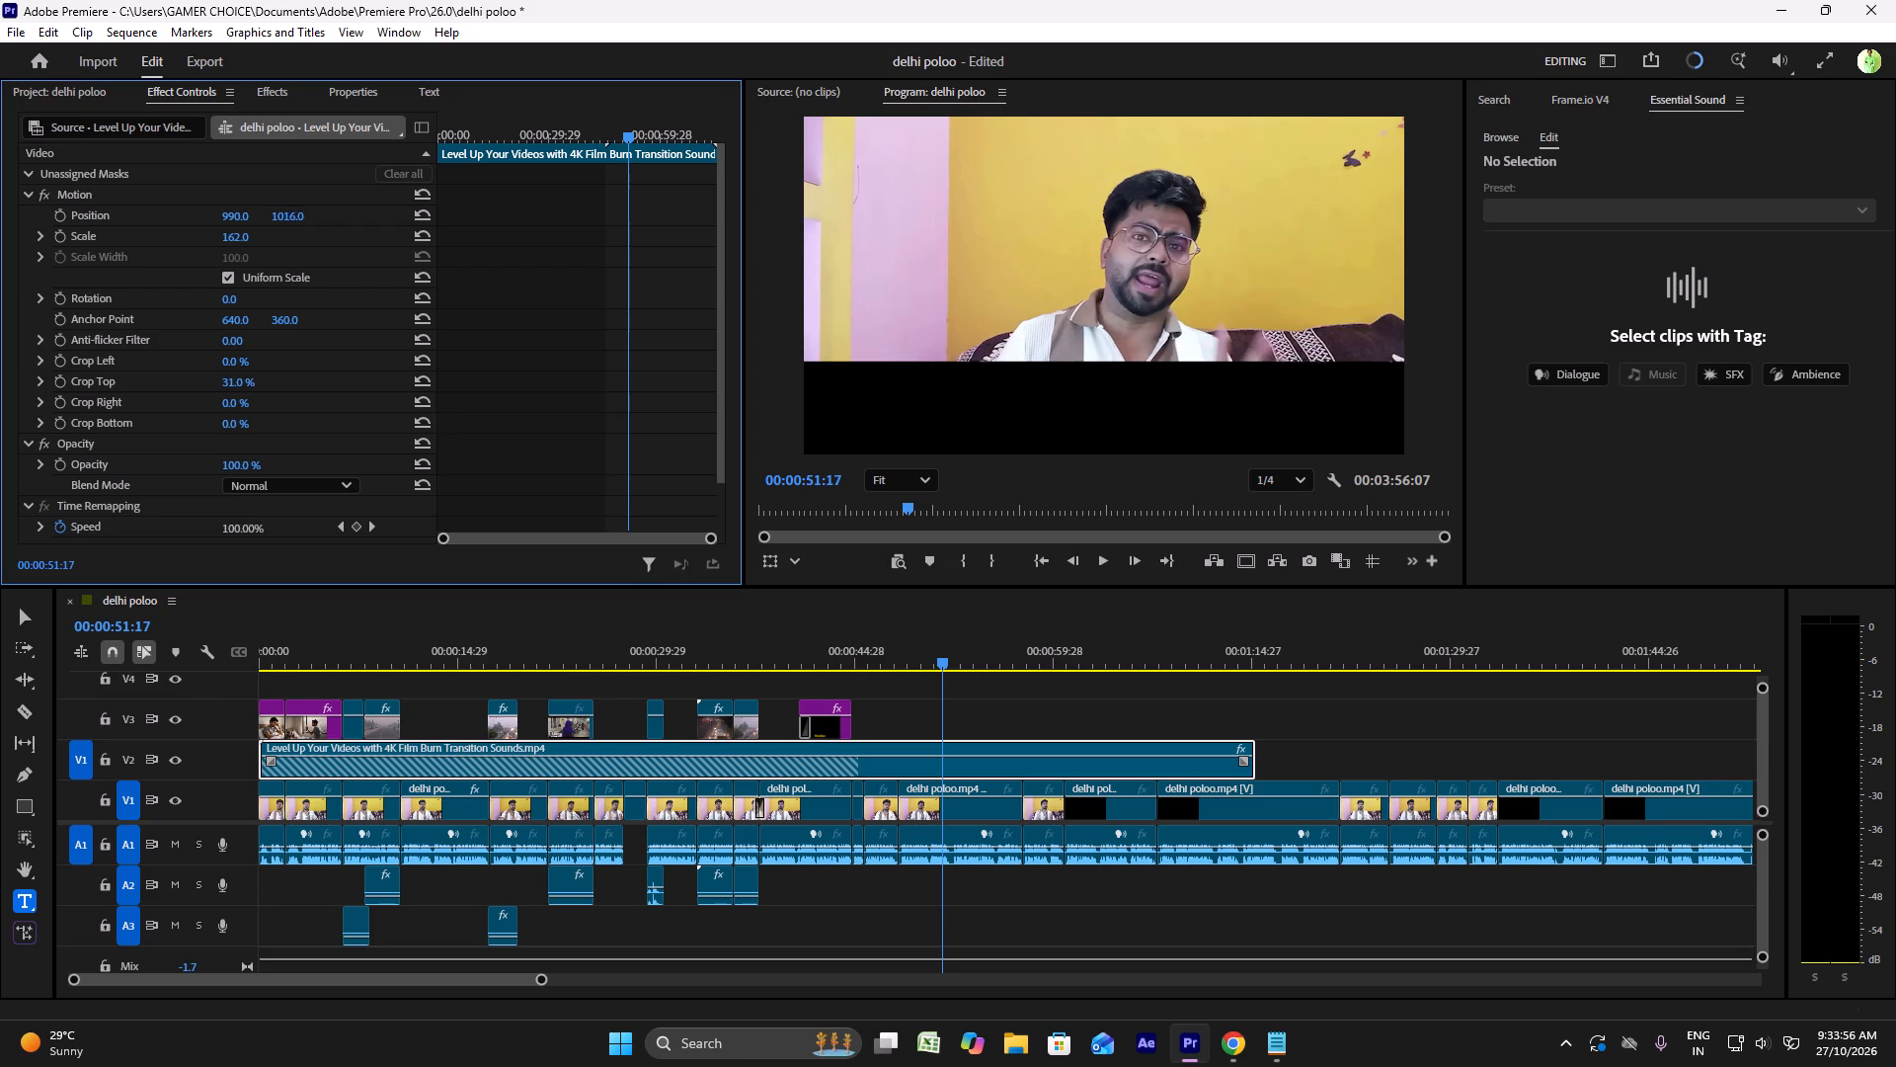
pyautogui.moveTo(774, 276); pyautogui.dragTo(798, 276)
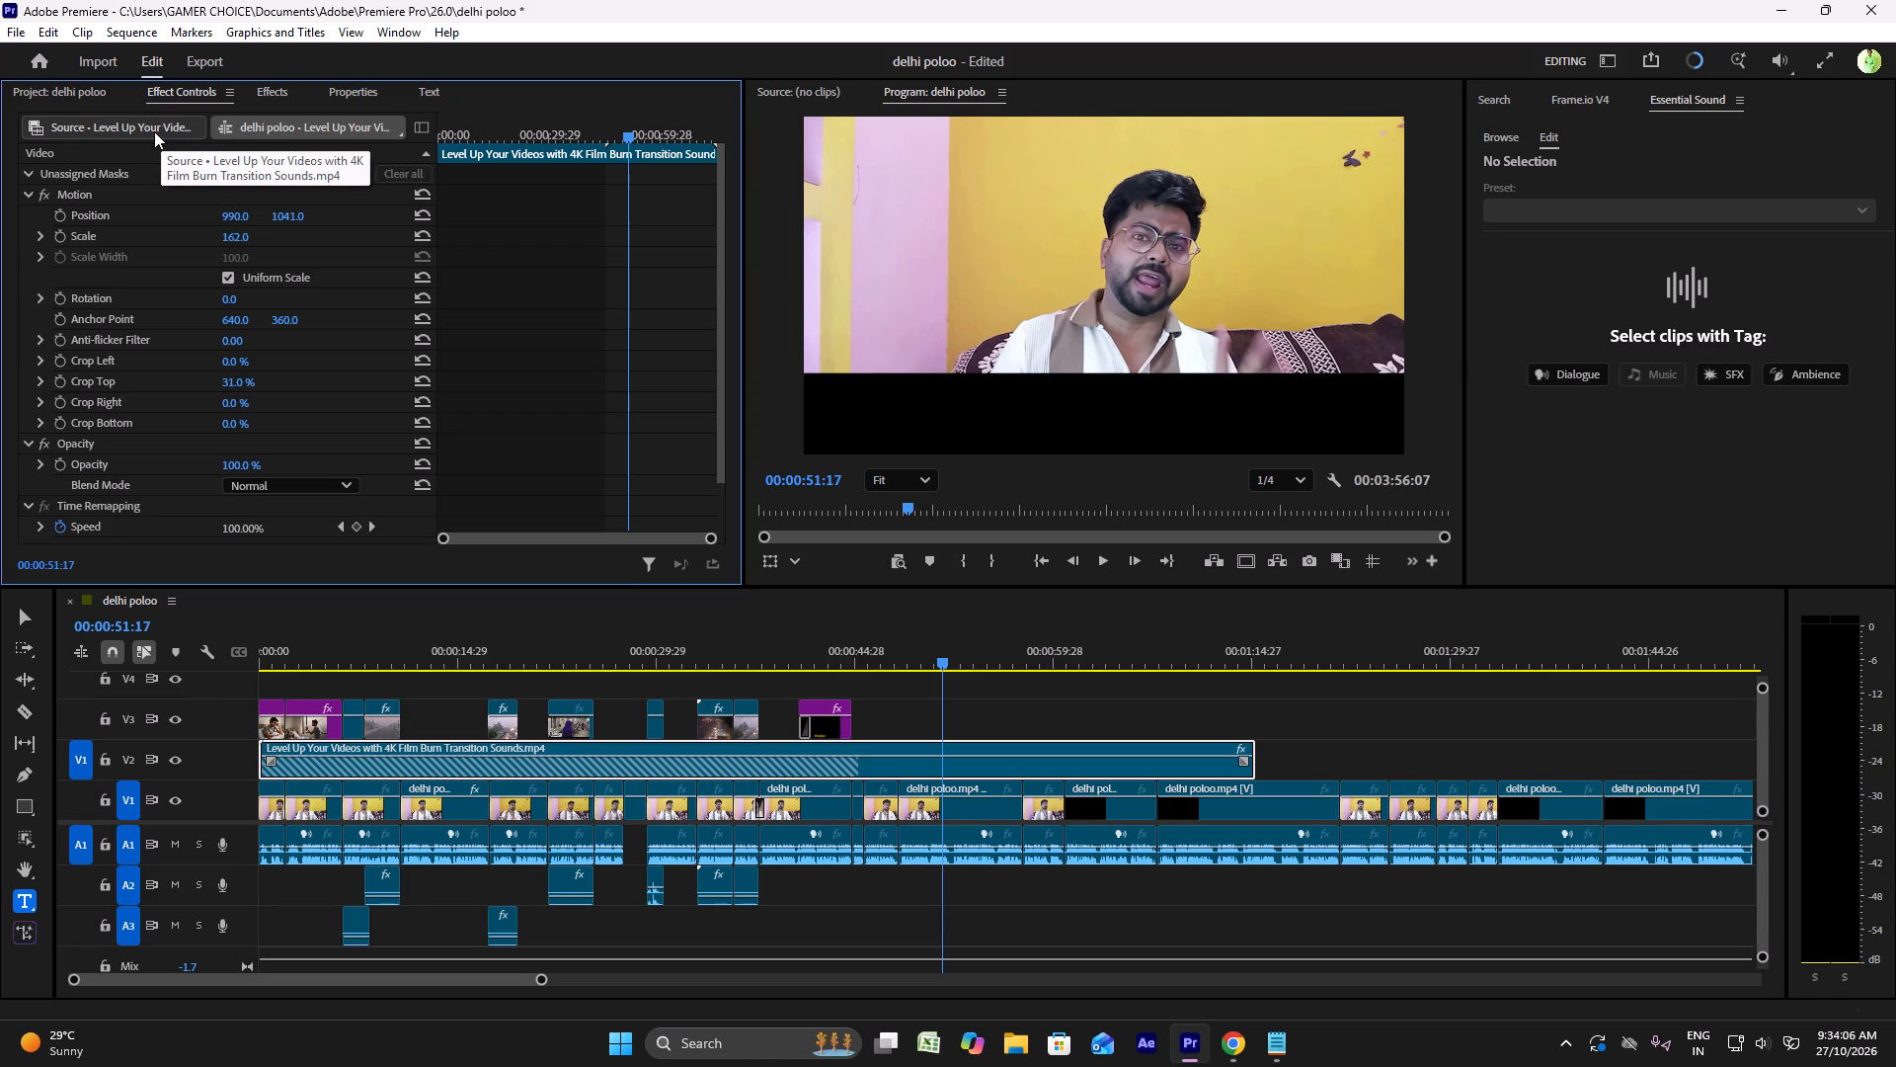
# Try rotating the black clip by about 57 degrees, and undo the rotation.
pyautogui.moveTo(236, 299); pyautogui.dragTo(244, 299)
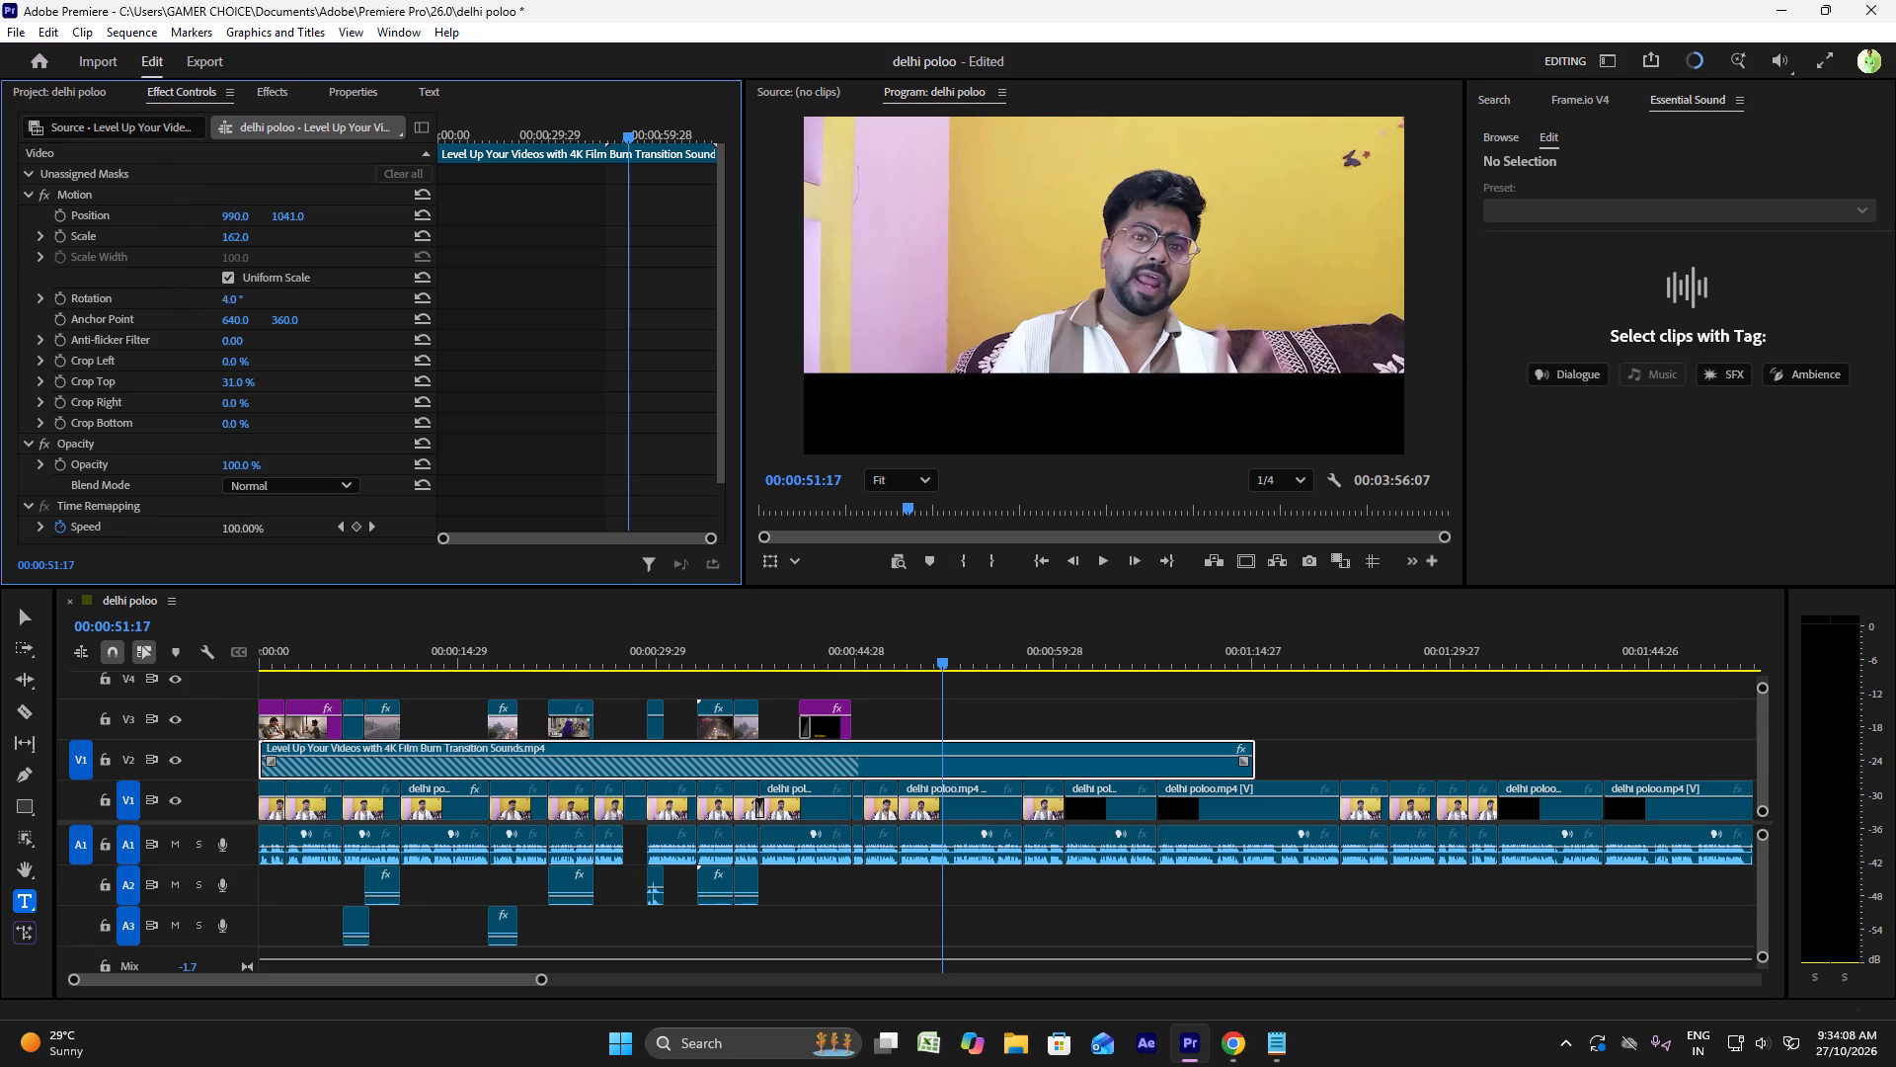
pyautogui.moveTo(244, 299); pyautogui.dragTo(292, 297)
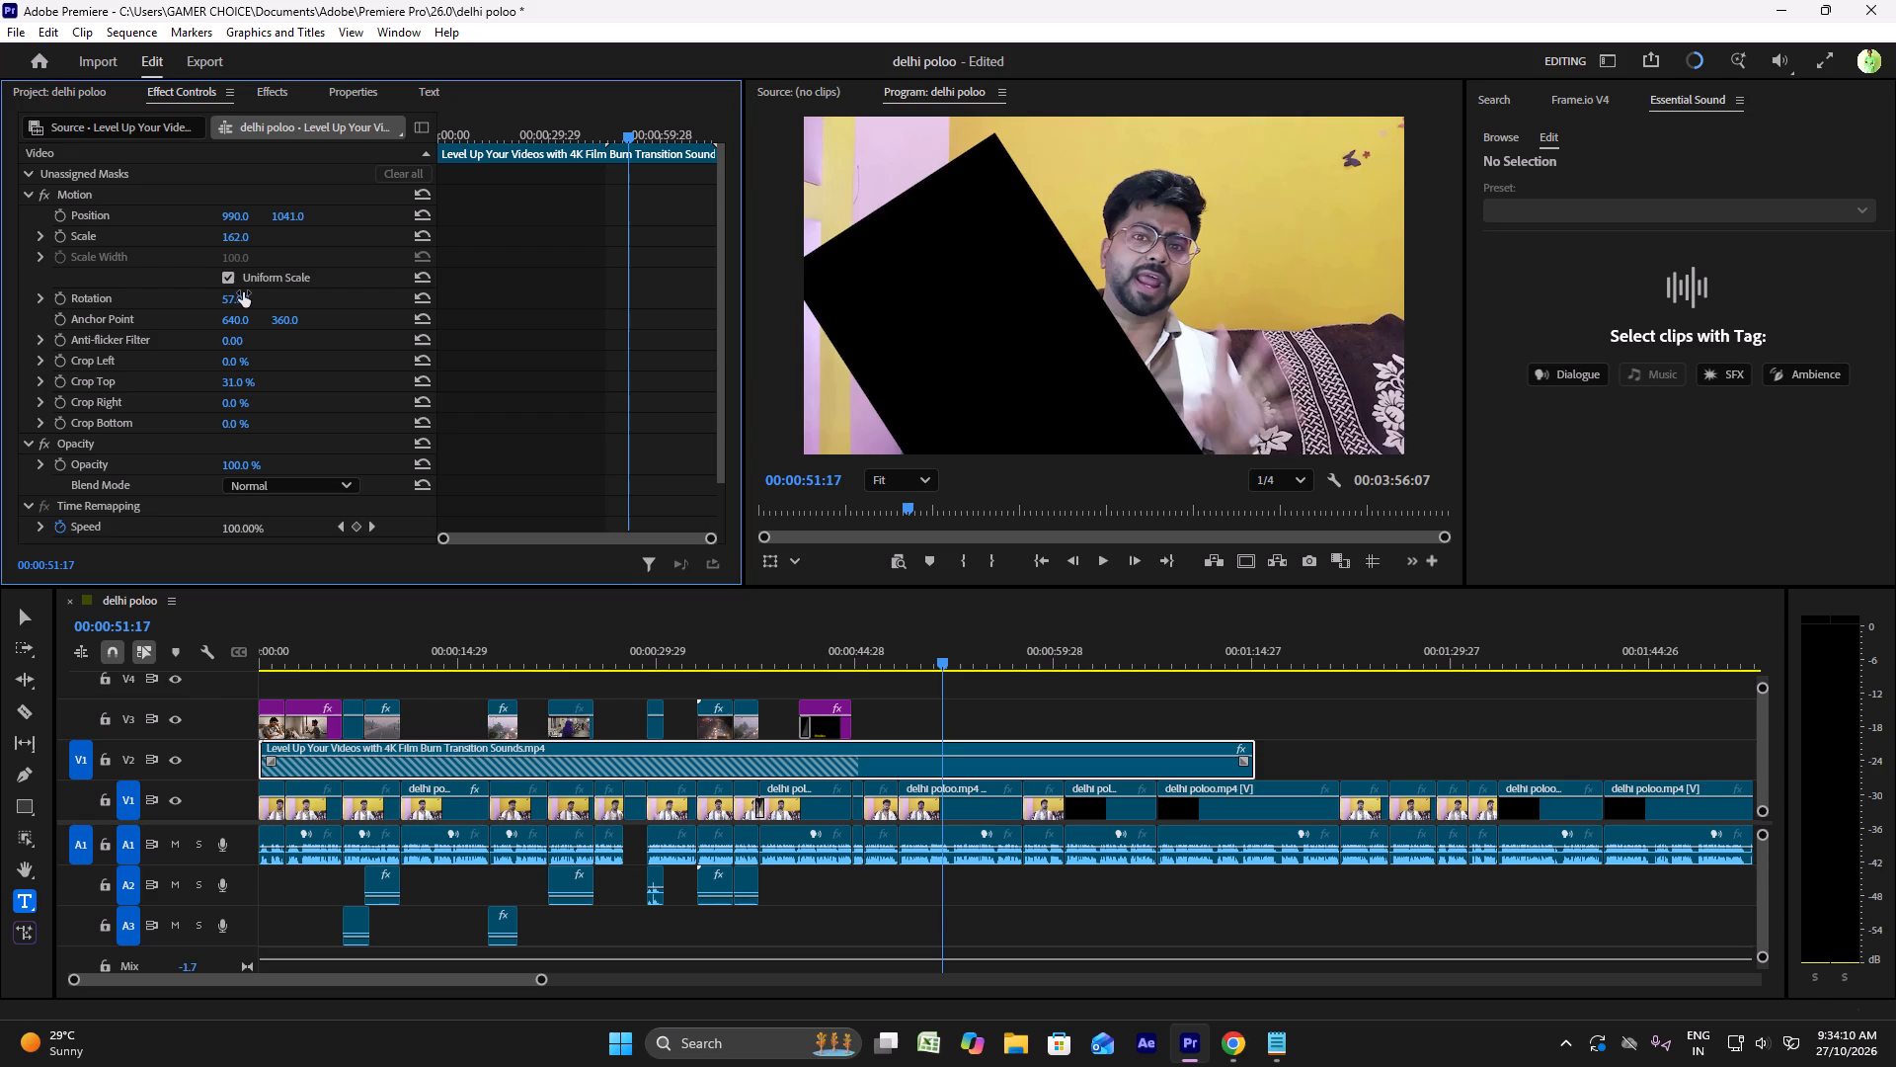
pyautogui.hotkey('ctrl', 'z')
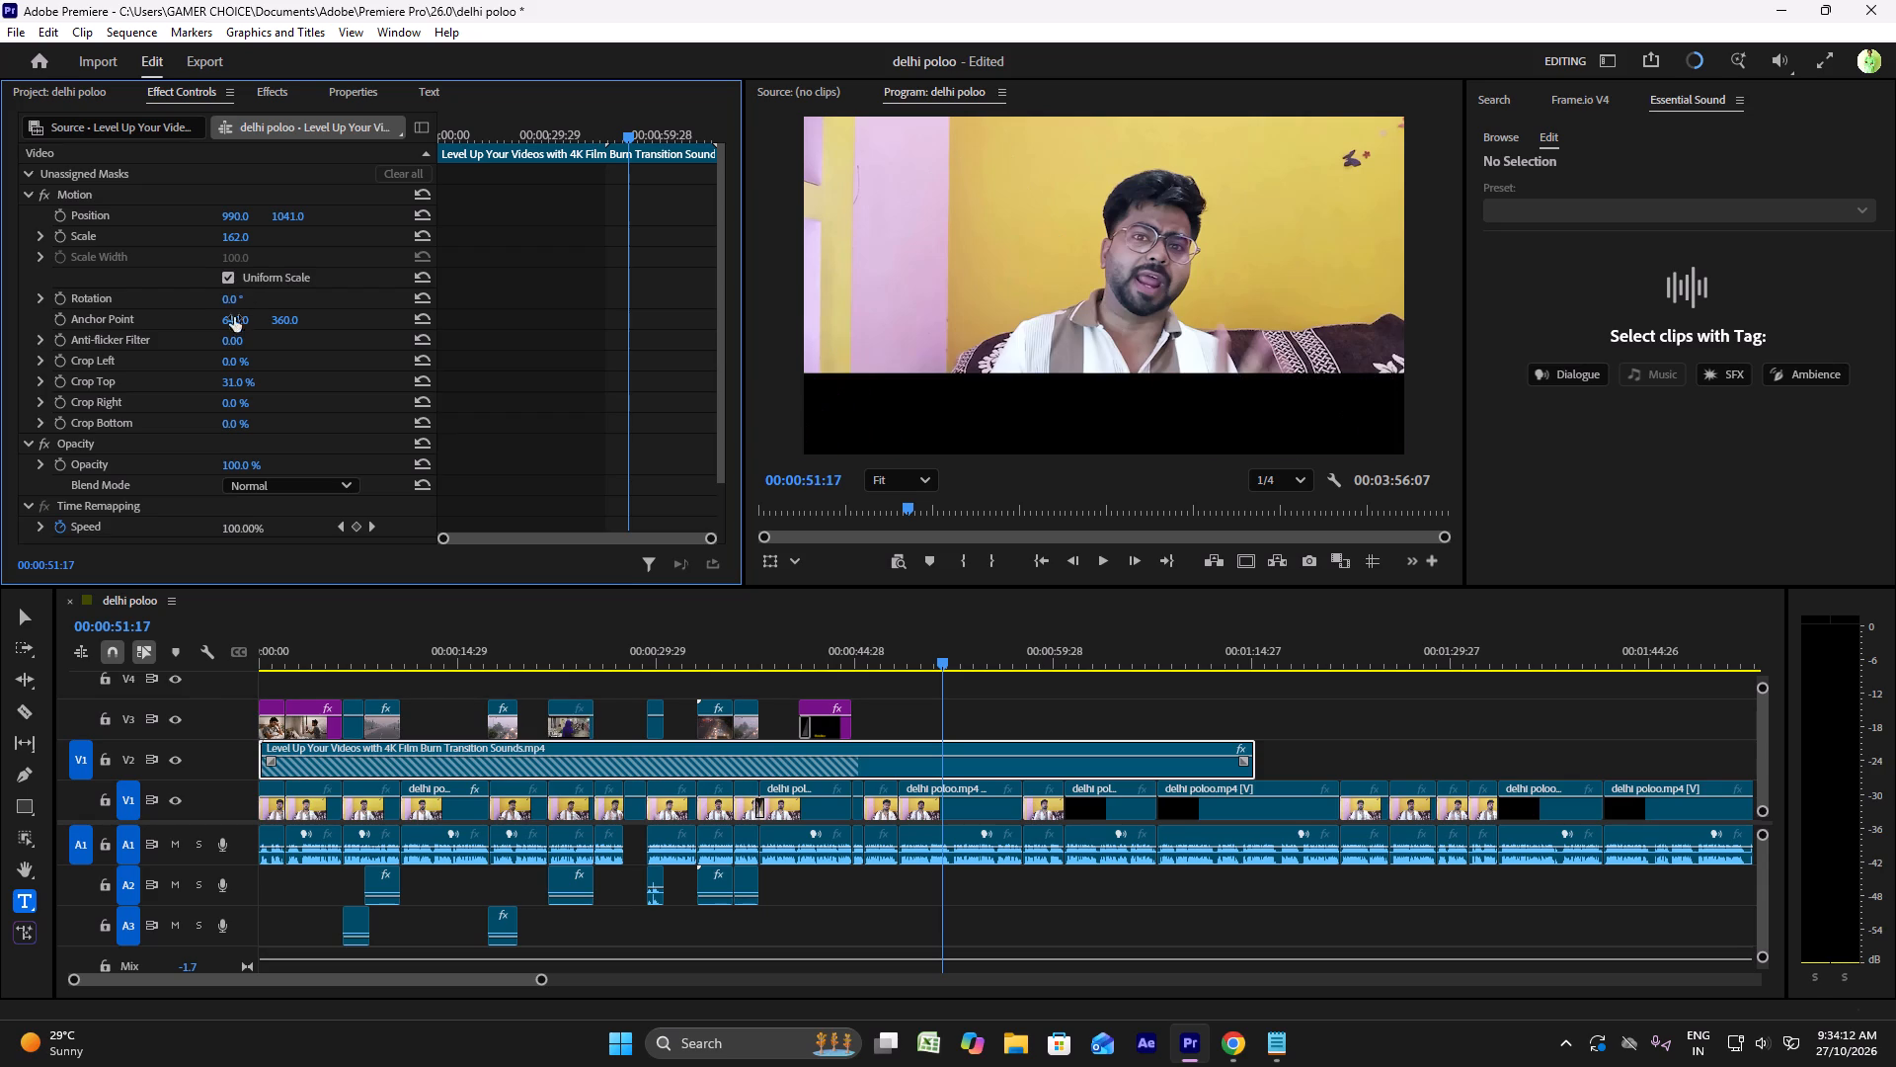
# Change the black clip's opacity blend mode to Darken.
pyautogui.scroll(-6, 233, 336)
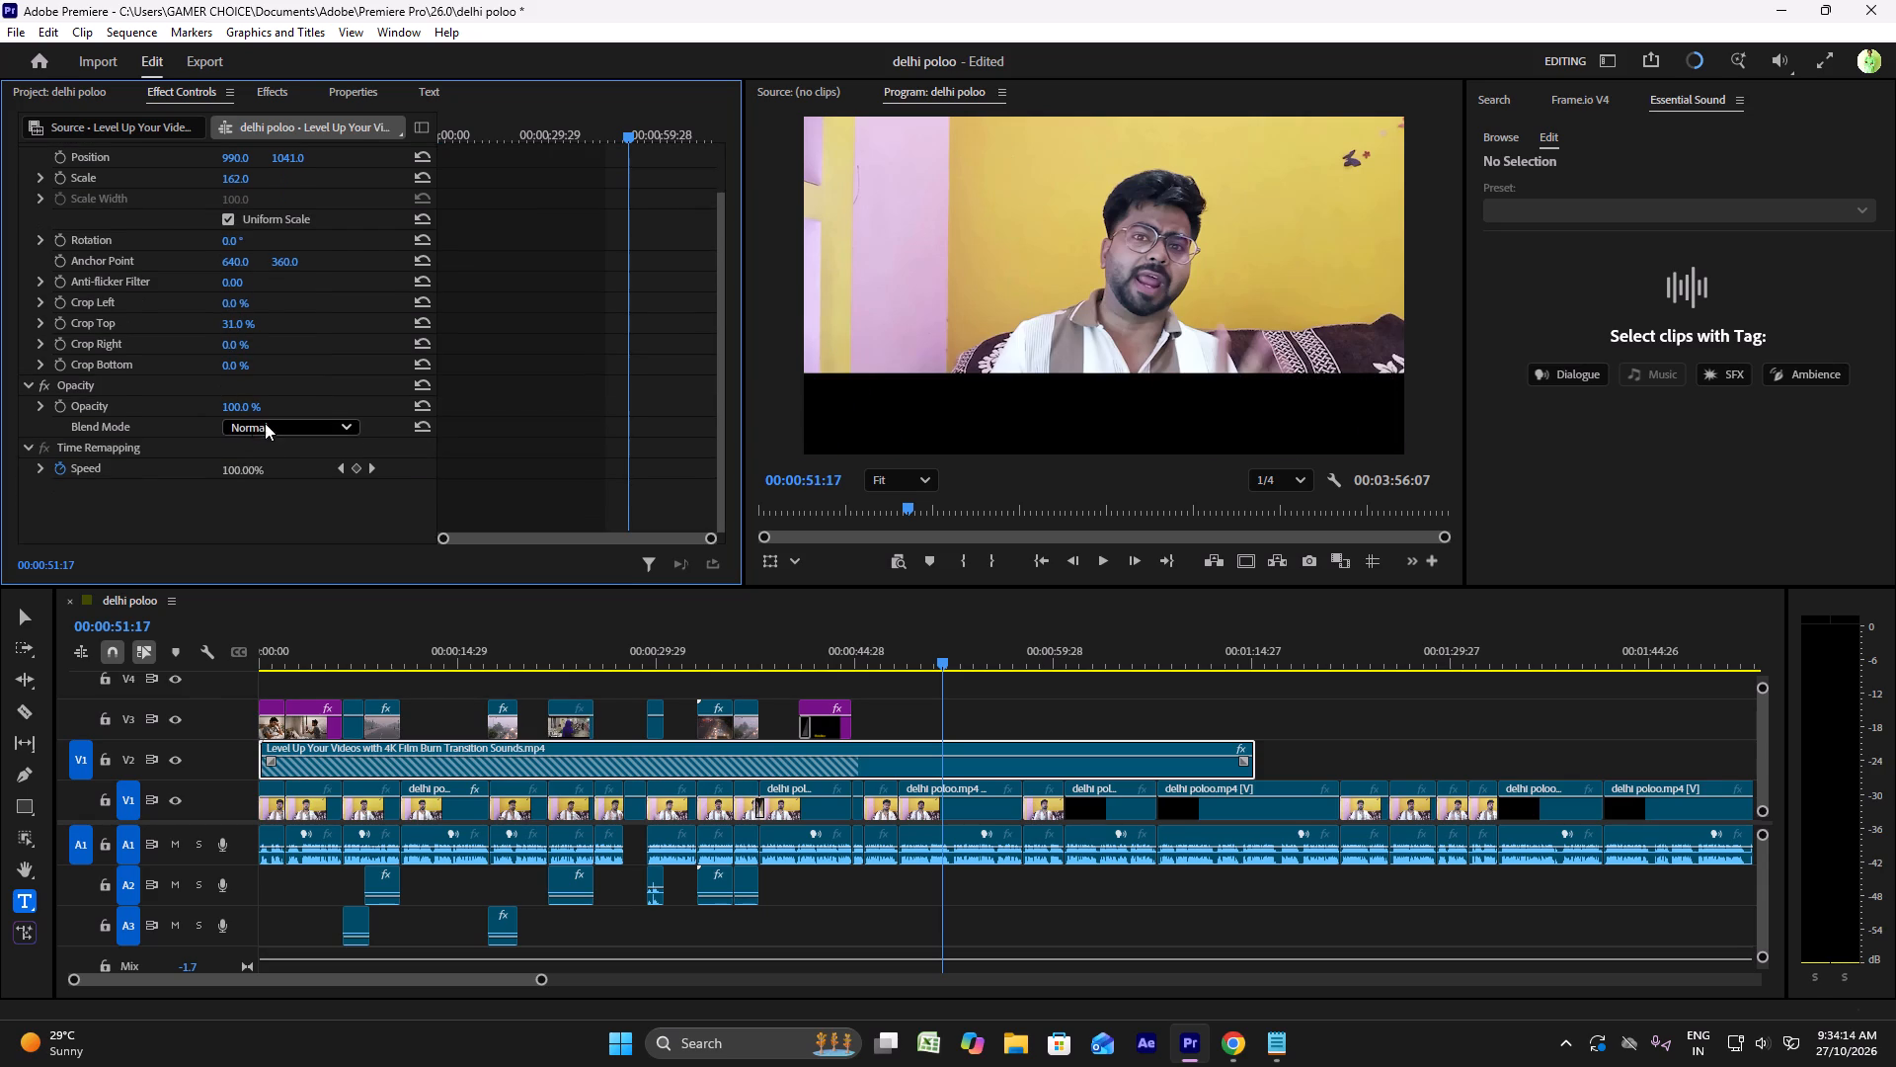
pyautogui.click(276, 430)
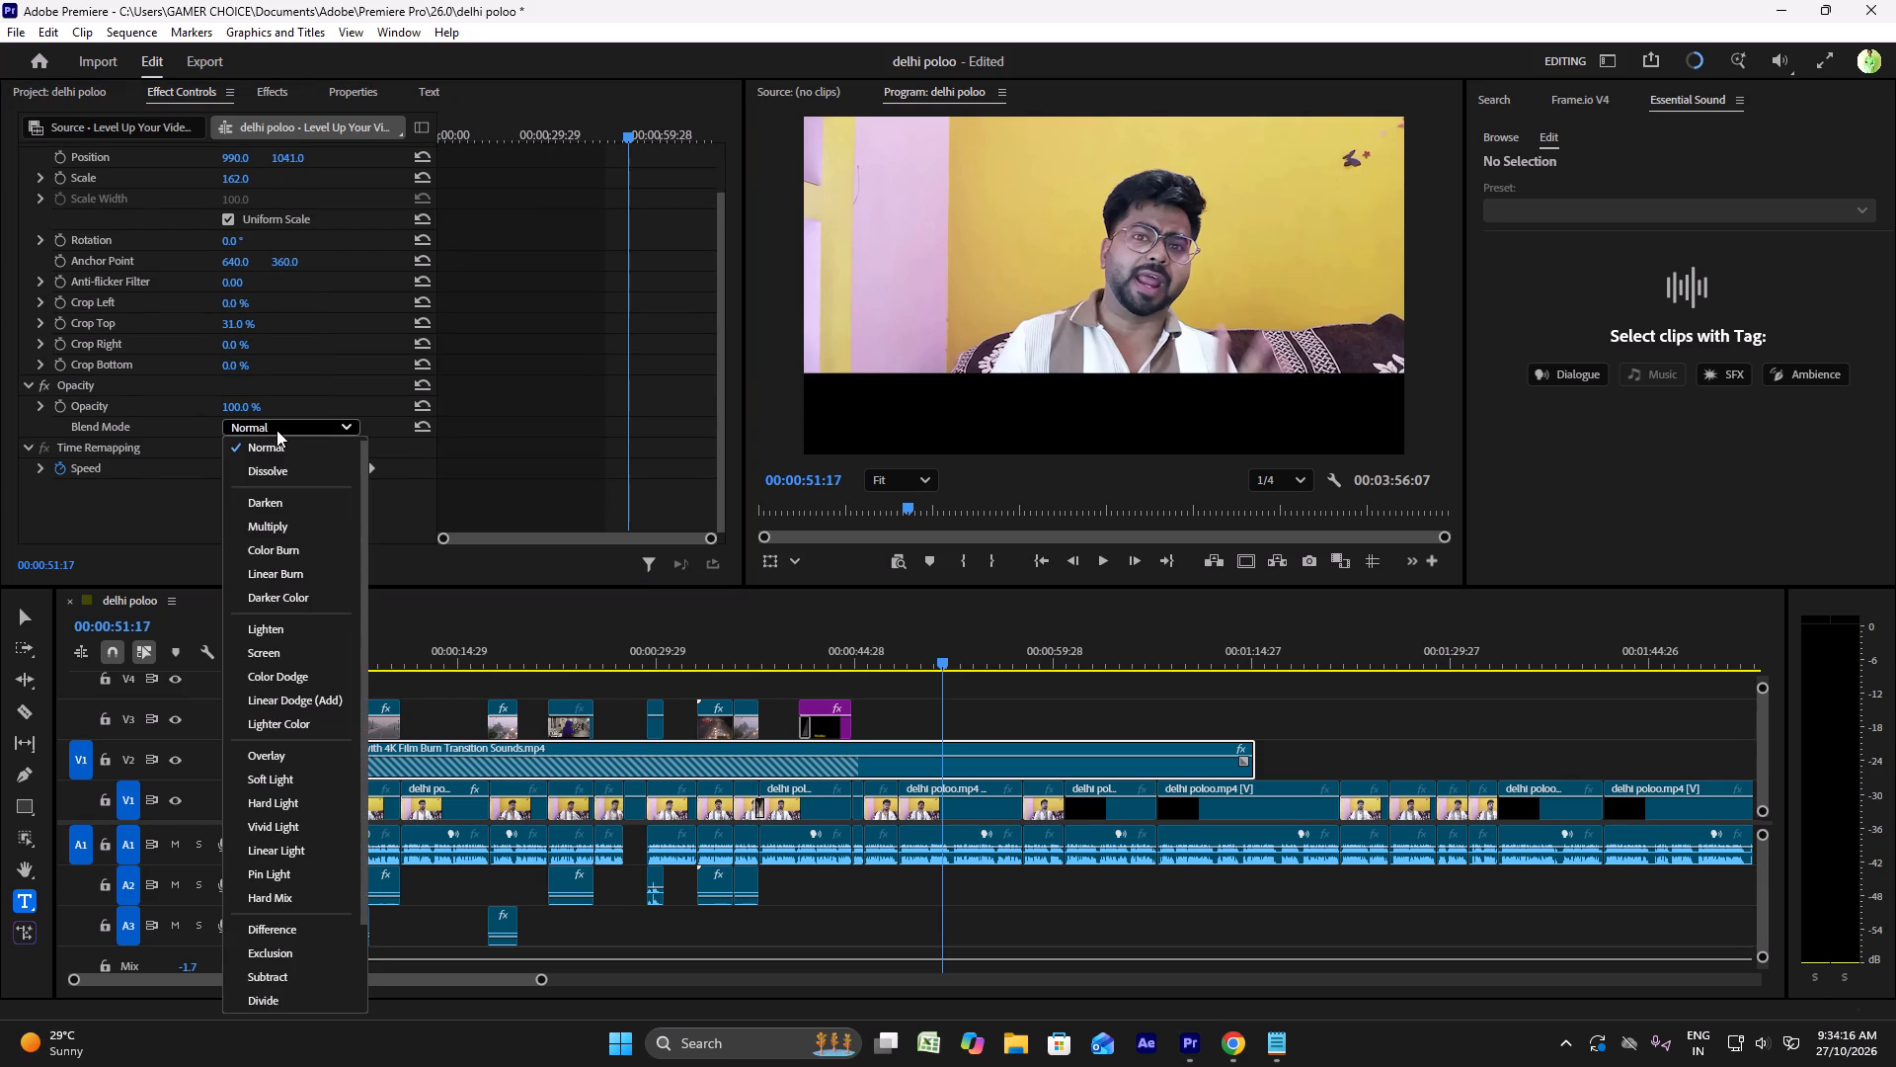
pyautogui.click(276, 502)
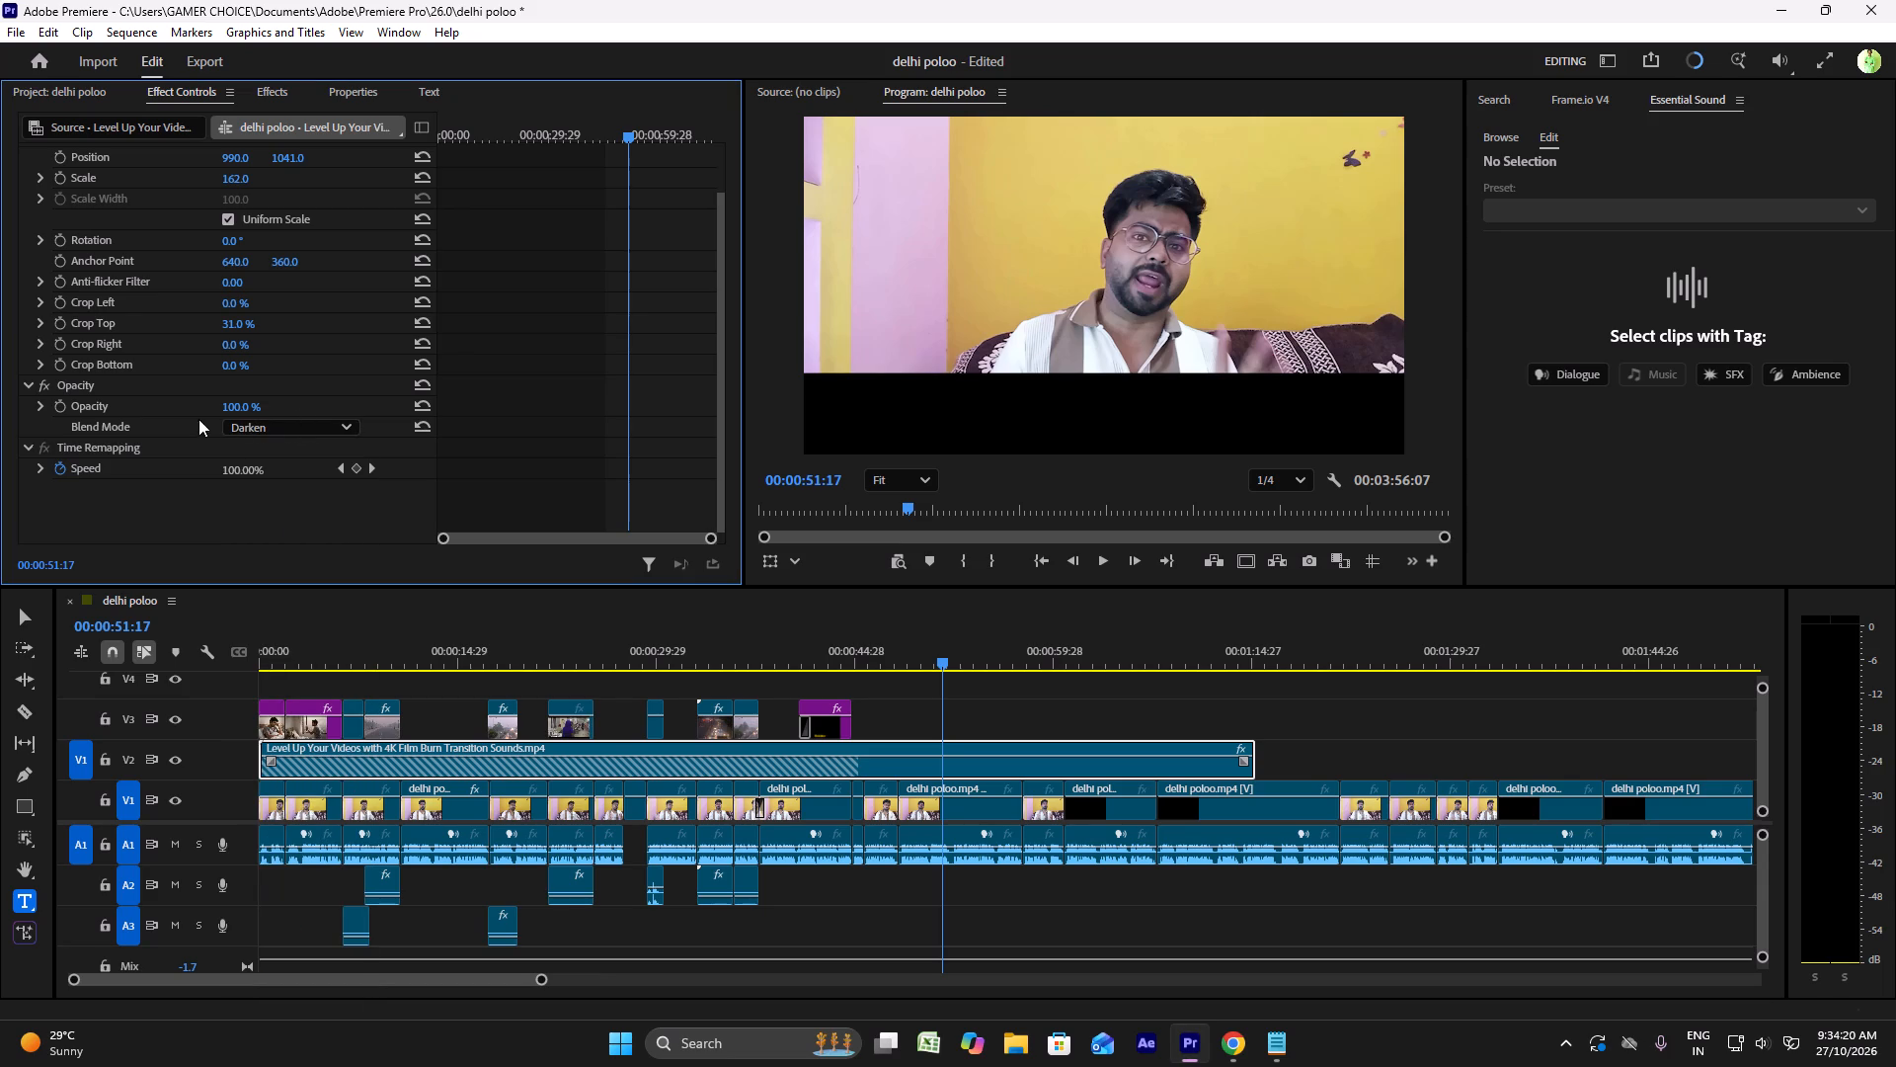
pyautogui.scroll(7, 182, 418)
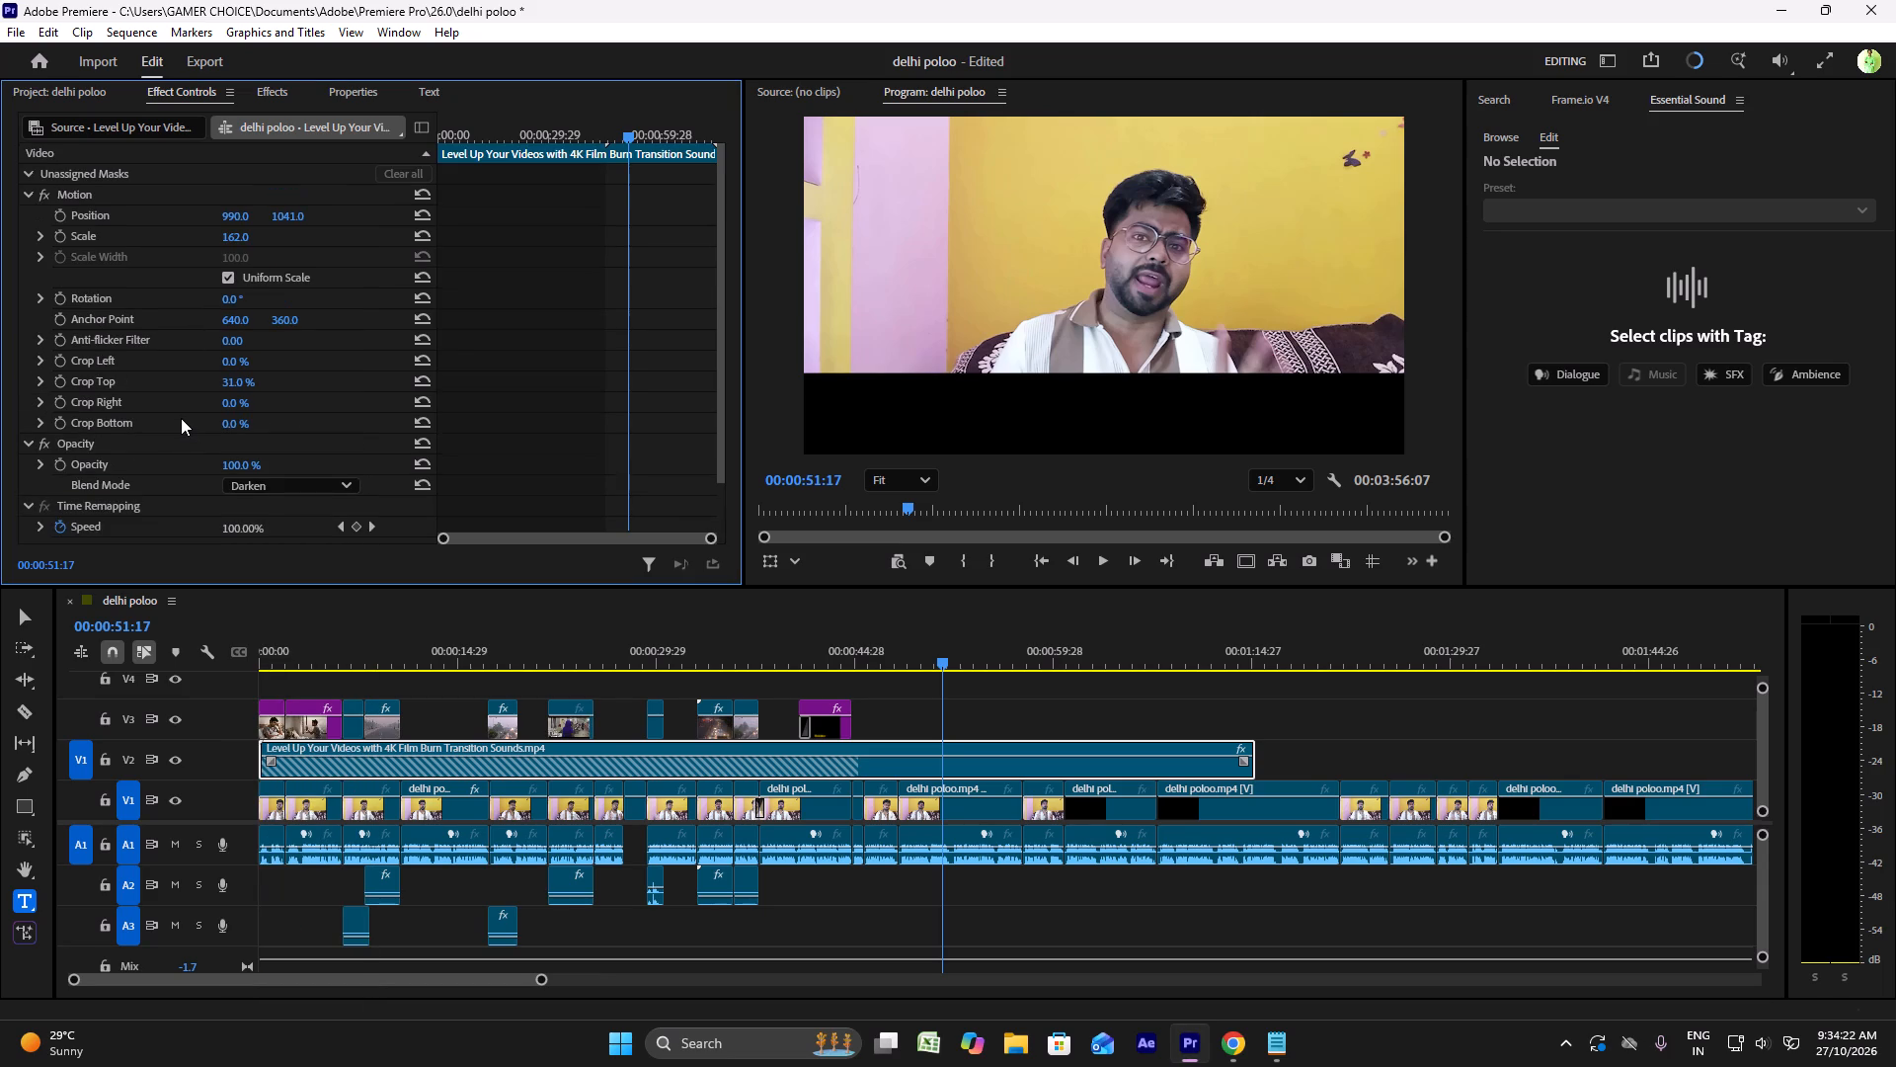
pyautogui.scroll(5, 181, 417)
# Lower the black band clip's opacity to 30% so it darkens the picture's lower area only lightly.
pyautogui.scroll(3, 181, 417)
pyautogui.moveTo(252, 466); pyautogui.dragTo(265, 466)
pyautogui.moveTo(265, 466); pyautogui.dragTo(227, 442)
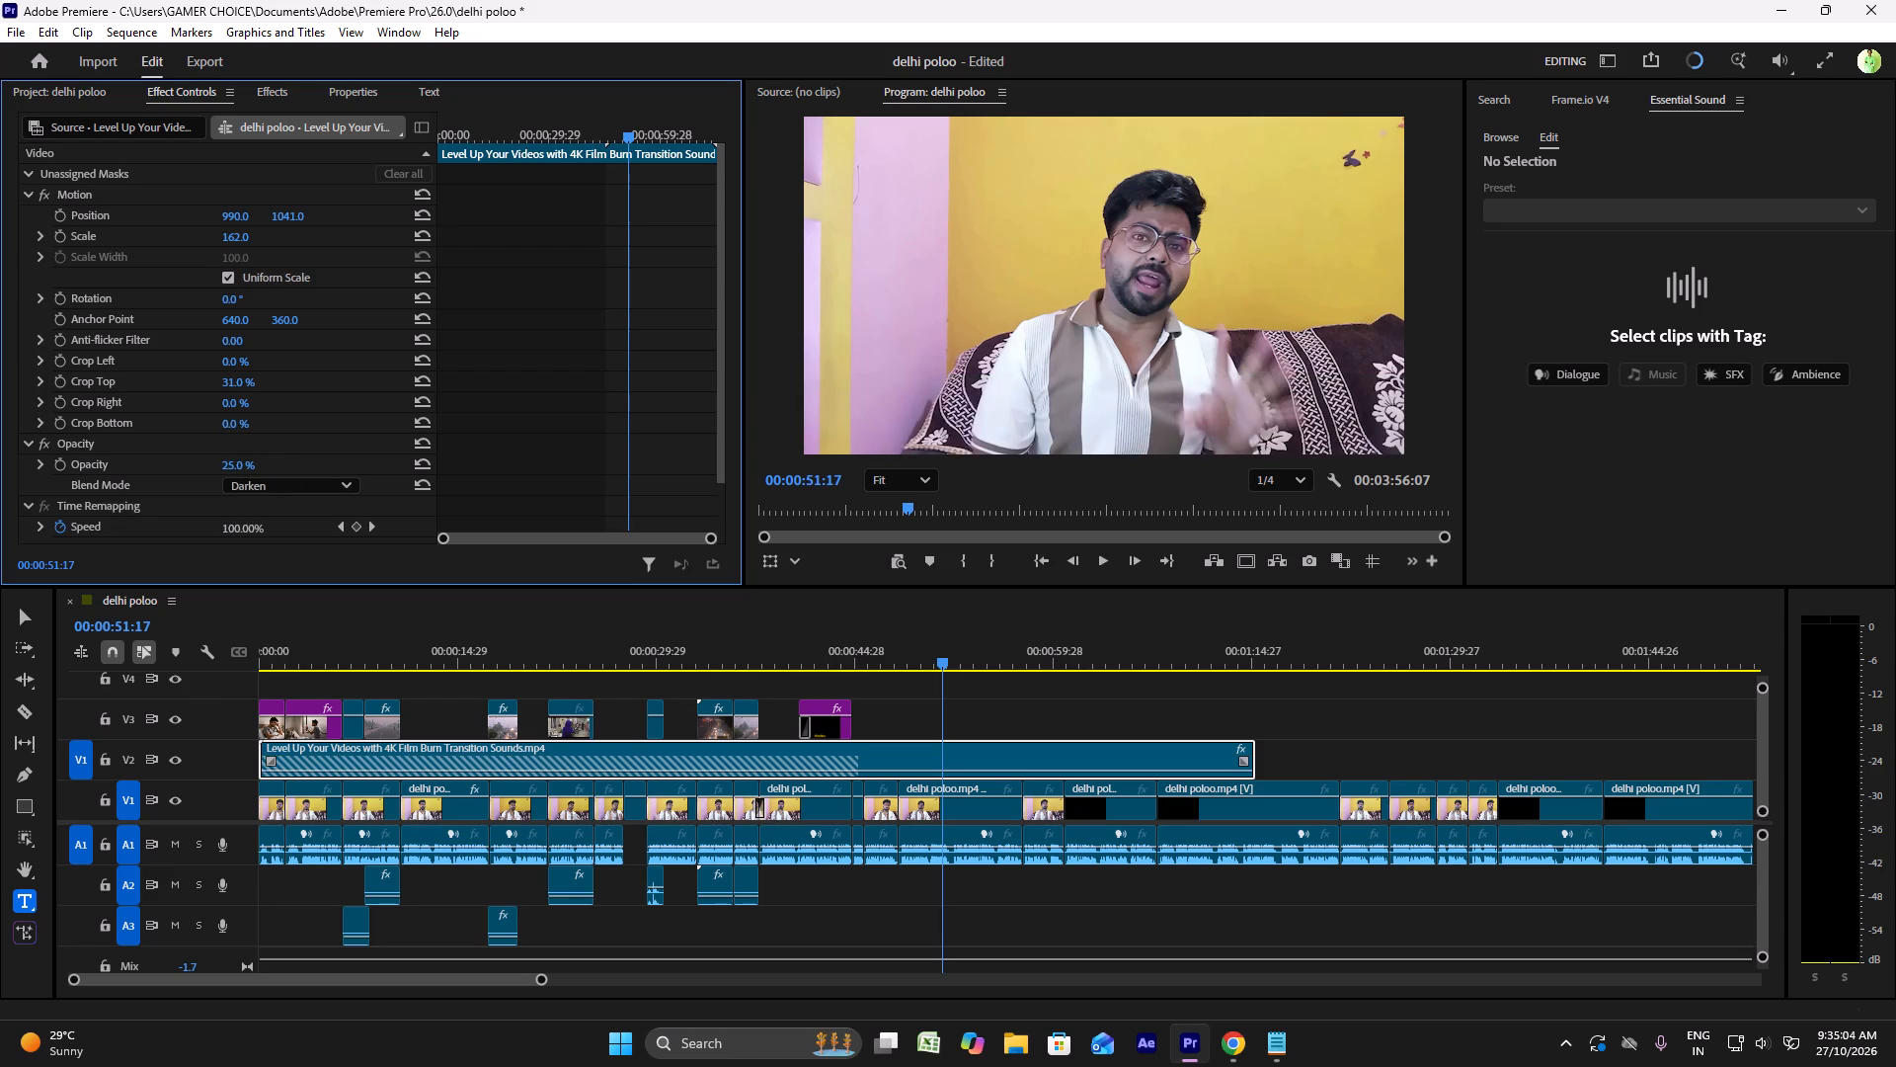
pyautogui.moveTo(227, 442); pyautogui.dragTo(230, 442)
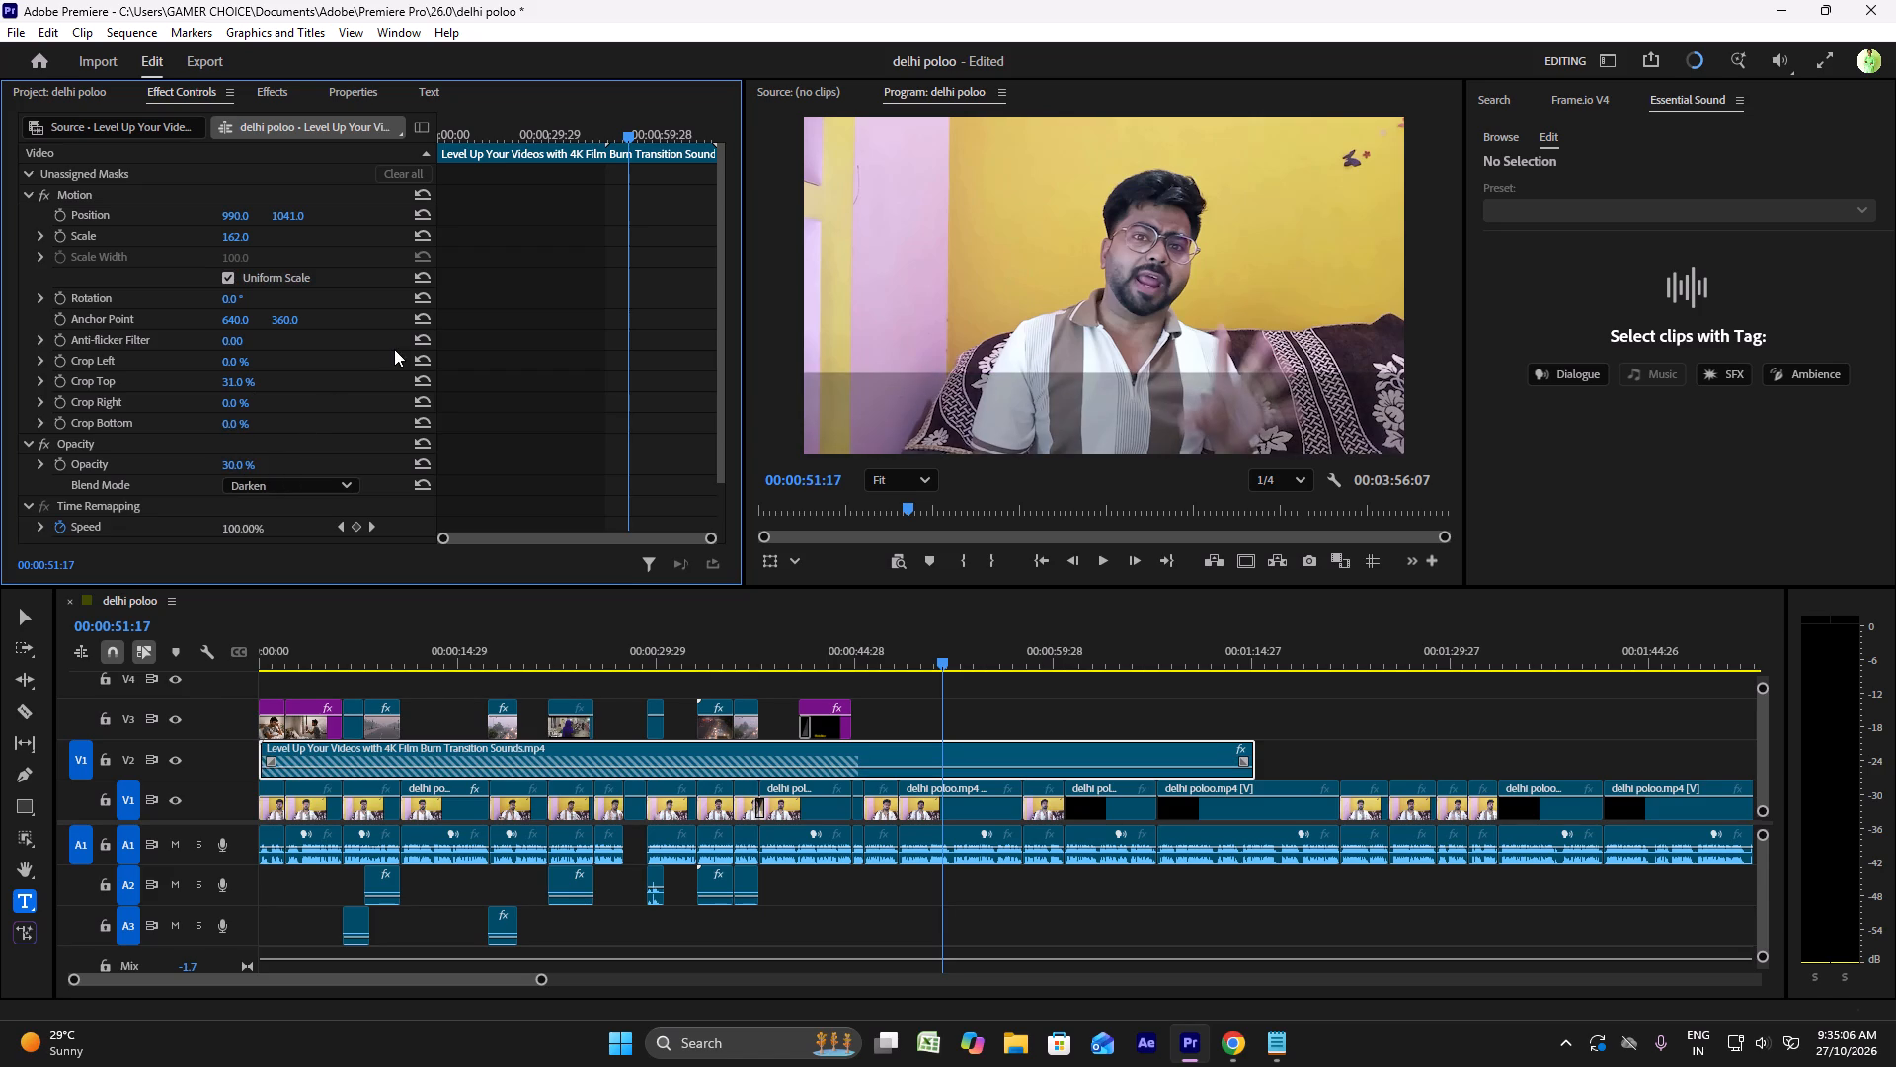